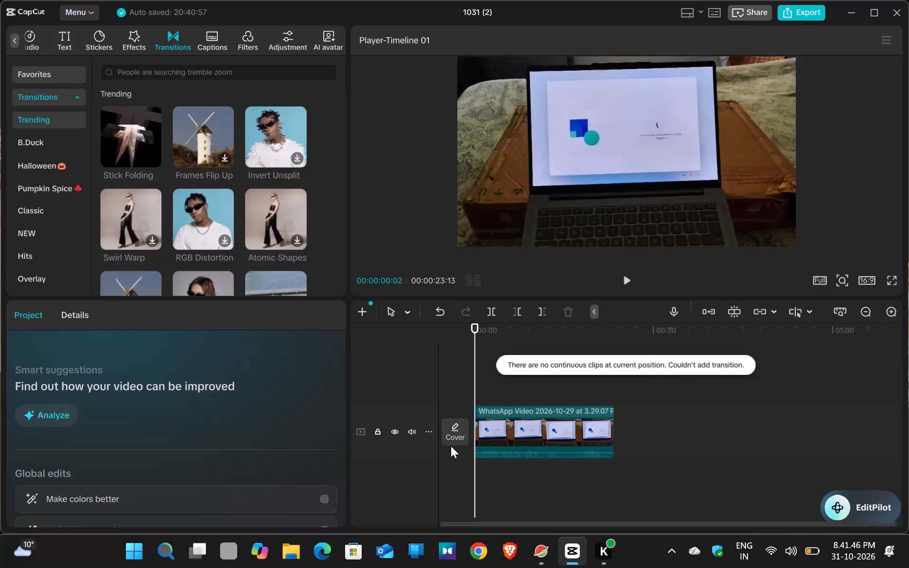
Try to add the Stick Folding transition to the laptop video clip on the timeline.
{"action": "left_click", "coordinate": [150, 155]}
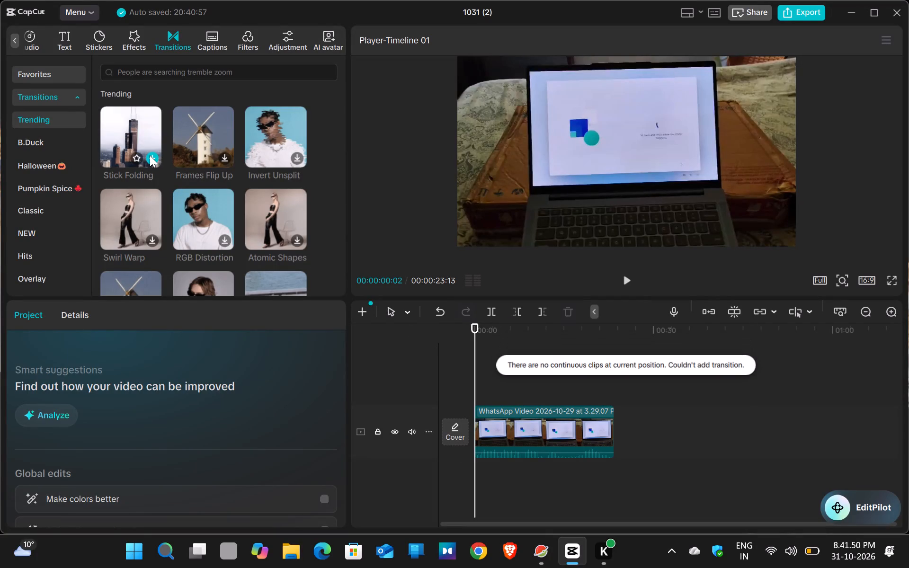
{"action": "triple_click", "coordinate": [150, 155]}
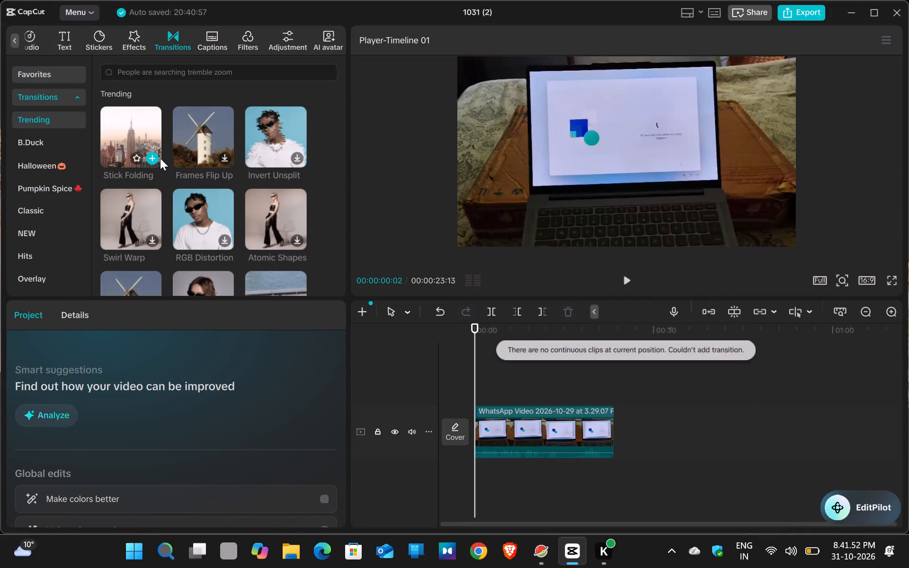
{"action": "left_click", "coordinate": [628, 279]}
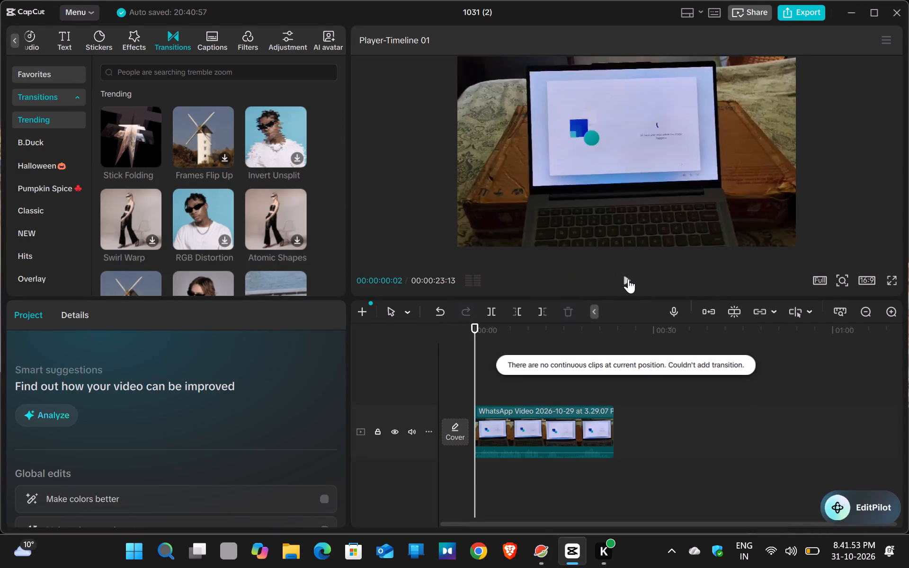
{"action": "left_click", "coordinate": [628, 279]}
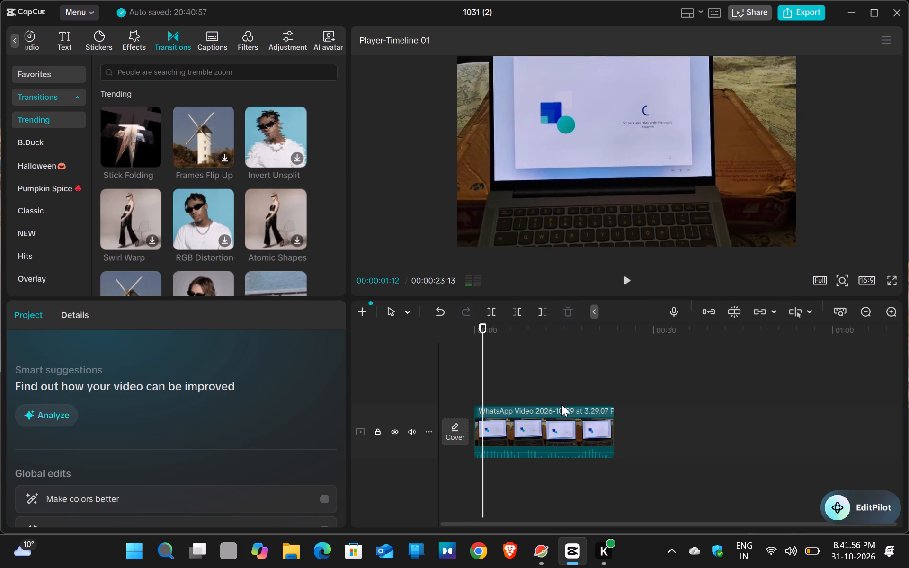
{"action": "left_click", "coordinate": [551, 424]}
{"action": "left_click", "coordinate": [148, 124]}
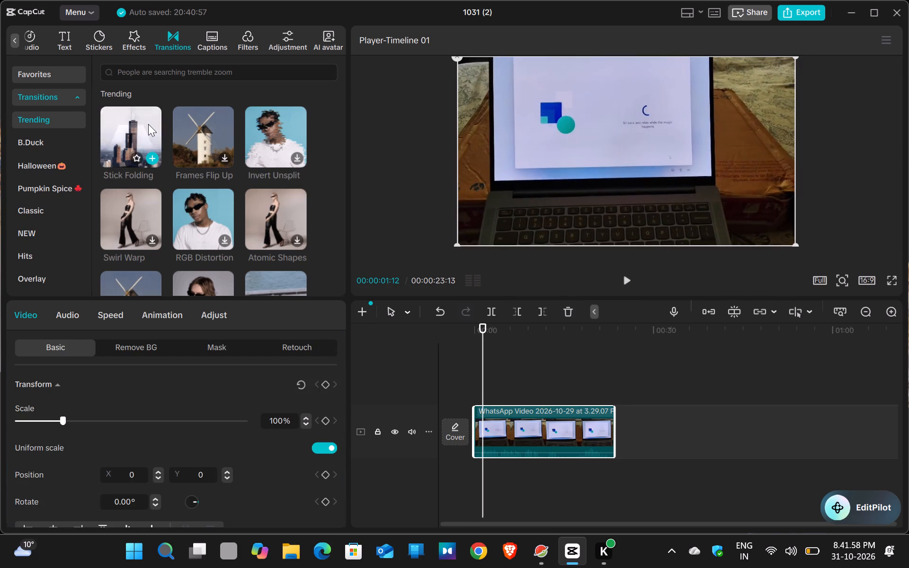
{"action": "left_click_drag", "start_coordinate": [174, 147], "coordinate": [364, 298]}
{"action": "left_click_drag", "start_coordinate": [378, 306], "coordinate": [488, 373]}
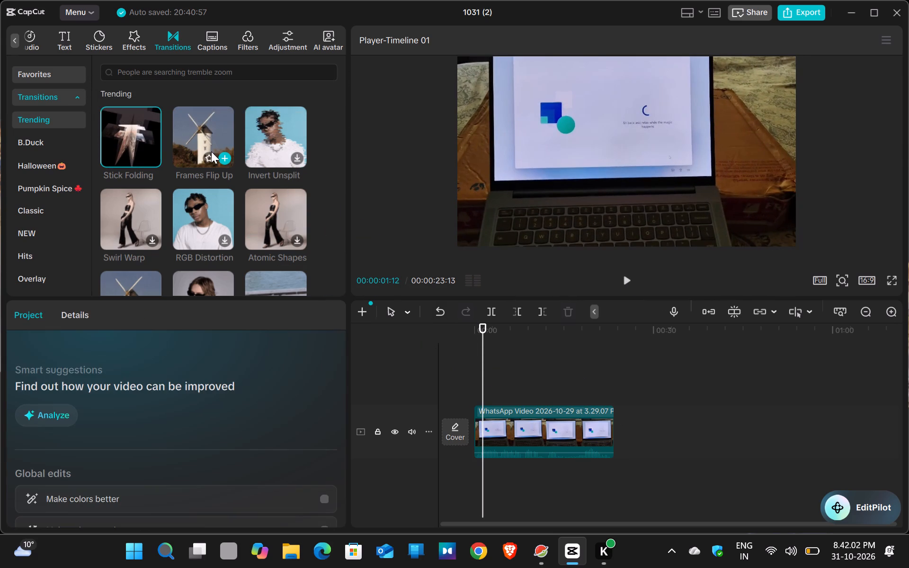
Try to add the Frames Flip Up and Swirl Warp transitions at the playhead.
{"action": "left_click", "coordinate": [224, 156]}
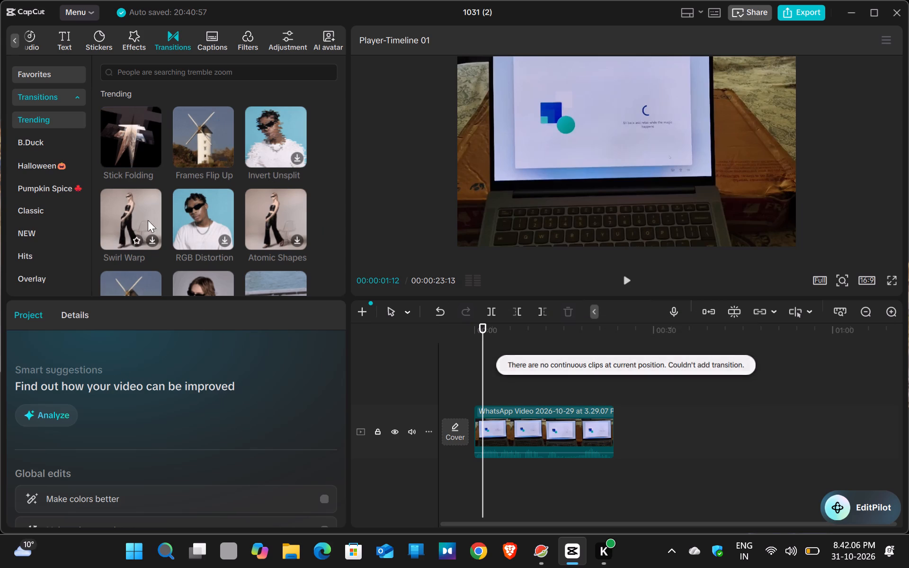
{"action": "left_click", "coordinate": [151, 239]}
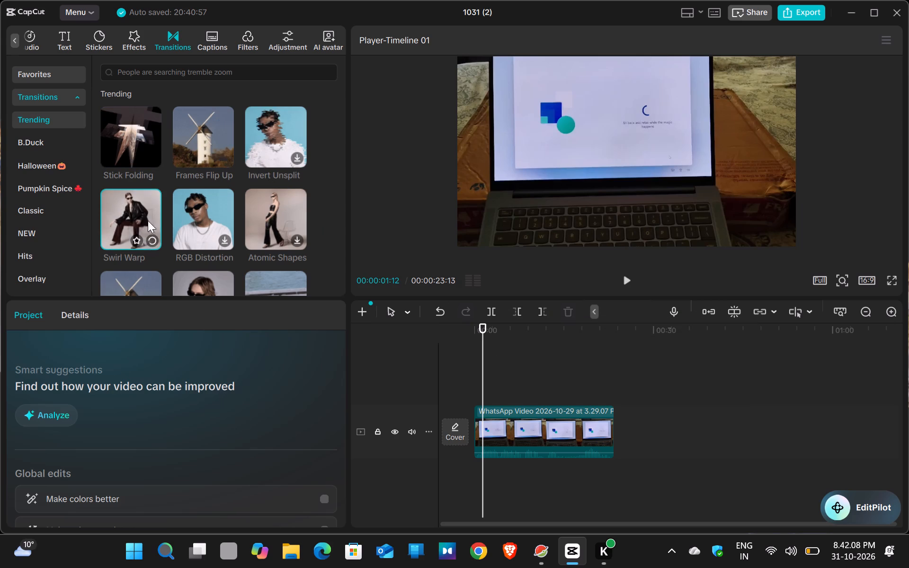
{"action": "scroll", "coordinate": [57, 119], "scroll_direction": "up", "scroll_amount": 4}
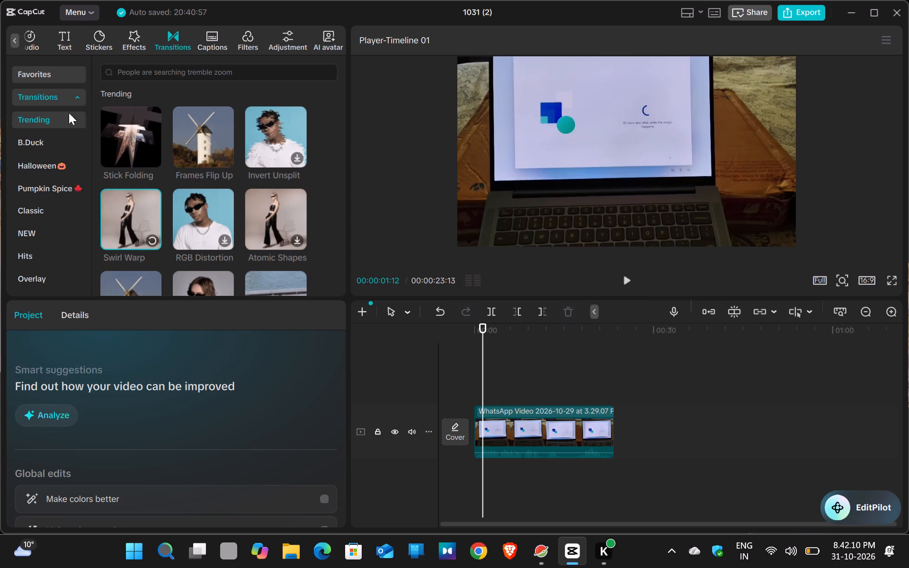
Preview the Cold Berlin, Iced Fog, Pulp Retro Film and Muted Blues filters on the laptop video.
{"action": "left_click", "coordinate": [247, 39]}
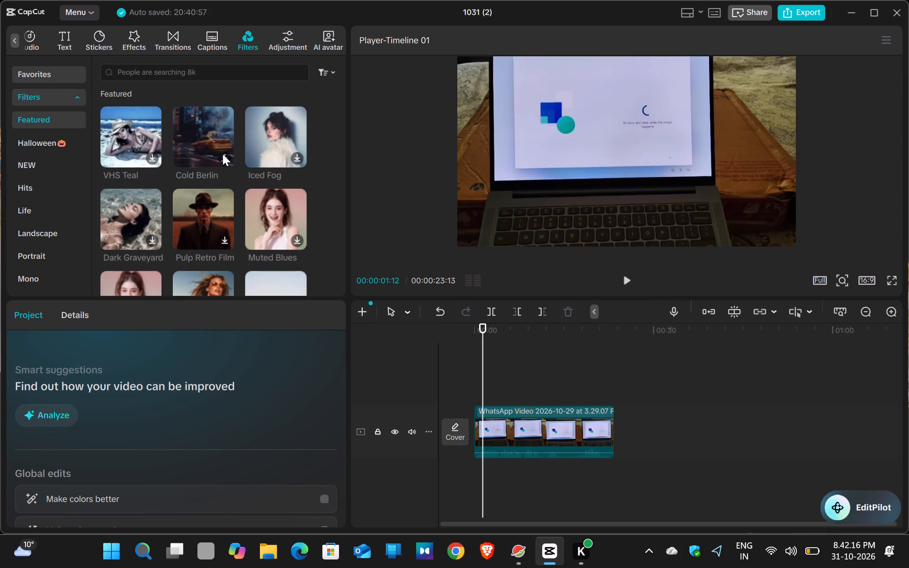
{"action": "left_click", "coordinate": [223, 154]}
{"action": "left_click", "coordinate": [294, 156]}
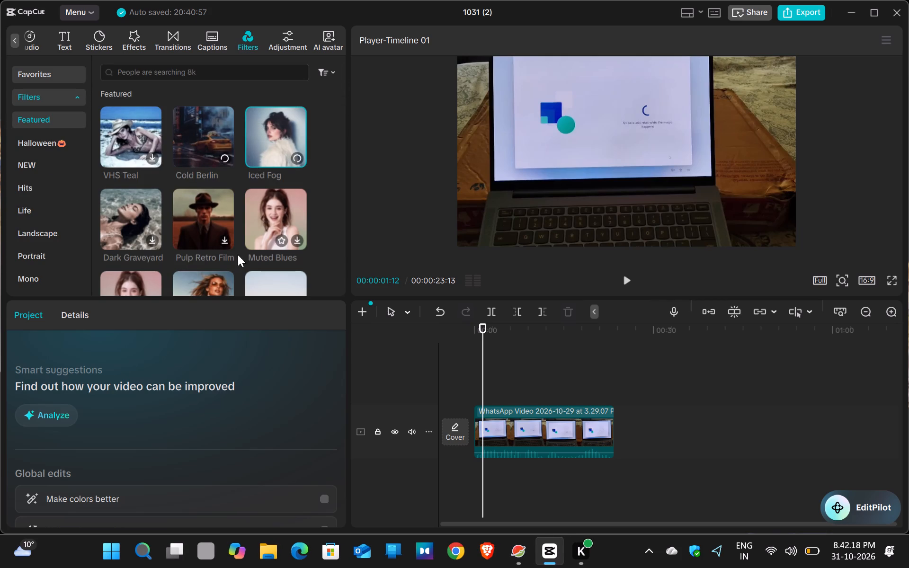
{"action": "left_click", "coordinate": [224, 241]}
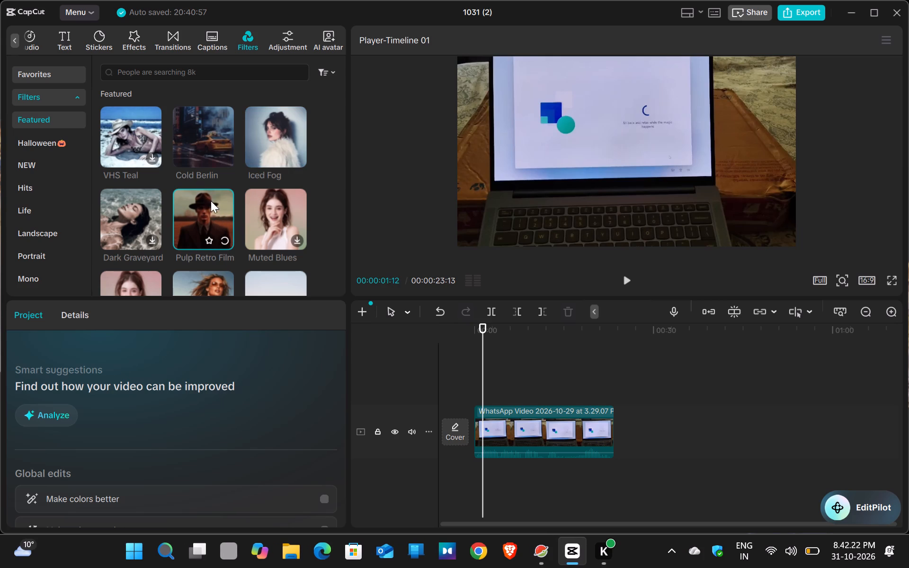
{"action": "left_click", "coordinate": [206, 150]}
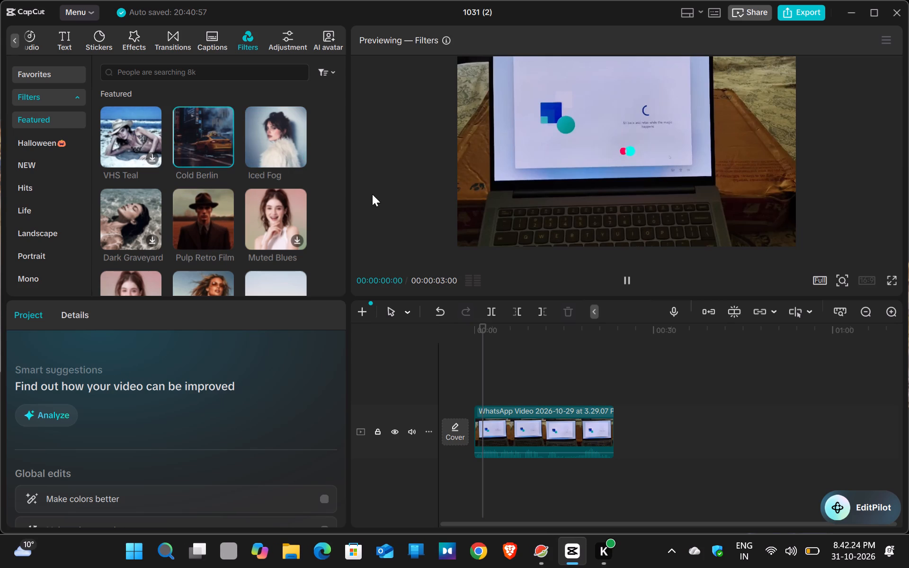
{"action": "left_click", "coordinate": [285, 154]}
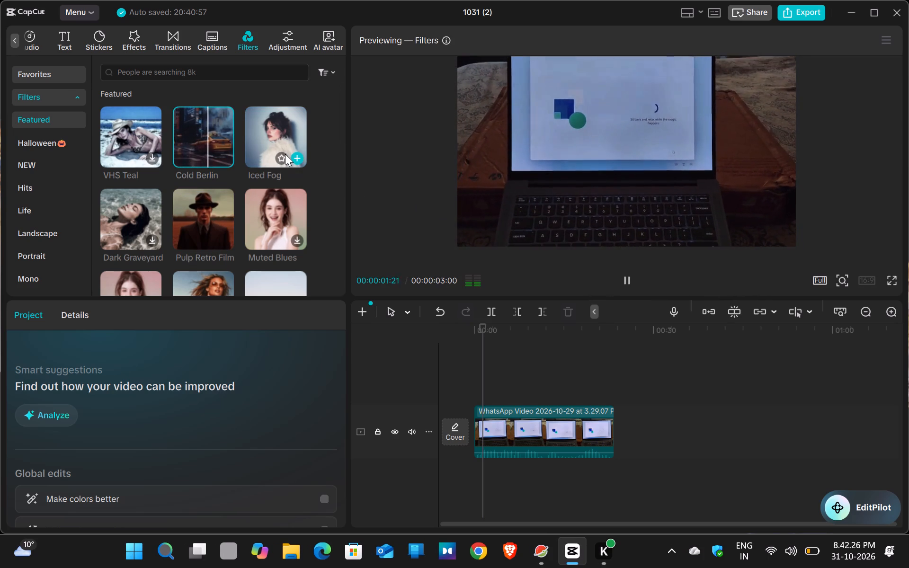
{"action": "left_click", "coordinate": [276, 130]}
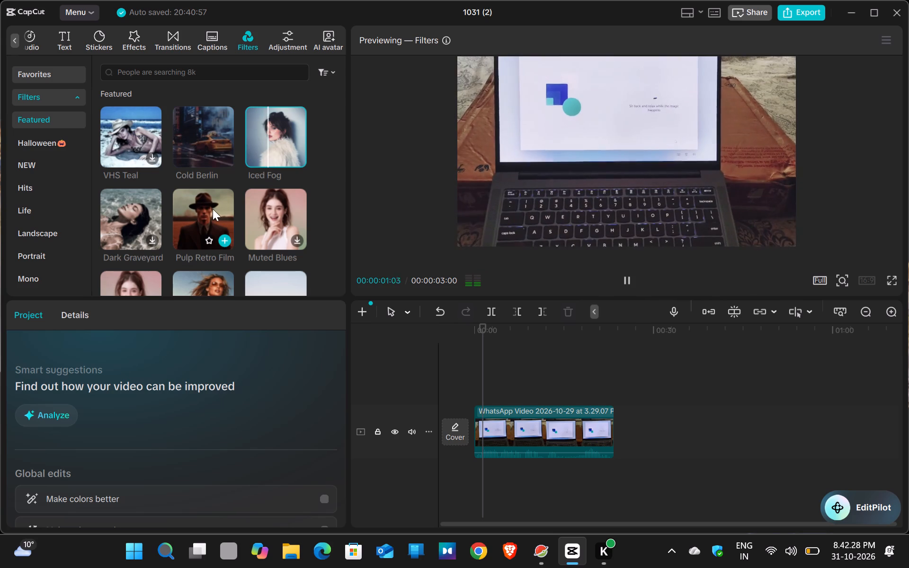
{"action": "left_click", "coordinate": [212, 209]}
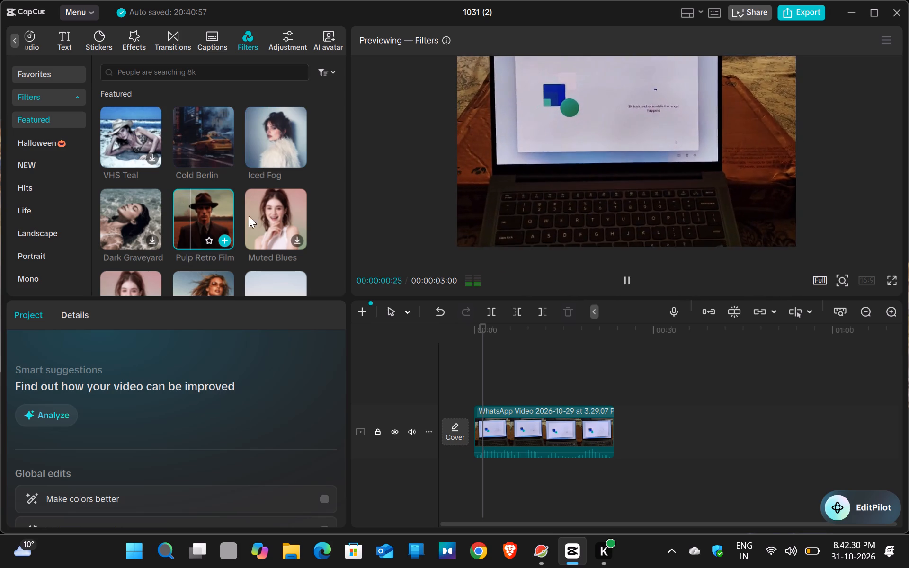
{"action": "left_click", "coordinate": [280, 218]}
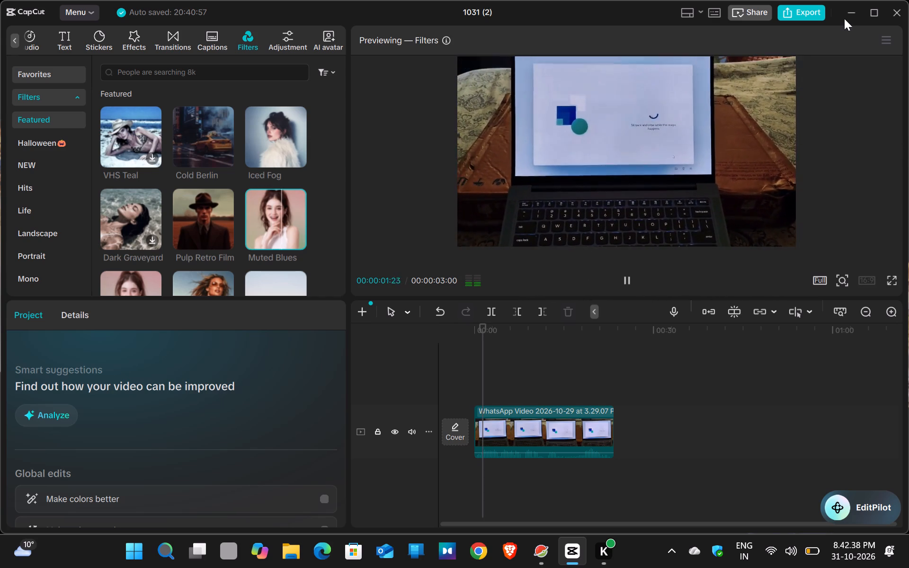
Review the export settings for the timeline, from video options to audio, GIF and copyright check, without exporting.
{"action": "left_click", "coordinate": [788, 12]}
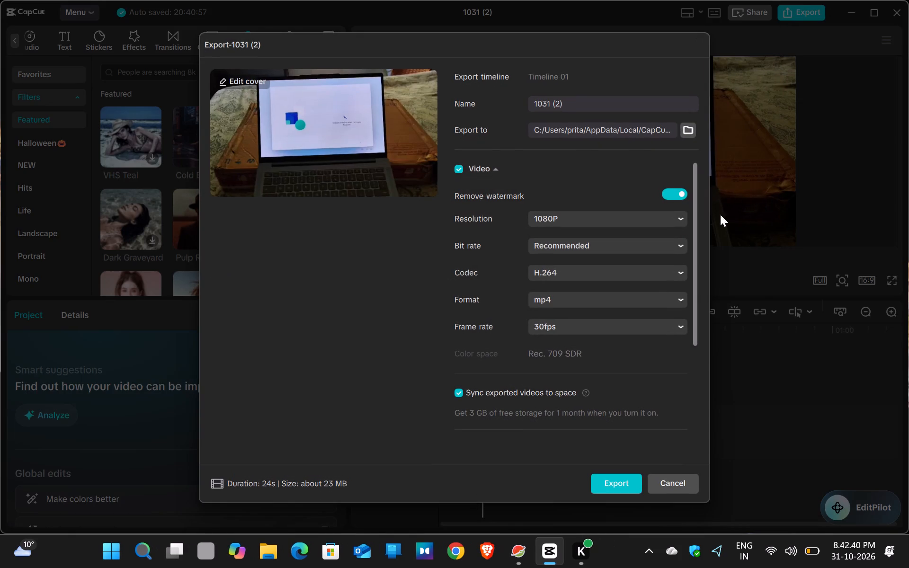
{"action": "scroll", "coordinate": [526, 399], "scroll_direction": "up", "scroll_amount": 1}
{"action": "scroll", "coordinate": [654, 370], "scroll_direction": "down", "scroll_amount": 5}
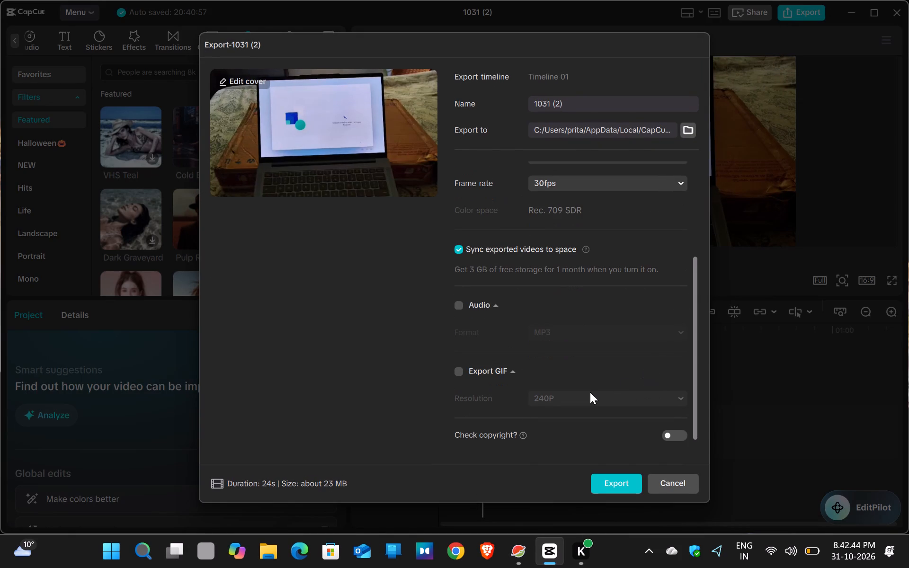
{"action": "scroll", "coordinate": [590, 392], "scroll_direction": "up", "scroll_amount": 5}
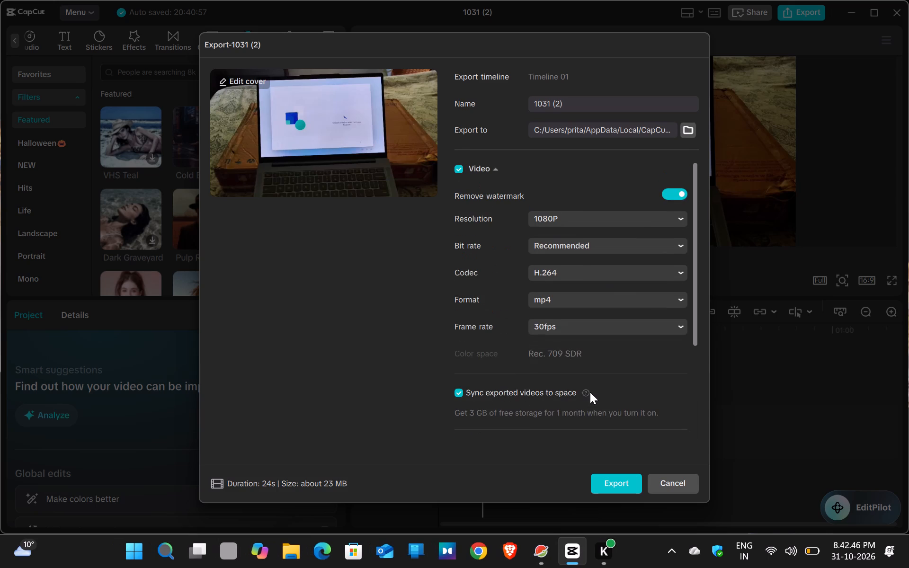
{"action": "scroll", "coordinate": [590, 392], "scroll_direction": "up", "scroll_amount": 2}
{"action": "left_click", "coordinate": [676, 477]}
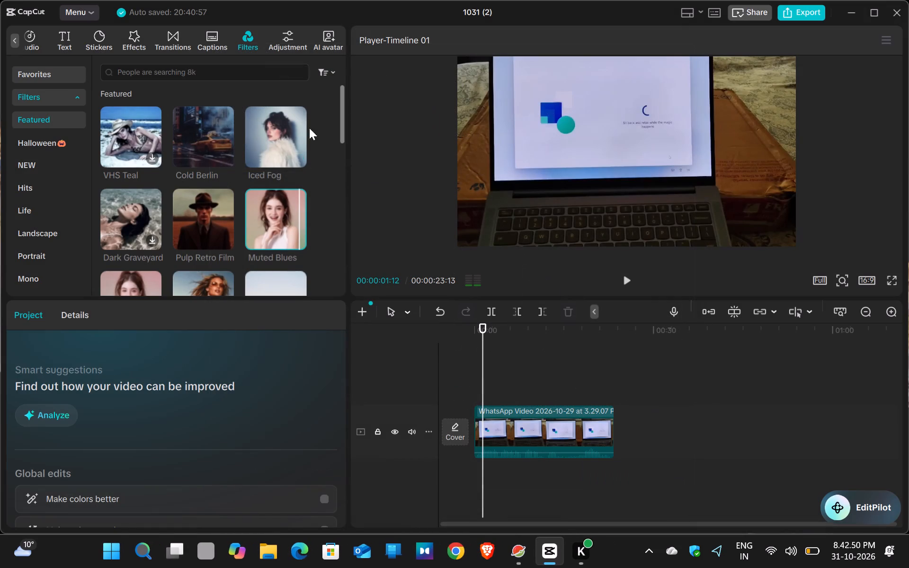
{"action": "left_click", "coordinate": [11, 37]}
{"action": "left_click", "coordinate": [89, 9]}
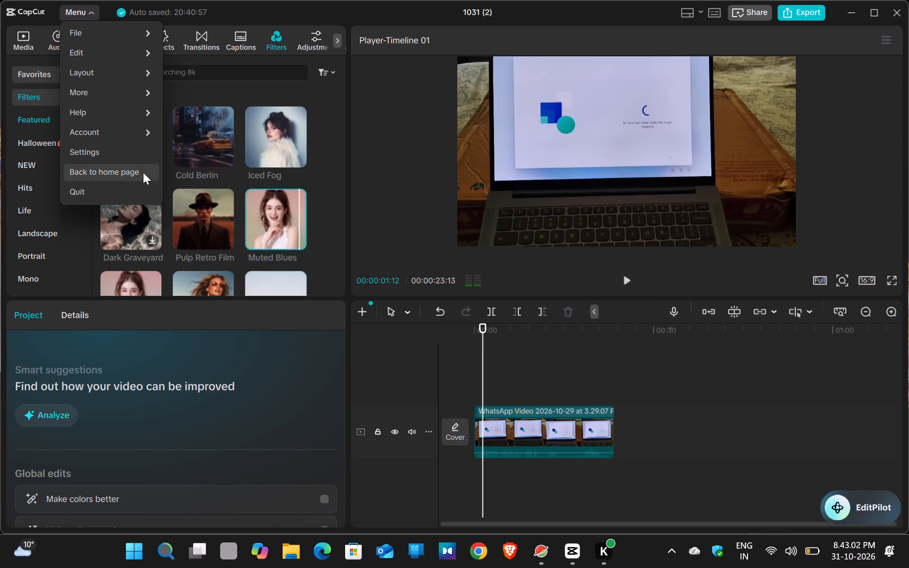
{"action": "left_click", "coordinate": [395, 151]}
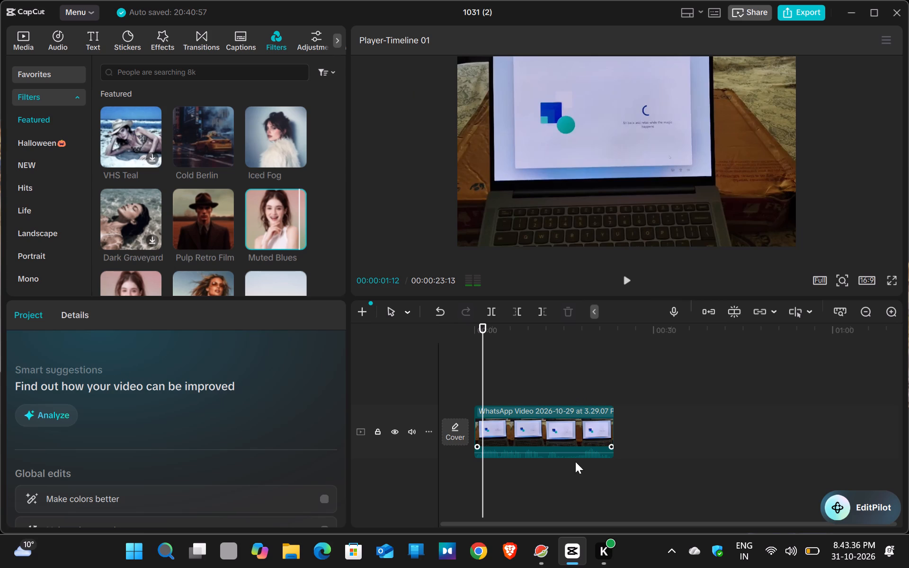
Return to the project's imported media and check the available import sources.
{"action": "left_click", "coordinate": [18, 37]}
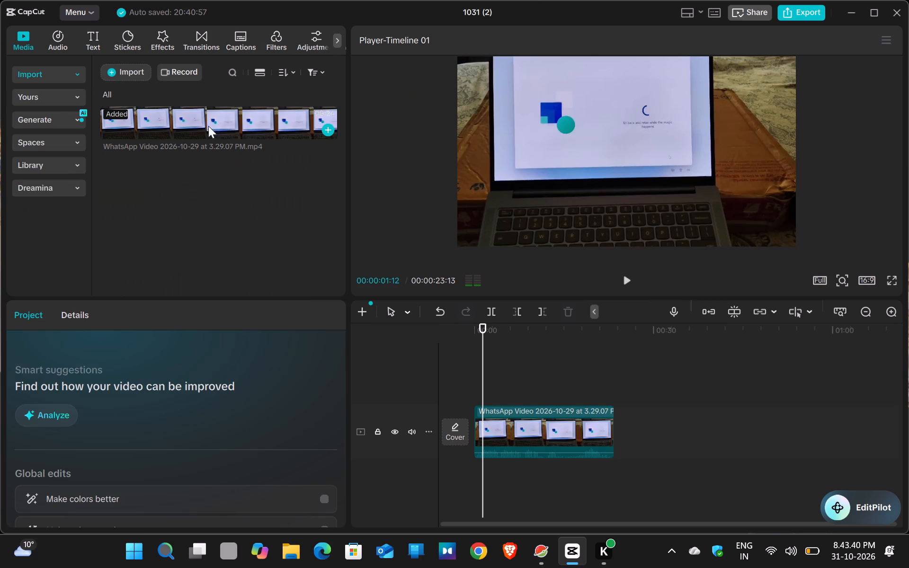
{"action": "left_click", "coordinate": [135, 68]}
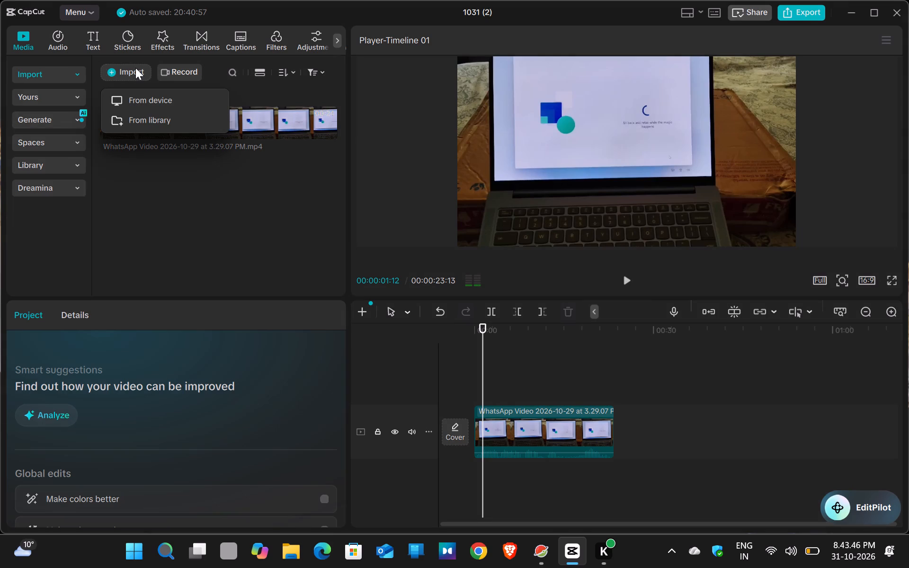
Switch to the Windows Start menu.
{"action": "left_click", "coordinate": [127, 550]}
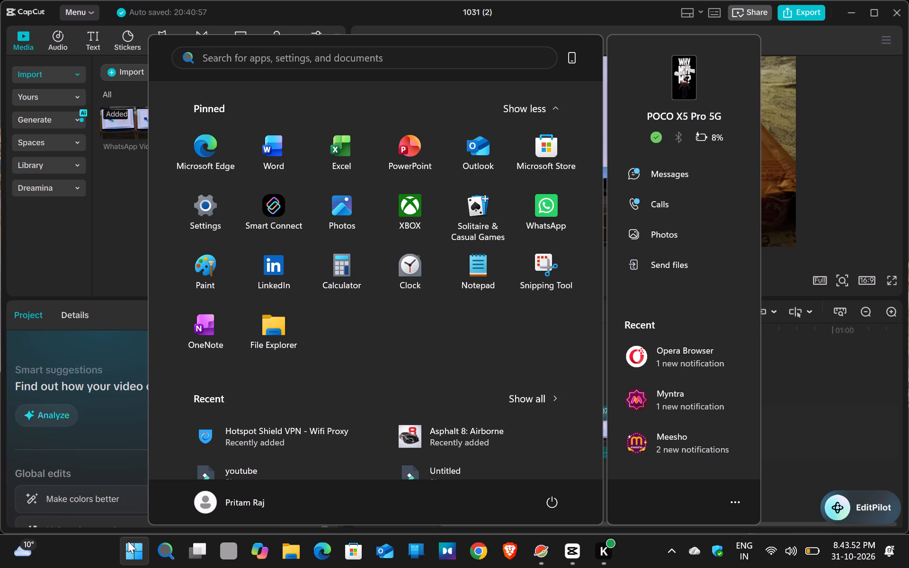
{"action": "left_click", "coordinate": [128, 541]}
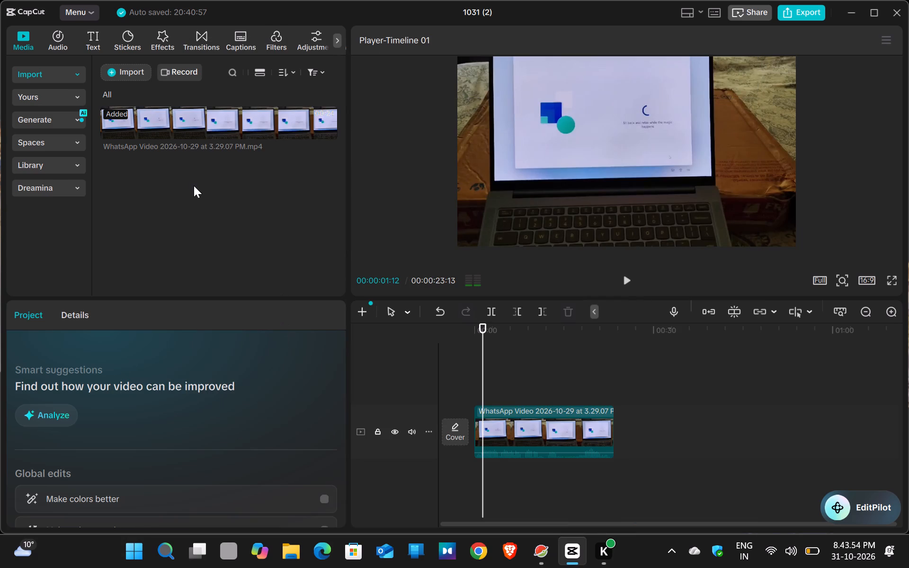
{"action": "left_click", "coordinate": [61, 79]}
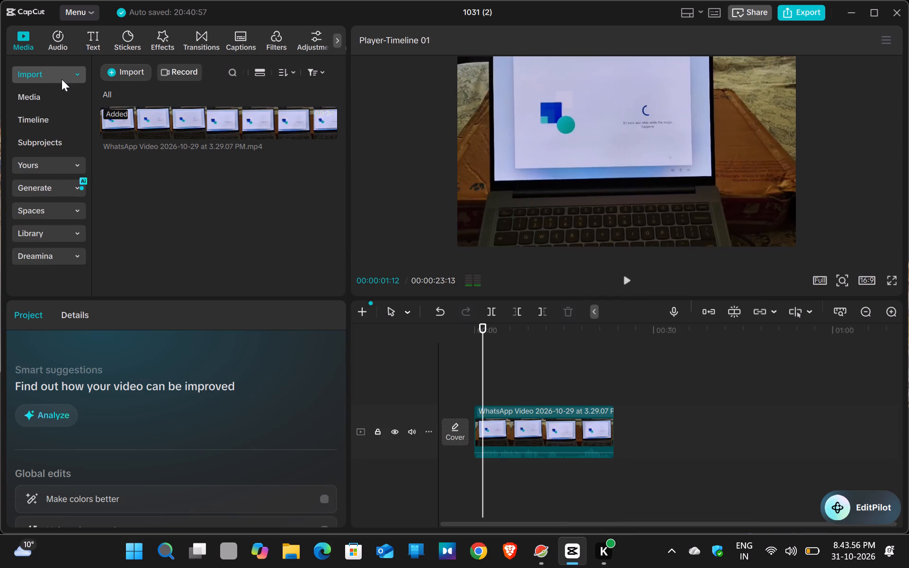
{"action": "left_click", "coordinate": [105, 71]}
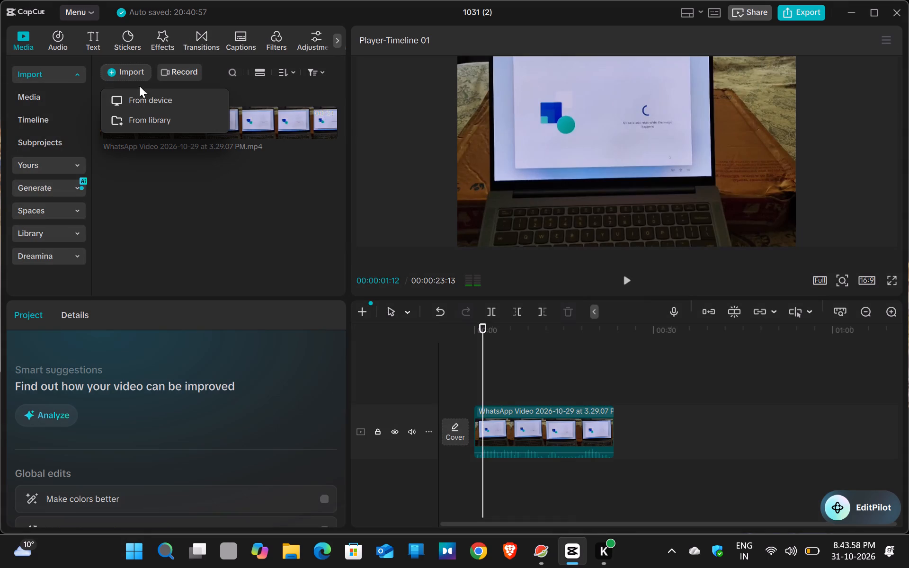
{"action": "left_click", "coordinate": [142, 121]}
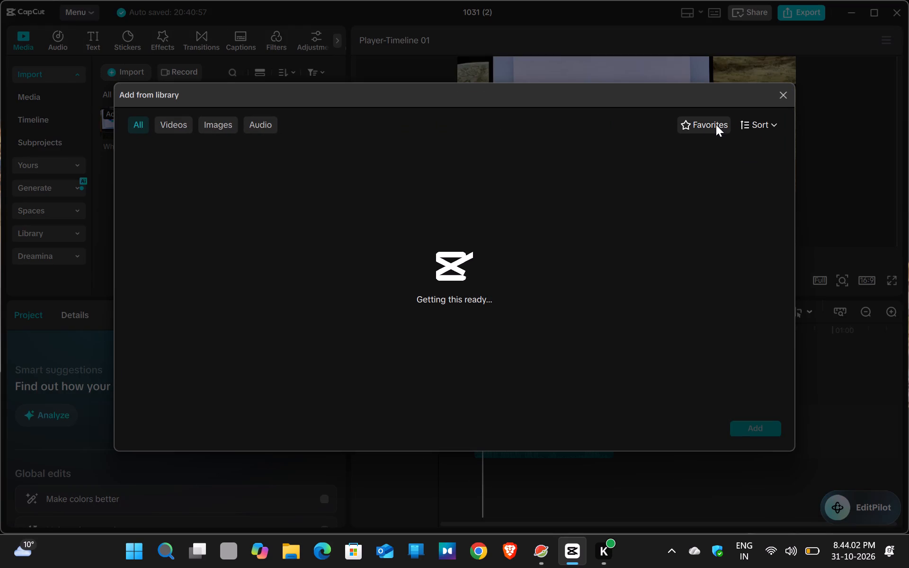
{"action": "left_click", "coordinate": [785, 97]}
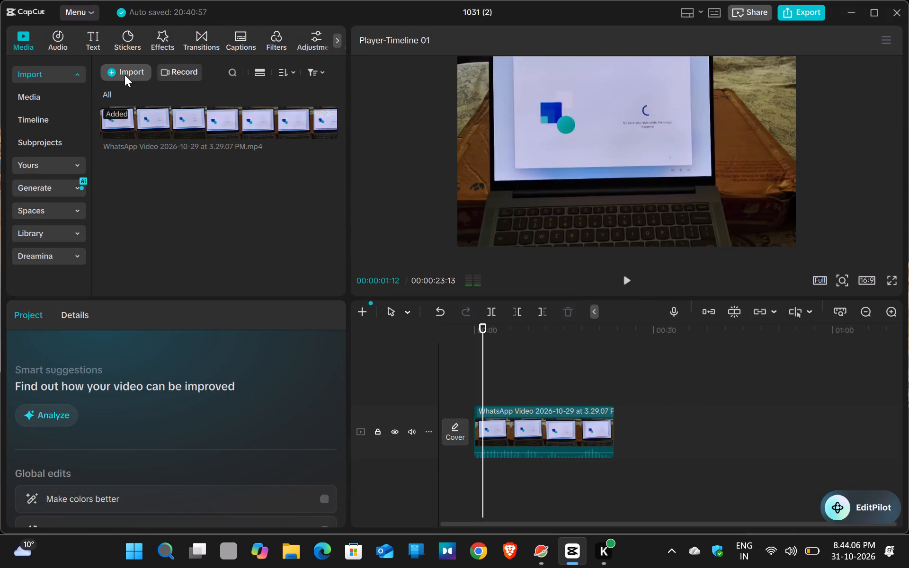
Import the six WhatsApp videos listed from 2026-10-29 at 3.29.06 PM through 2026-10-26 at 7.10.42 AM from the Downloads folder.
{"action": "left_click", "coordinate": [125, 75]}
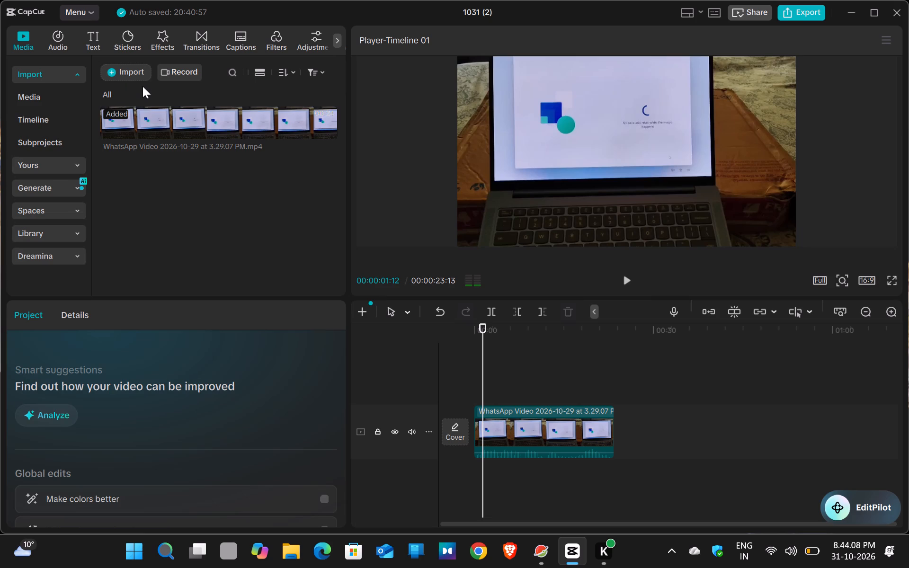
{"action": "left_click", "coordinate": [144, 93]}
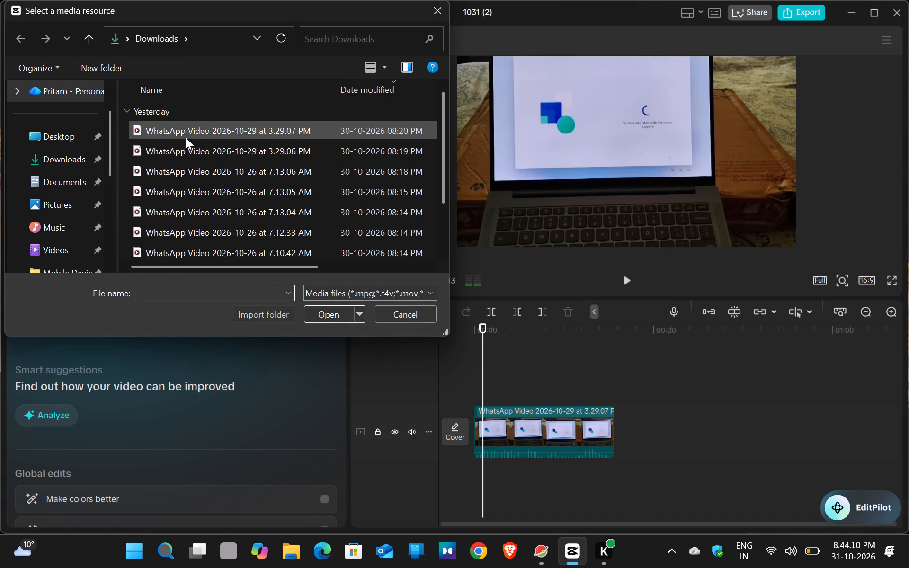
{"action": "right_click_drag", "start_coordinate": [187, 144], "coordinate": [191, 185]}
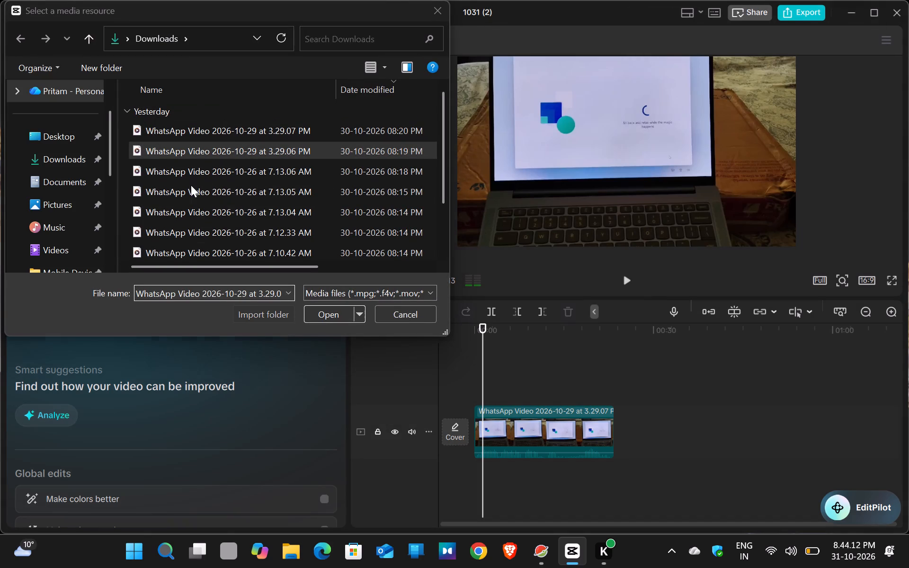
{"action": "left_click", "coordinate": [197, 142]}
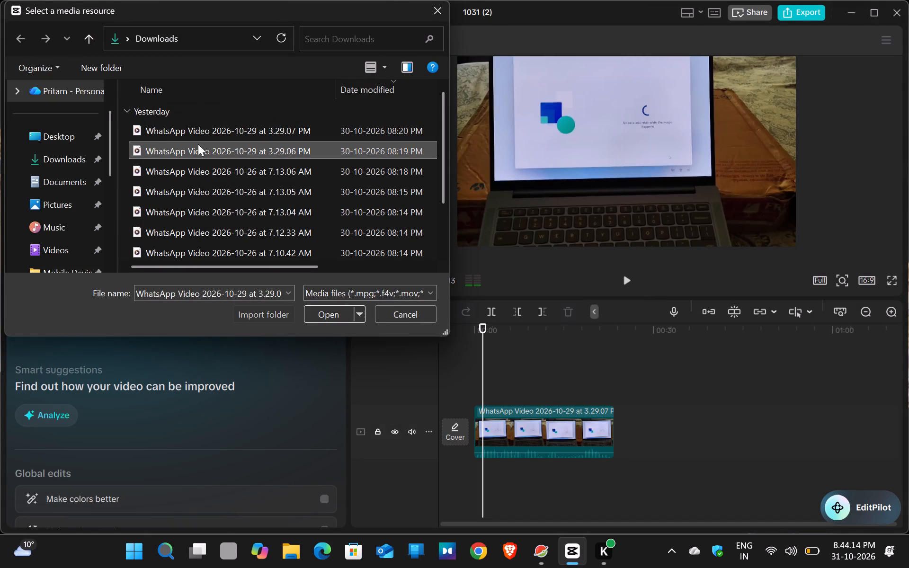
{"action": "left_click", "coordinate": [204, 165]}
{"action": "left_click", "coordinate": [211, 146]}
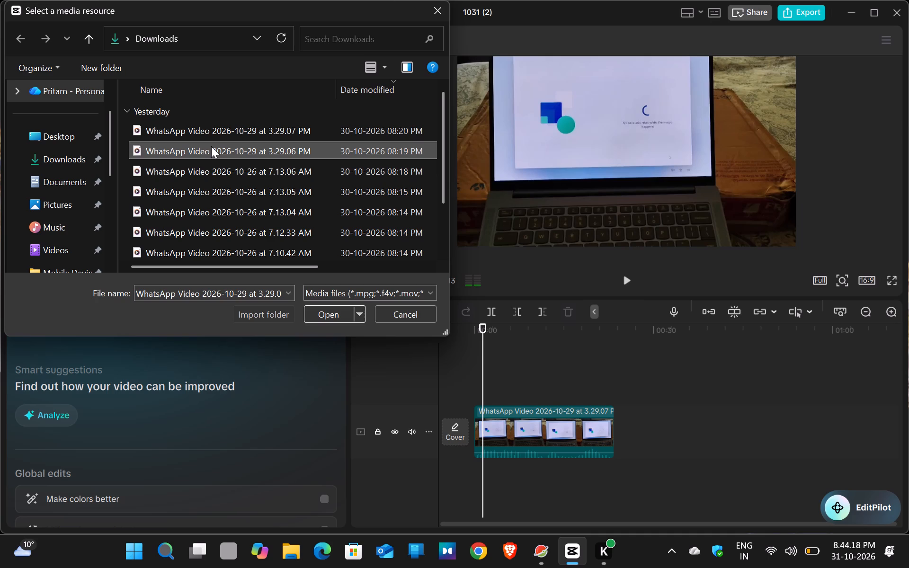
{"action": "left_click", "coordinate": [211, 146], "text": "ctrl"}
{"action": "left_click", "coordinate": [205, 163], "text": "ctrl"}
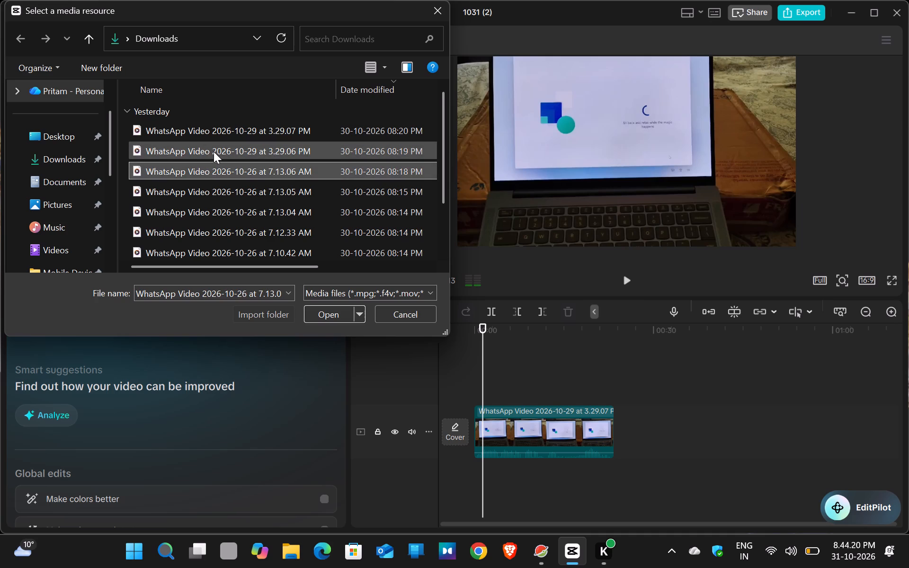
{"action": "left_click", "coordinate": [214, 151], "text": "ctrl"}
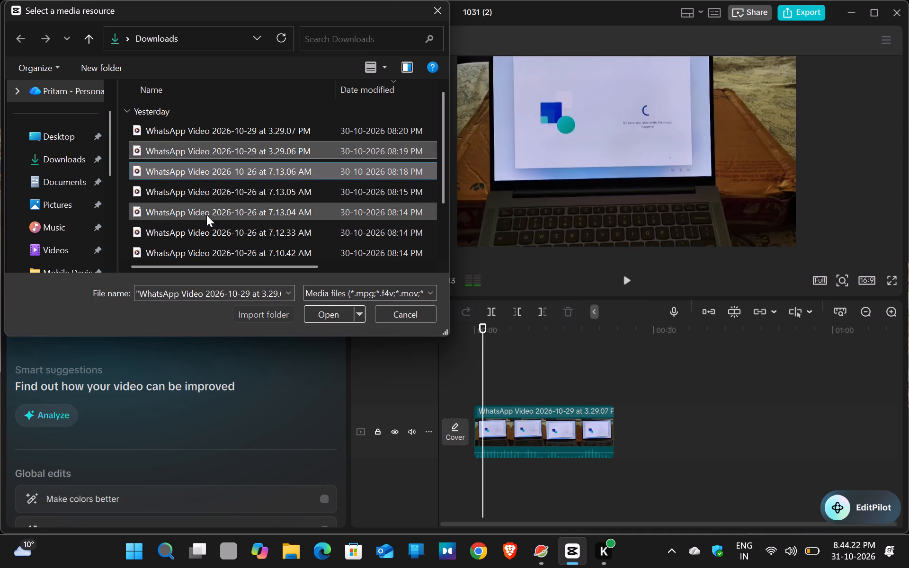
{"action": "left_click_drag", "start_coordinate": [214, 249], "coordinate": [214, 247], "text": "ctrl"}
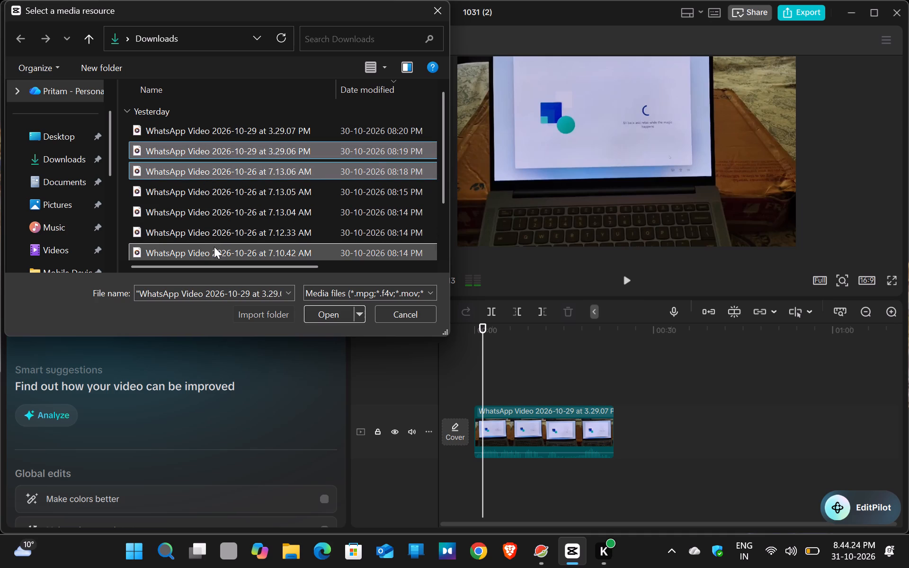
{"action": "left_click_drag", "start_coordinate": [214, 247], "coordinate": [219, 222], "text": "ctrl"}
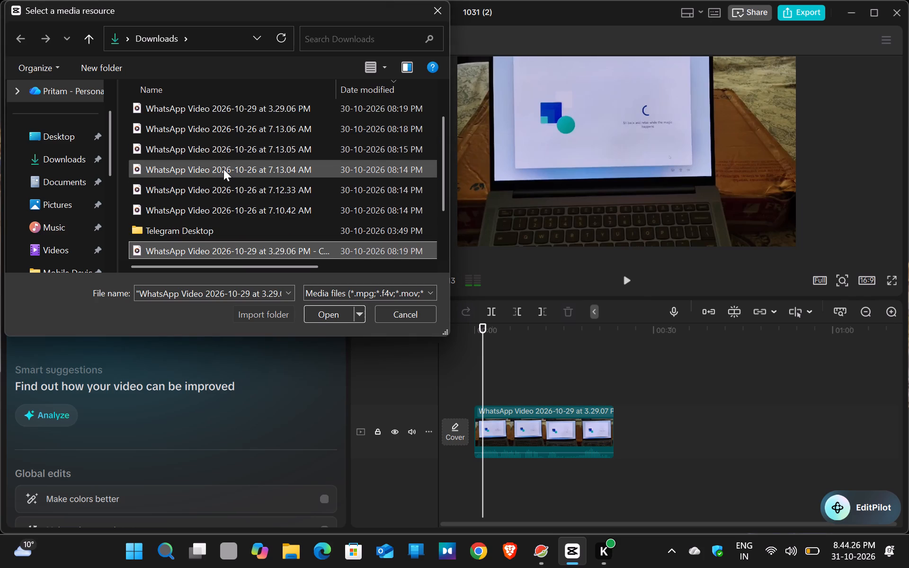
{"action": "scroll", "coordinate": [223, 169], "scroll_direction": "up", "scroll_amount": 2}
{"action": "left_click", "coordinate": [222, 154]}
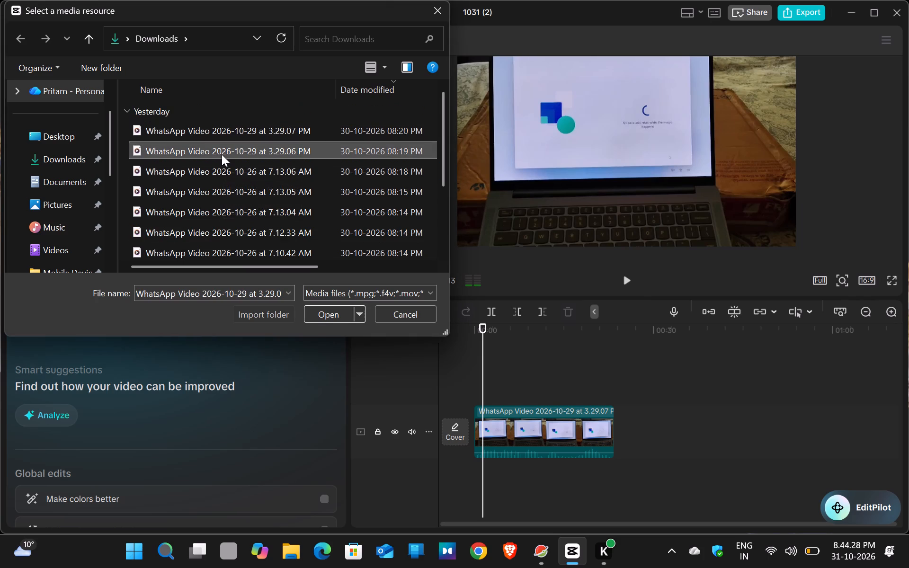
{"action": "left_click", "coordinate": [219, 163], "text": "ctrl"}
{"action": "left_click", "coordinate": [217, 183], "text": "ctrl"}
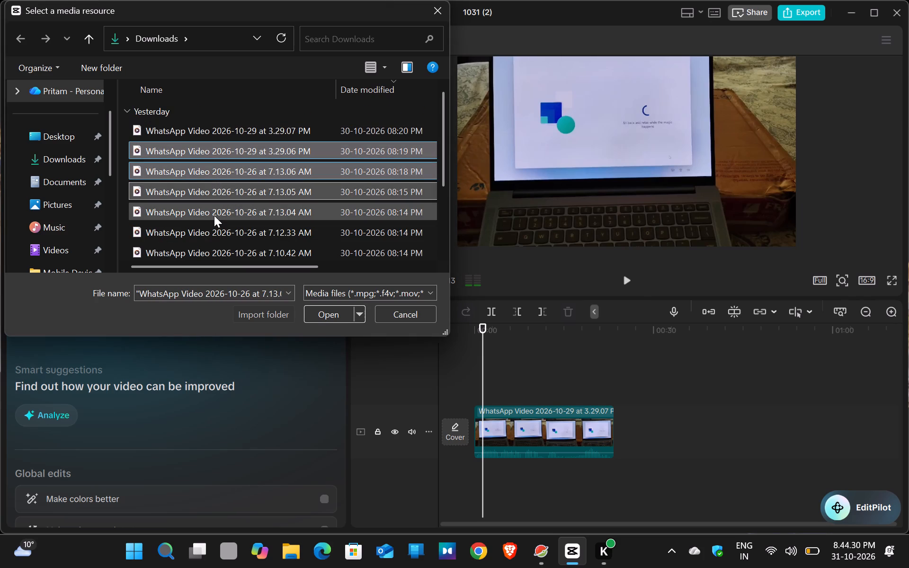
{"action": "left_click", "coordinate": [214, 215], "text": "ctrl"}
{"action": "left_click", "coordinate": [214, 227], "text": "ctrl"}
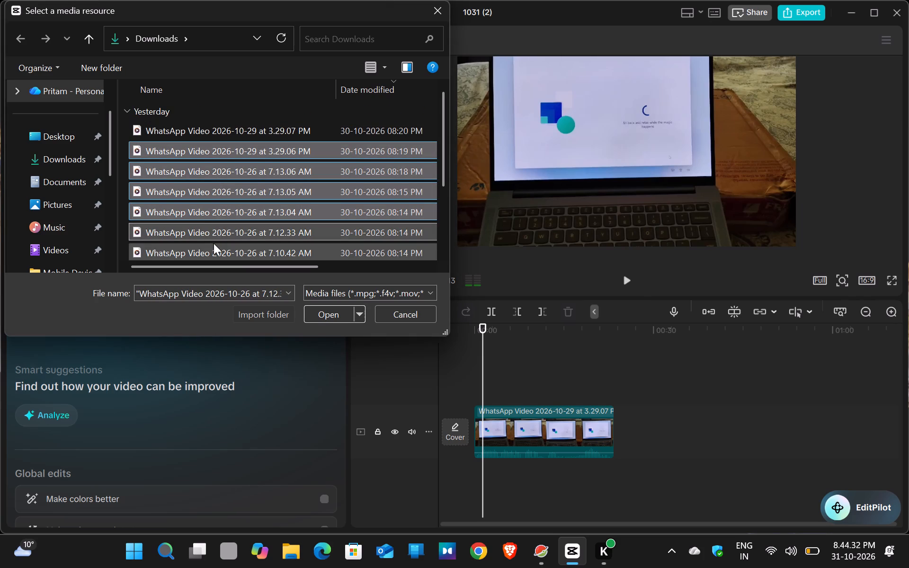
{"action": "left_click", "coordinate": [214, 243], "text": "ctrl"}
{"action": "scroll", "coordinate": [236, 203], "scroll_direction": "down", "scroll_amount": 2, "text": "ctrl"}
{"action": "scroll", "coordinate": [236, 203], "scroll_direction": "up", "scroll_amount": 3, "text": "ctrl"}
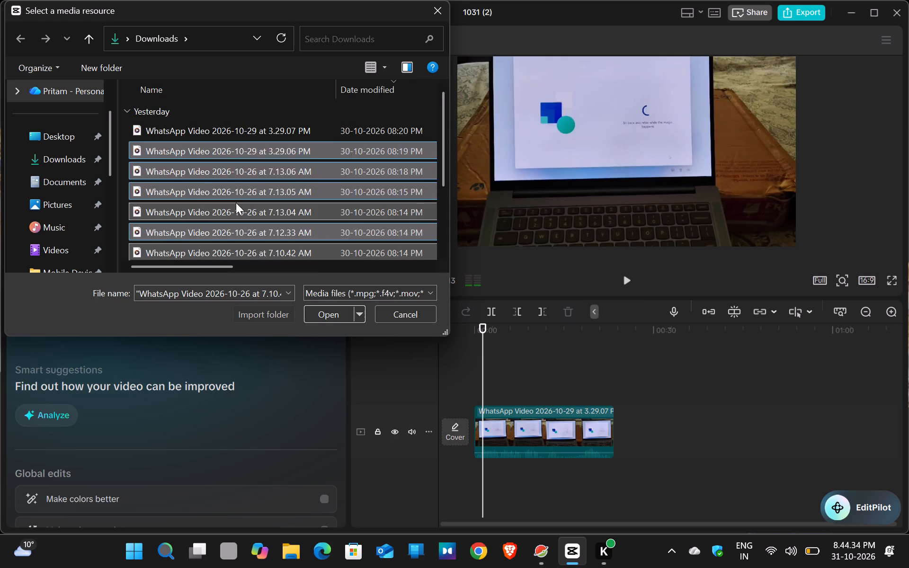
{"action": "scroll", "coordinate": [236, 203], "scroll_direction": "up", "scroll_amount": 3, "text": "ctrl"}
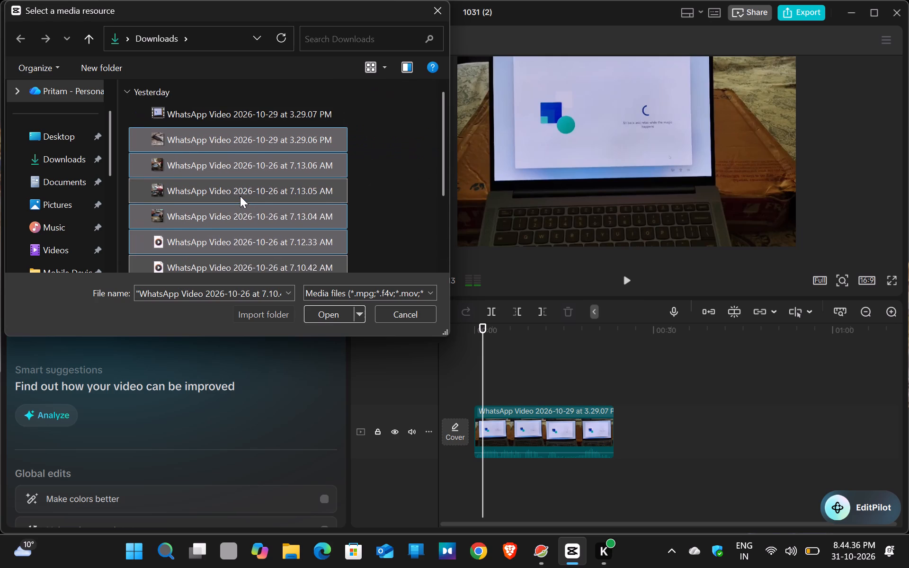
{"action": "scroll", "coordinate": [240, 196], "scroll_direction": "up", "scroll_amount": 9, "text": "ctrl"}
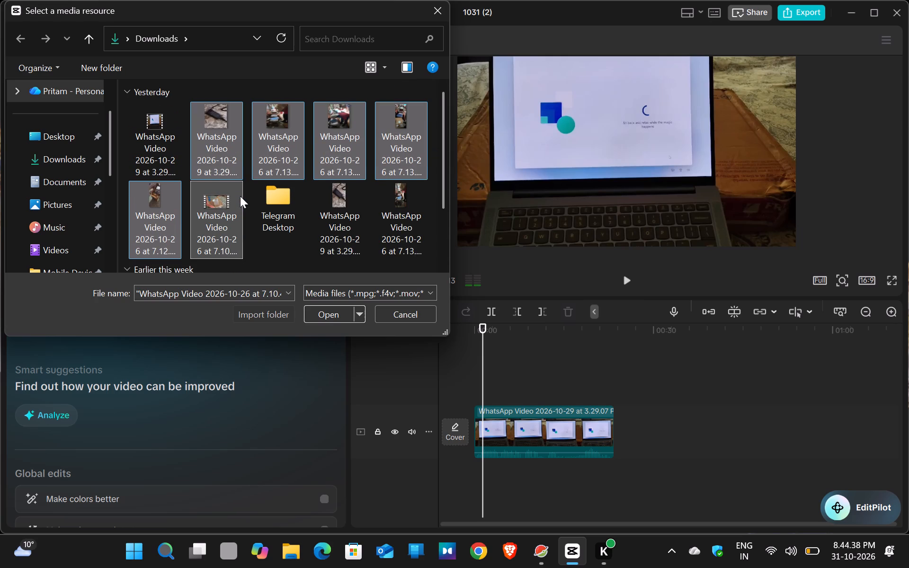
{"action": "scroll", "coordinate": [240, 196], "scroll_direction": "down", "scroll_amount": 13, "text": "ctrl"}
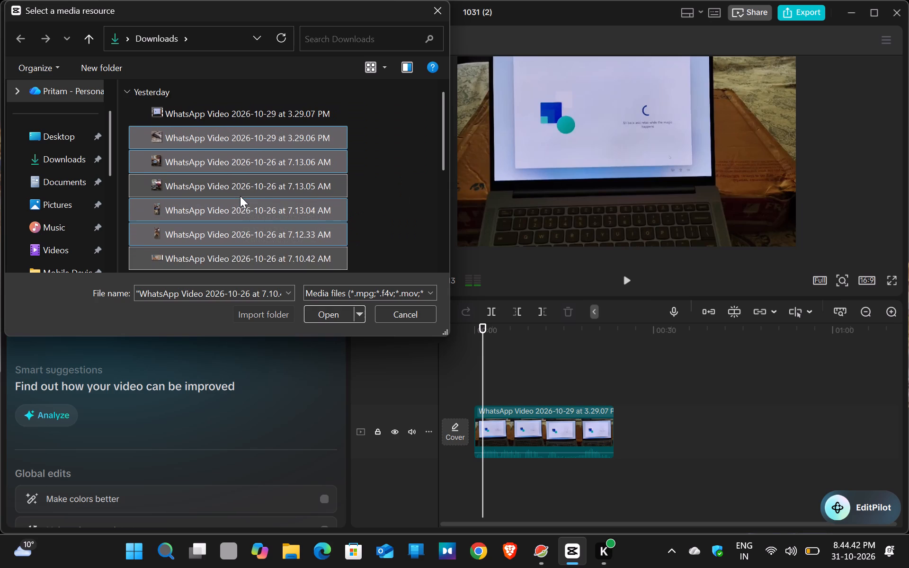
{"action": "scroll", "coordinate": [240, 196], "scroll_direction": "down", "scroll_amount": 1, "text": "ctrl"}
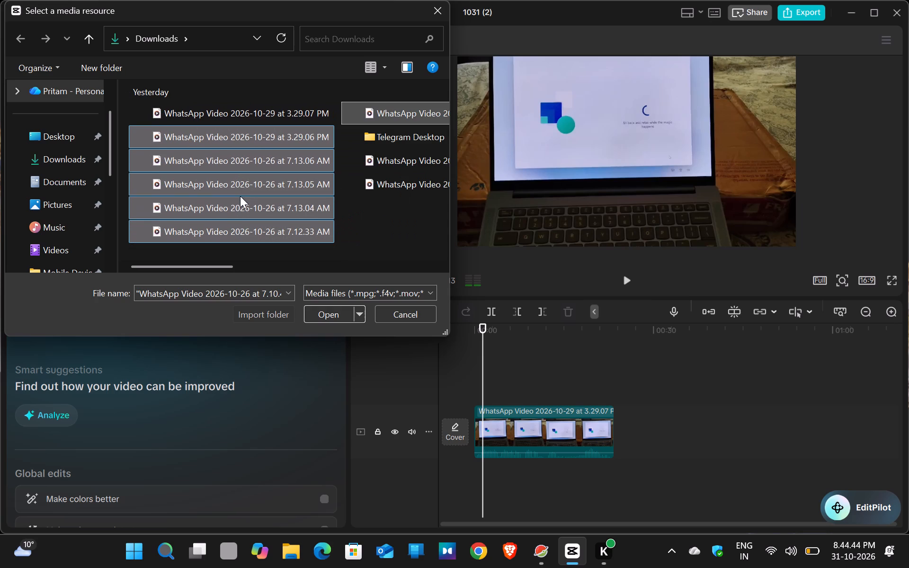
{"action": "scroll", "coordinate": [240, 196], "scroll_direction": "up", "scroll_amount": 1, "text": "ctrl"}
{"action": "scroll", "coordinate": [301, 165], "scroll_direction": "down", "scroll_amount": 1}
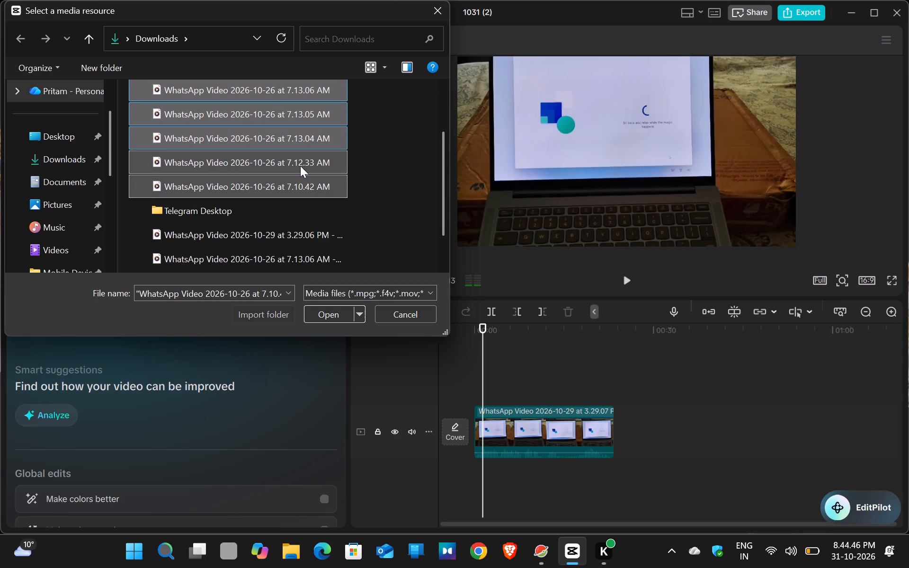
{"action": "scroll", "coordinate": [298, 166], "scroll_direction": "up", "scroll_amount": 1}
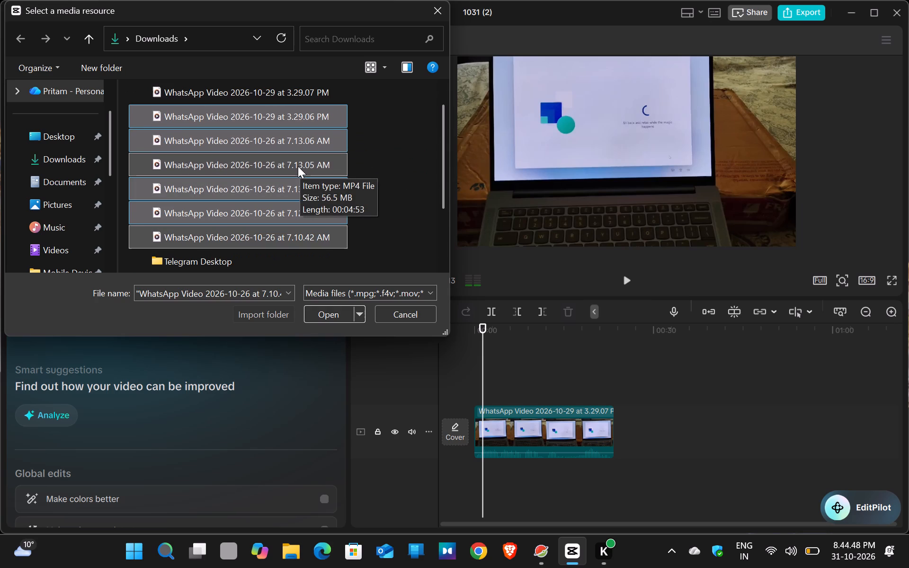
{"action": "left_click", "coordinate": [335, 308]}
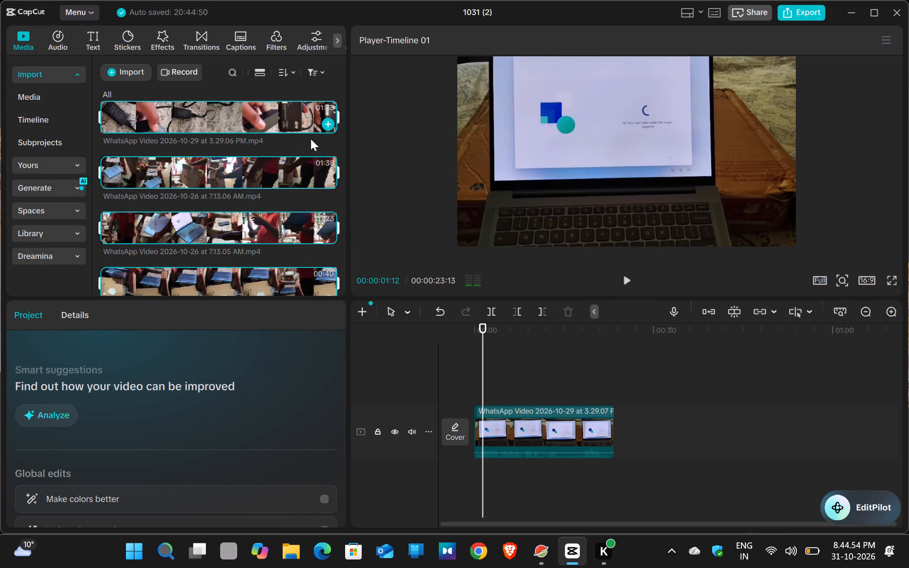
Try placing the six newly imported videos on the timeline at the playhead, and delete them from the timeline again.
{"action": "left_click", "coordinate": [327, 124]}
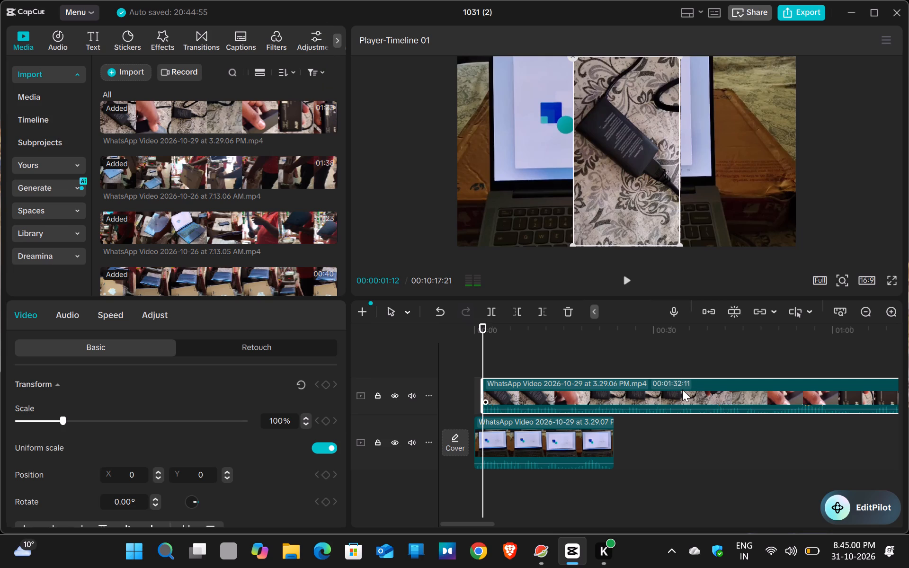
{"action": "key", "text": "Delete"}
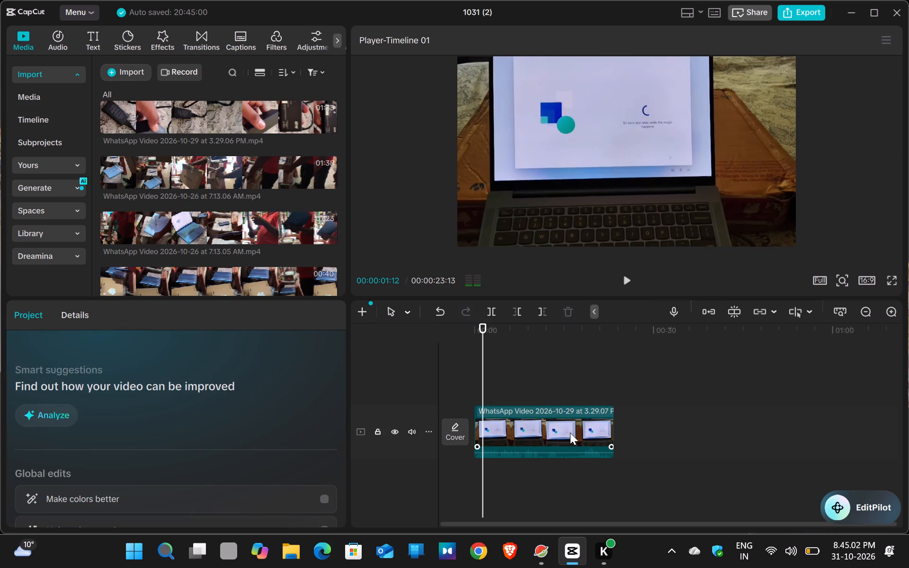
Delete the laptop video clip from the timeline.
{"action": "left_click", "coordinate": [570, 433]}
{"action": "key", "text": "Delete"}
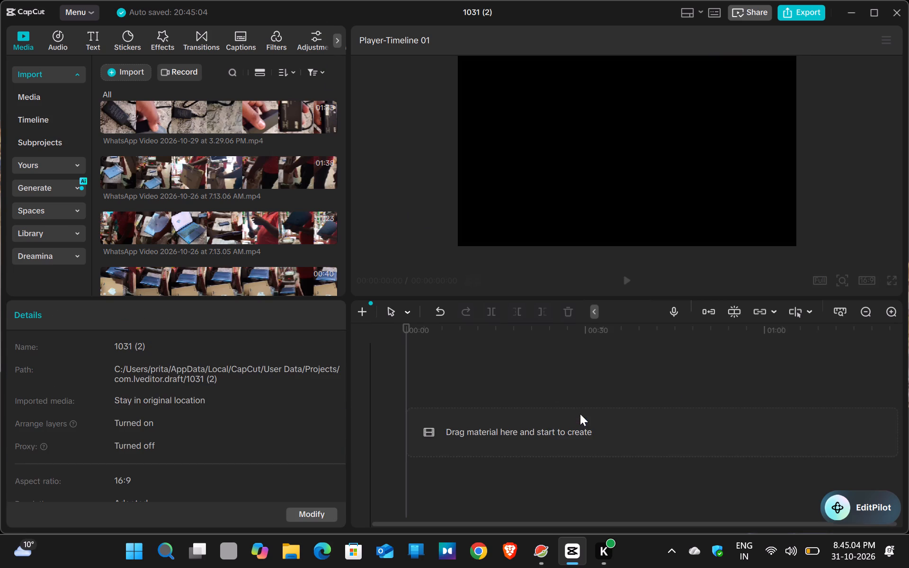
Preview the imported WhatsApp videos from 2026-10-29 at 3.29.06 PM and 2026-10-26 at 7.13.06 AM.
{"action": "left_click", "coordinate": [167, 106]}
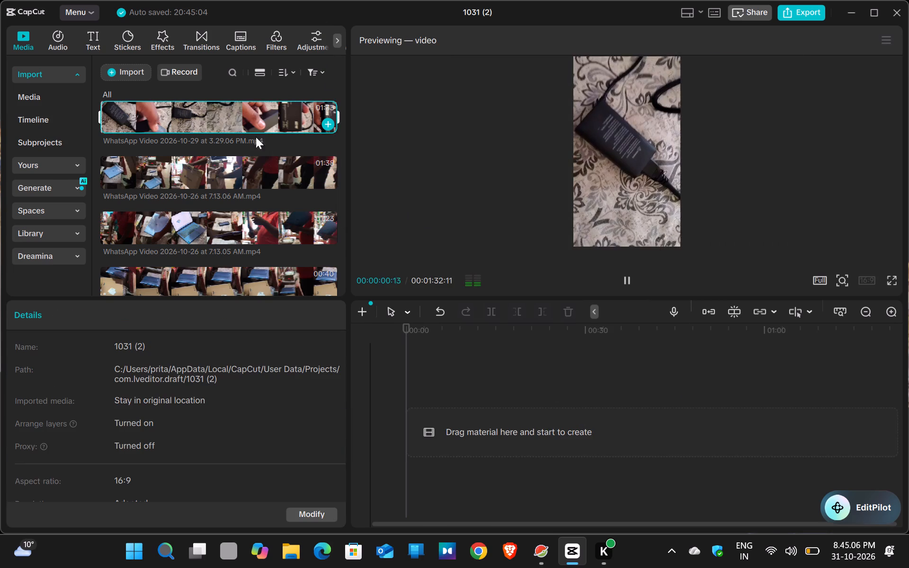
{"action": "left_click", "coordinate": [259, 186]}
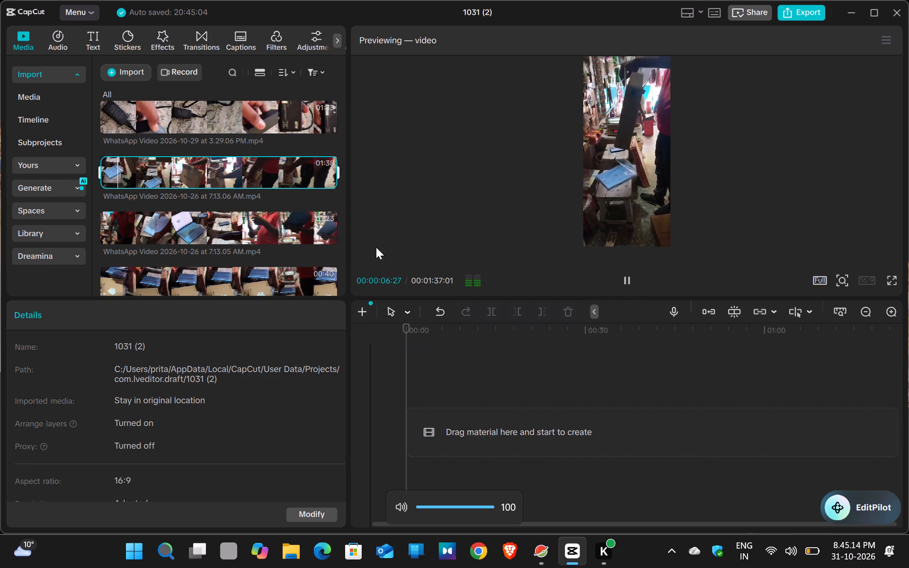
{"action": "left_click", "coordinate": [133, 176]}
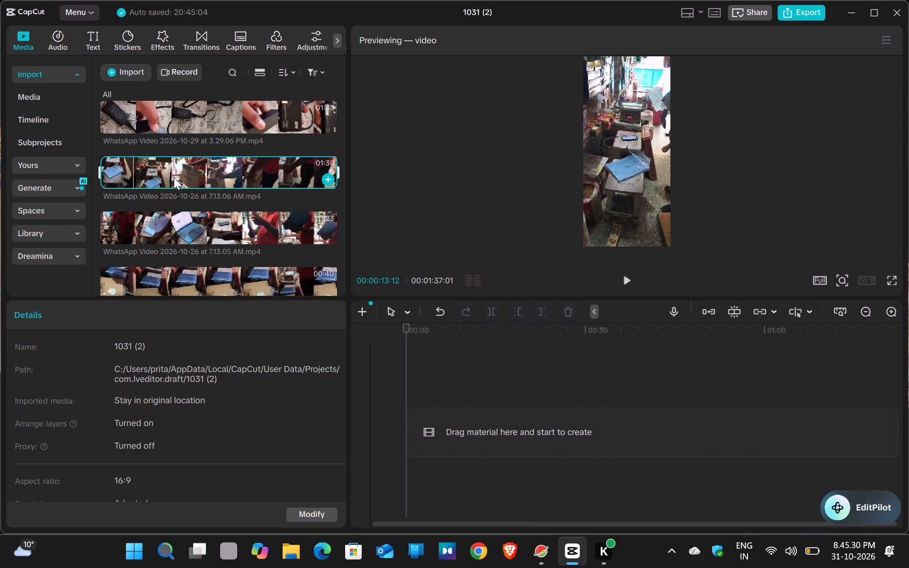
{"action": "left_click", "coordinate": [625, 271]}
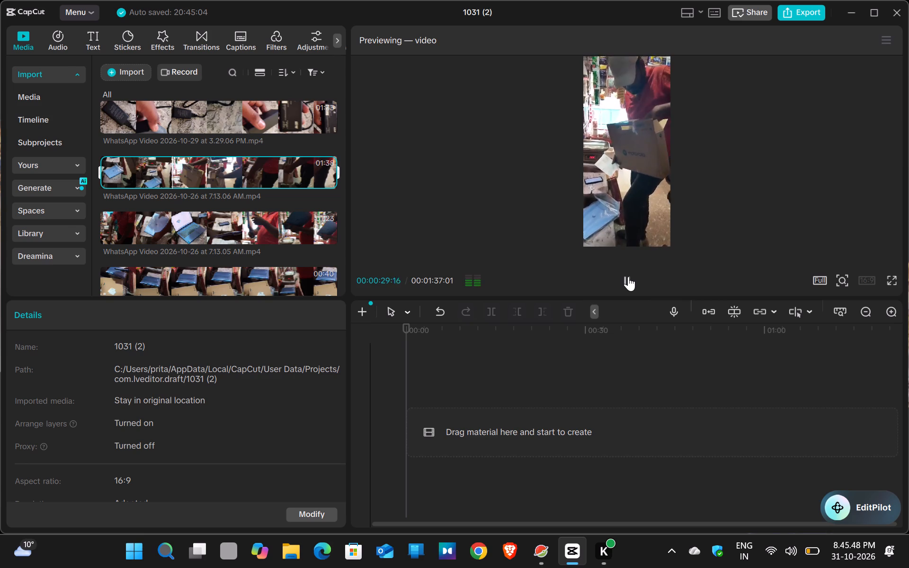
{"action": "left_click", "coordinate": [628, 276]}
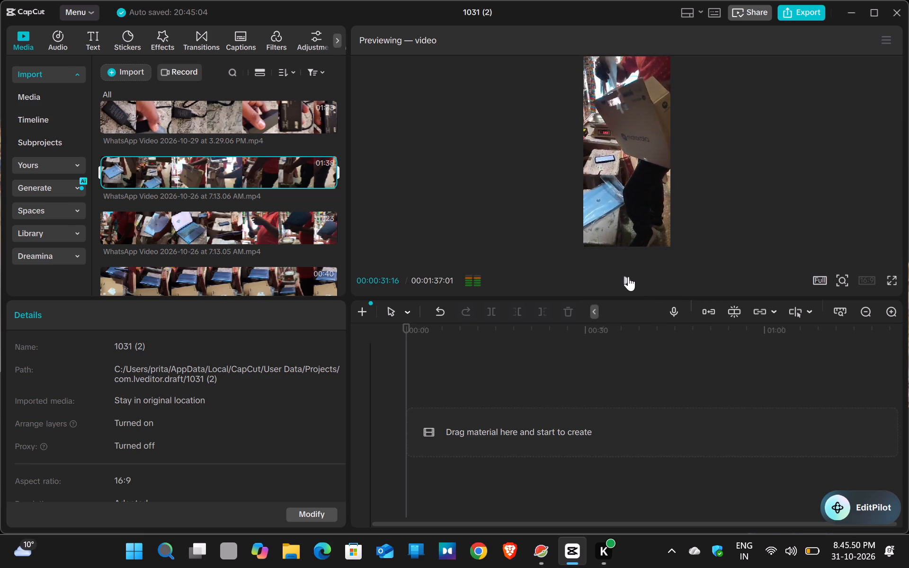
{"action": "left_click", "coordinate": [628, 276]}
{"action": "left_click", "coordinate": [628, 276]}
{"action": "left_click", "coordinate": [628, 276]}
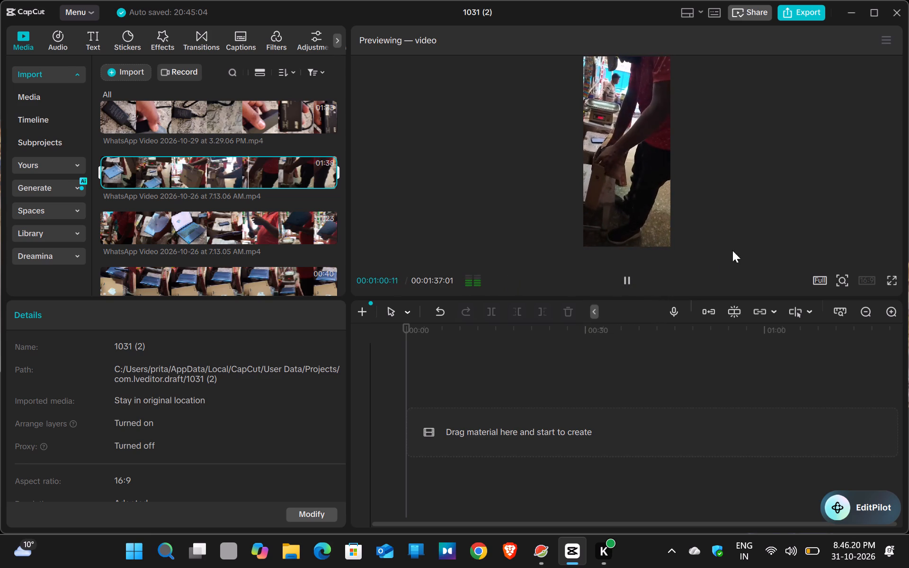
{"action": "left_click", "coordinate": [627, 280]}
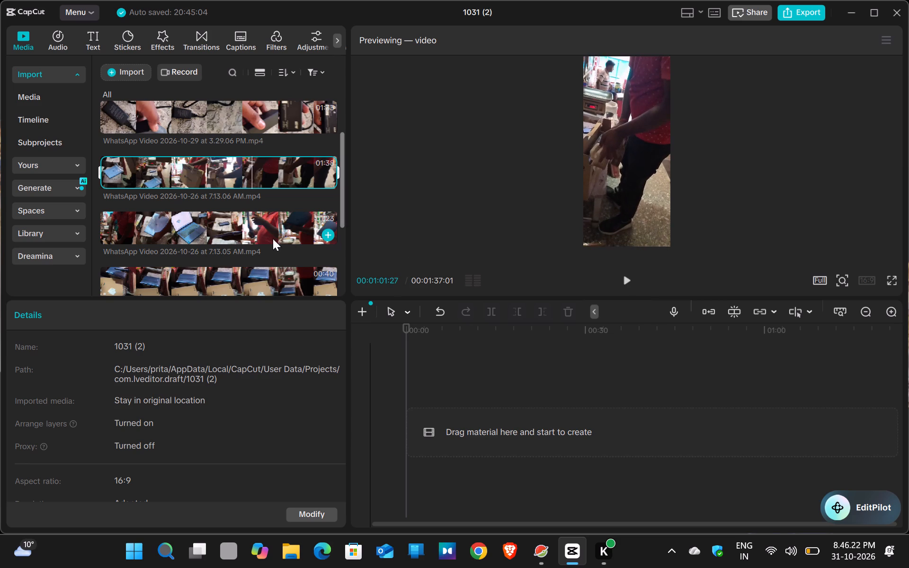
Sample the remaining WhatsApp videos from 2026-10-26 and place the 7.13.05 AM clip on the timeline.
{"action": "left_click", "coordinate": [229, 231]}
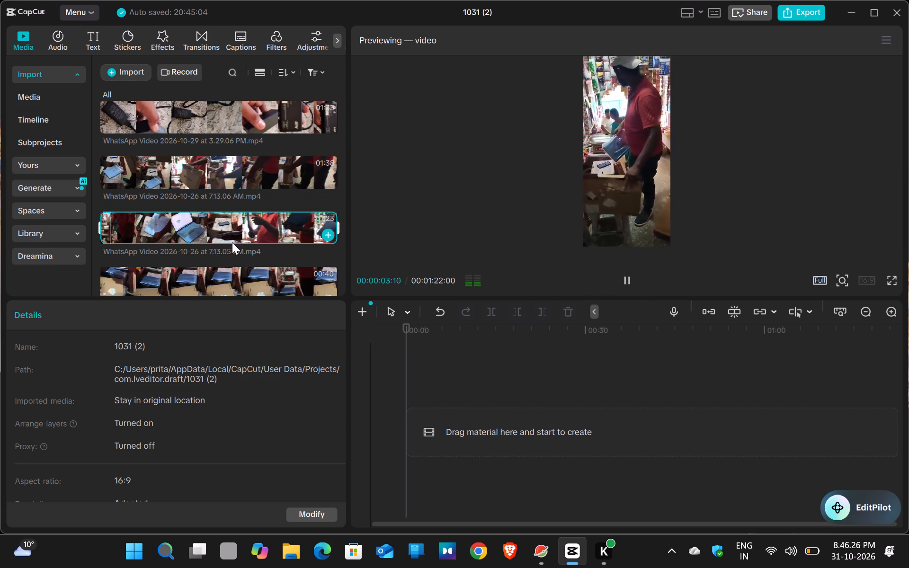
{"action": "scroll", "coordinate": [253, 244], "scroll_direction": "down", "scroll_amount": 7}
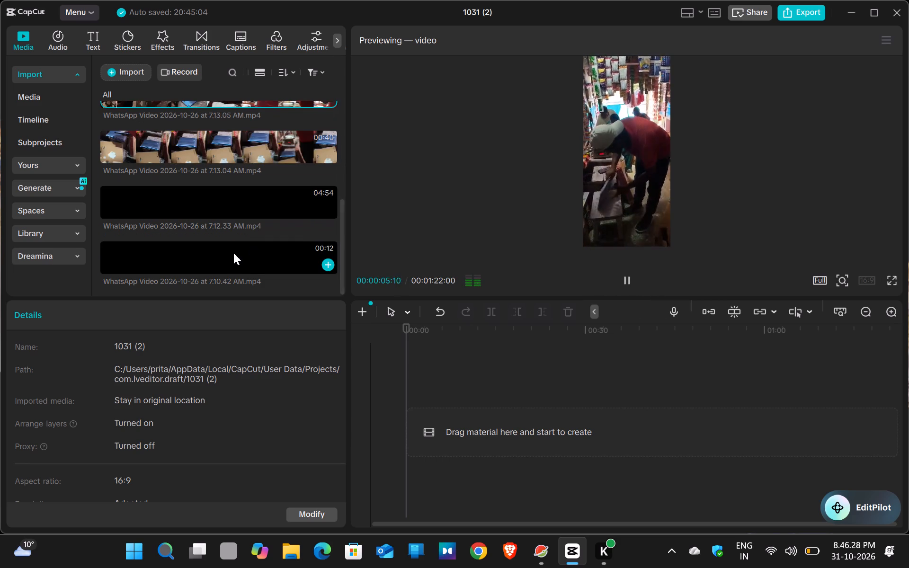
{"action": "left_click", "coordinate": [230, 255]}
{"action": "left_click", "coordinate": [239, 188]}
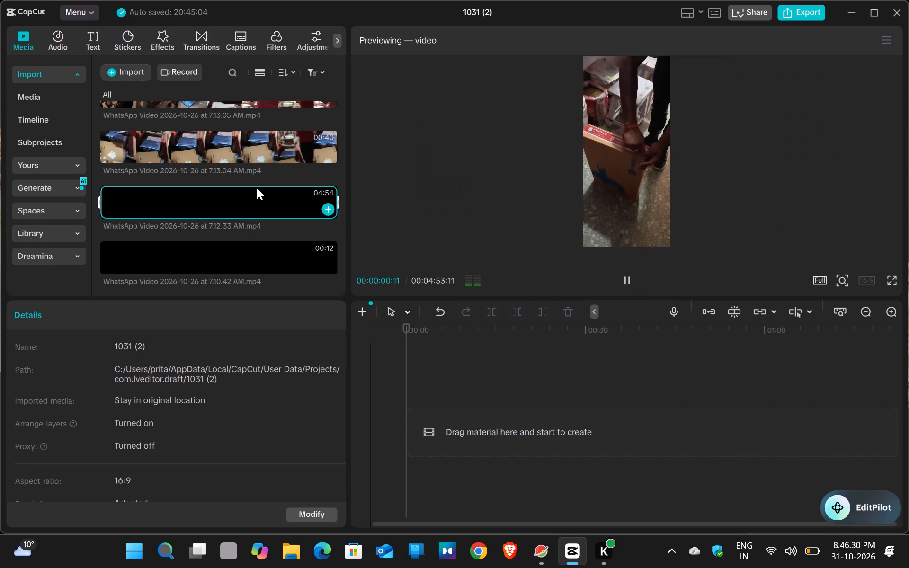
{"action": "scroll", "coordinate": [257, 187], "scroll_direction": "up", "scroll_amount": 2}
{"action": "scroll", "coordinate": [243, 197], "scroll_direction": "down", "scroll_amount": 3}
{"action": "scroll", "coordinate": [243, 198], "scroll_direction": "up", "scroll_amount": 1}
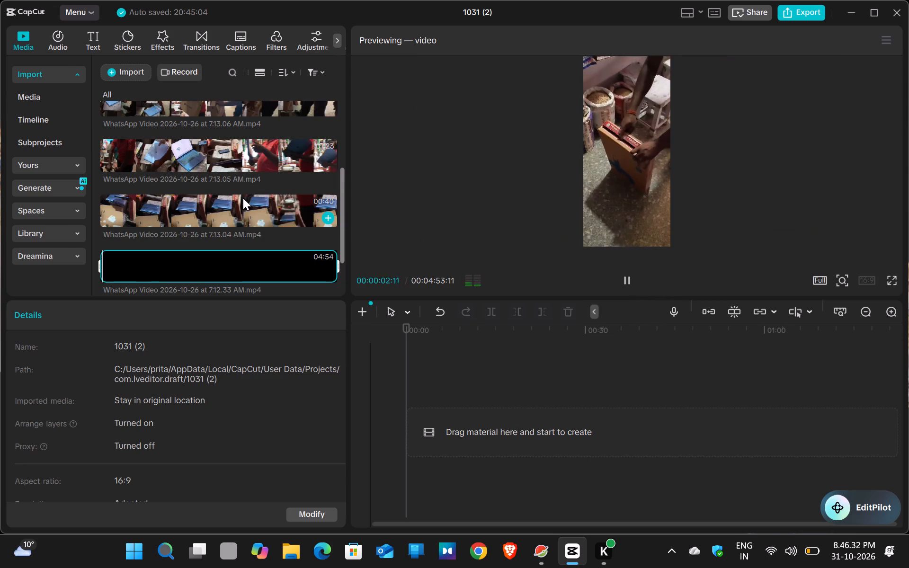
{"action": "left_click", "coordinate": [223, 200]}
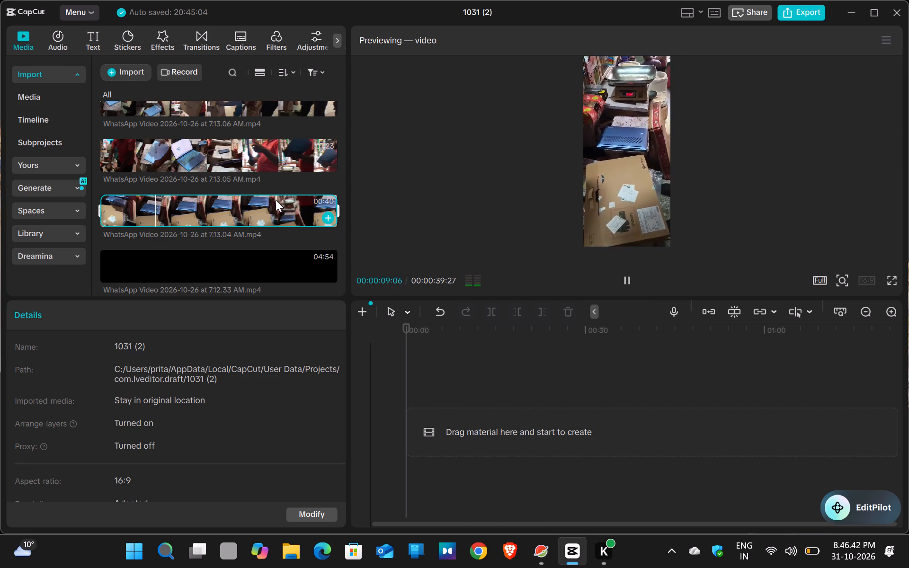
Preview the WhatsApp videos from 2026-10-26 at 7.13.05 AM and 7.13.06 AM, and add the 7.13.05 AM clip to the timeline.
{"action": "left_click", "coordinate": [253, 152]}
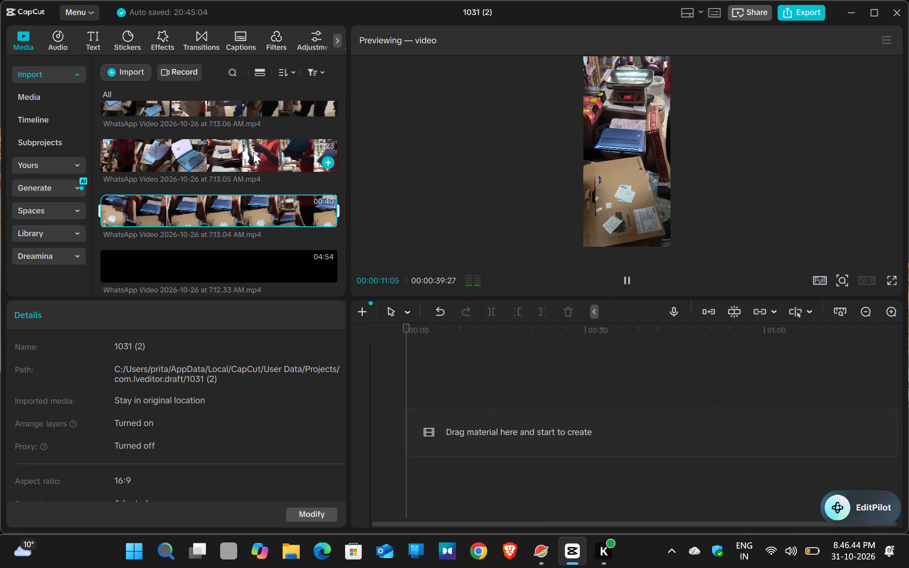
{"action": "scroll", "coordinate": [266, 179], "scroll_direction": "up", "scroll_amount": 1}
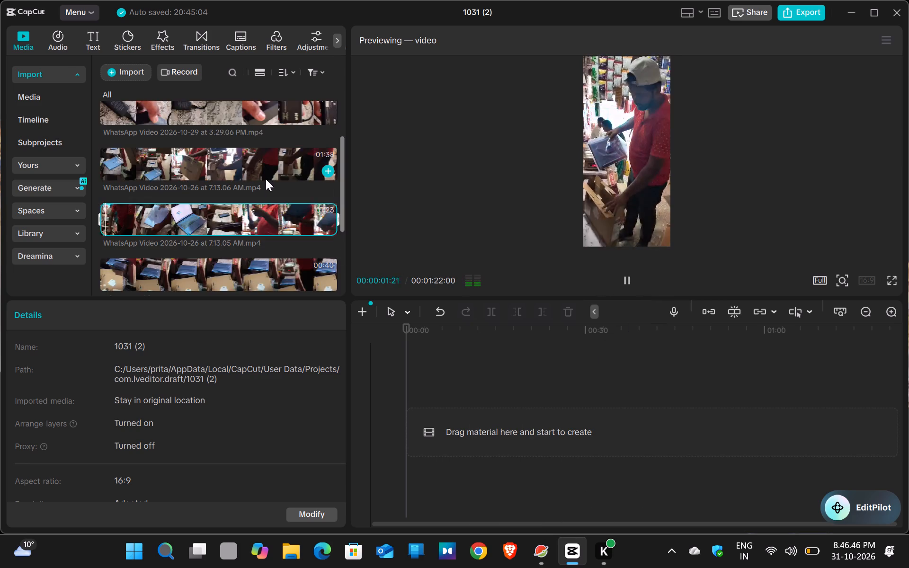
{"action": "left_click", "coordinate": [235, 173]}
{"action": "scroll", "coordinate": [237, 176], "scroll_direction": "down", "scroll_amount": 1}
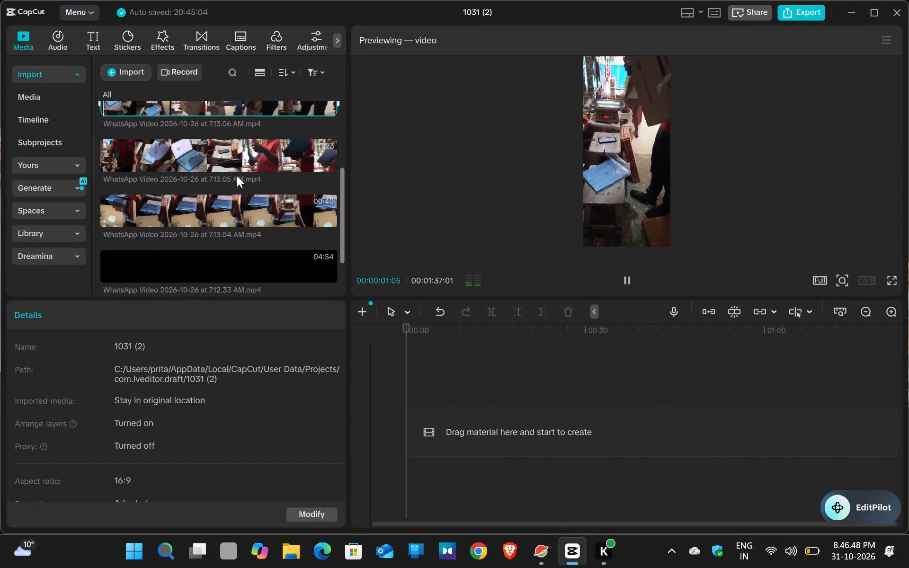
{"action": "left_click", "coordinate": [256, 160]}
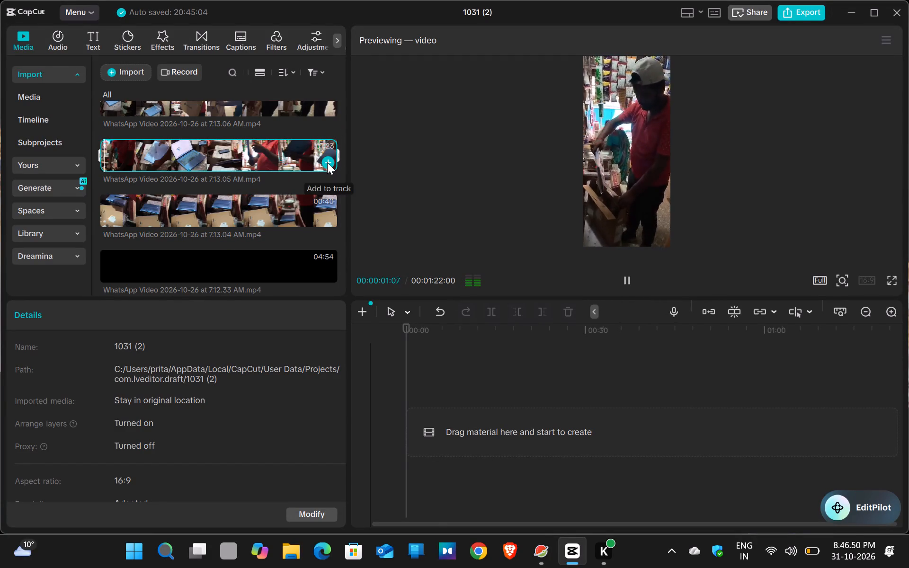
{"action": "left_click", "coordinate": [327, 162]}
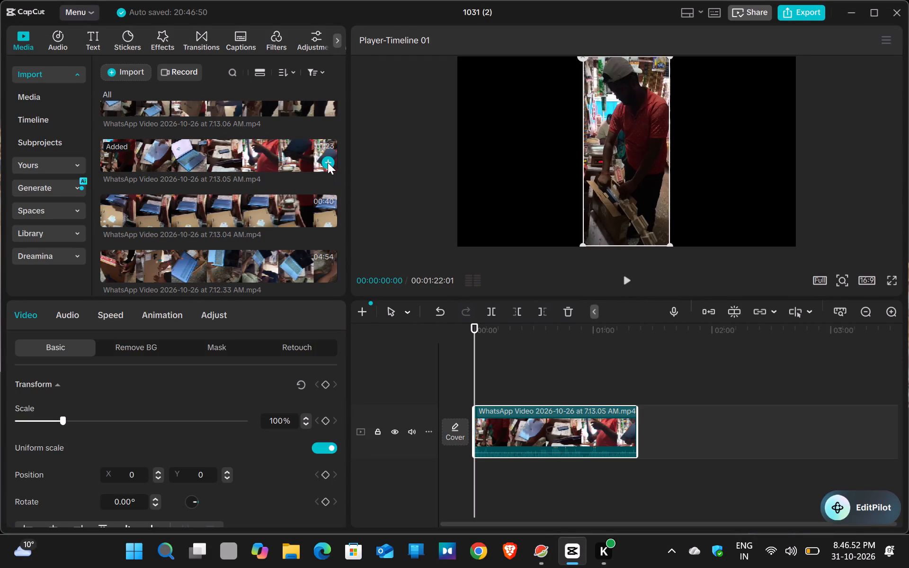
Play the opening of the 7.13.05 AM clip from the timeline for about one second and pause it.
{"action": "left_click", "coordinate": [875, 279]}
{"action": "left_click", "coordinate": [854, 328]}
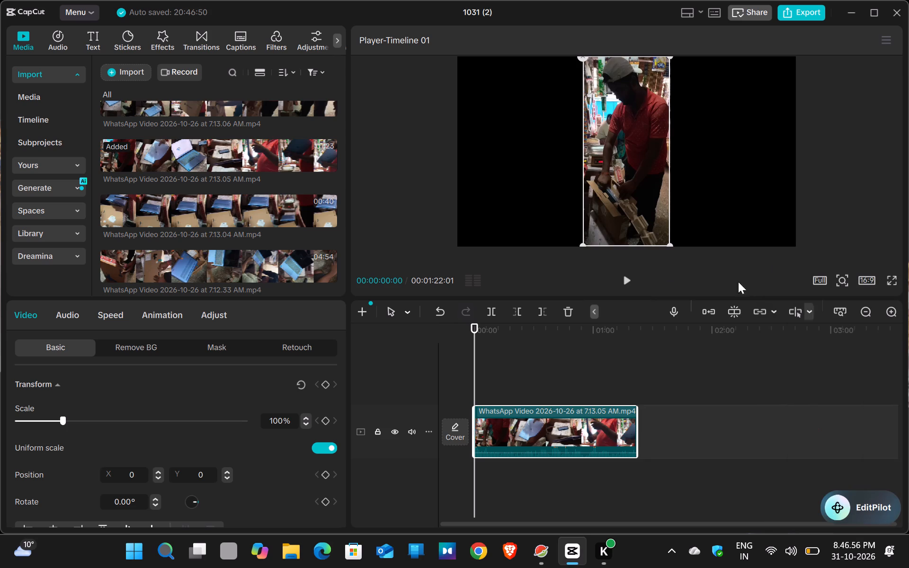
{"action": "left_click", "coordinate": [629, 194]}
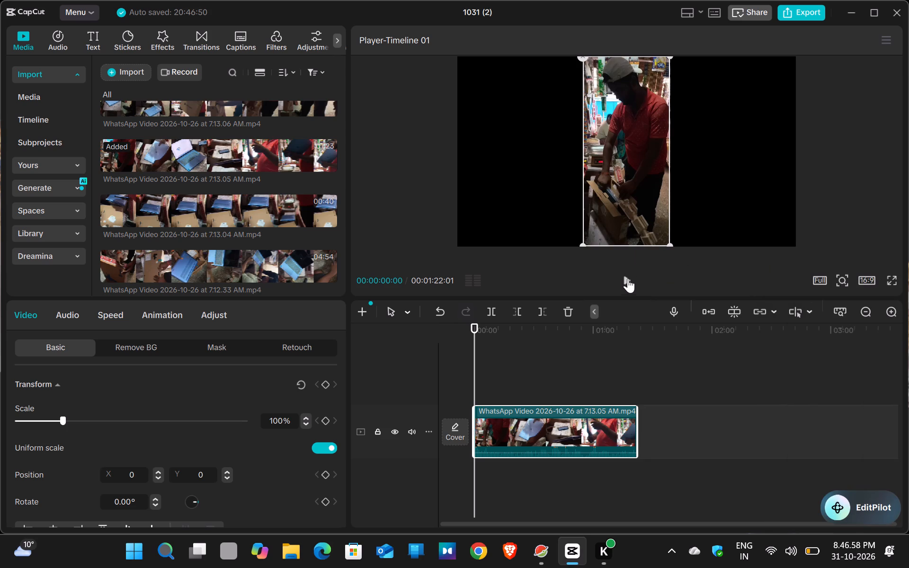
{"action": "left_click", "coordinate": [627, 280]}
{"action": "left_click", "coordinate": [627, 280]}
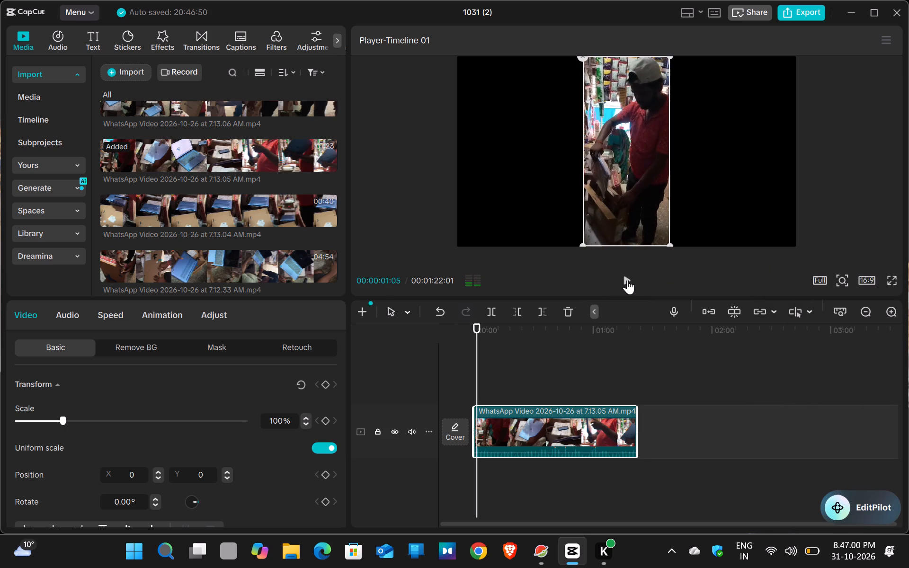
{"action": "scroll", "coordinate": [627, 280], "scroll_direction": "up", "scroll_amount": 1}
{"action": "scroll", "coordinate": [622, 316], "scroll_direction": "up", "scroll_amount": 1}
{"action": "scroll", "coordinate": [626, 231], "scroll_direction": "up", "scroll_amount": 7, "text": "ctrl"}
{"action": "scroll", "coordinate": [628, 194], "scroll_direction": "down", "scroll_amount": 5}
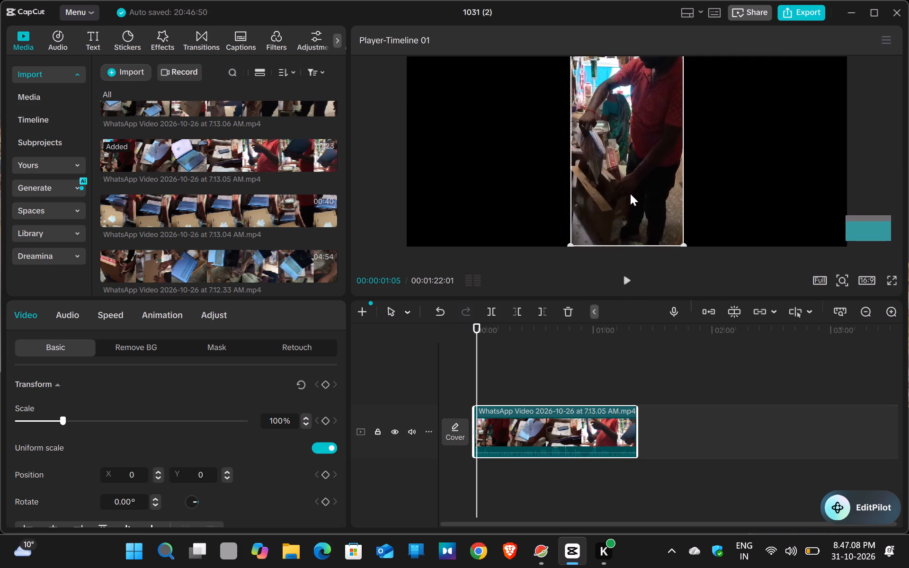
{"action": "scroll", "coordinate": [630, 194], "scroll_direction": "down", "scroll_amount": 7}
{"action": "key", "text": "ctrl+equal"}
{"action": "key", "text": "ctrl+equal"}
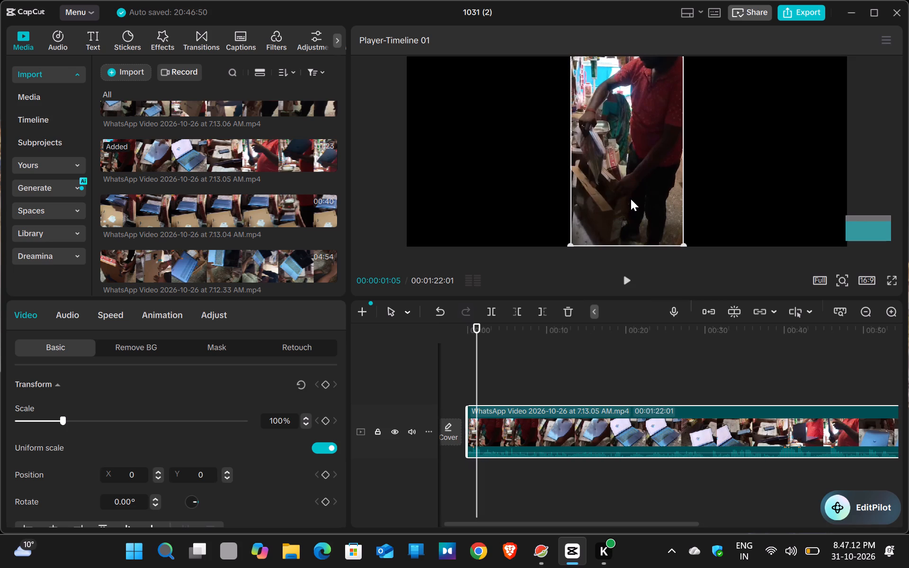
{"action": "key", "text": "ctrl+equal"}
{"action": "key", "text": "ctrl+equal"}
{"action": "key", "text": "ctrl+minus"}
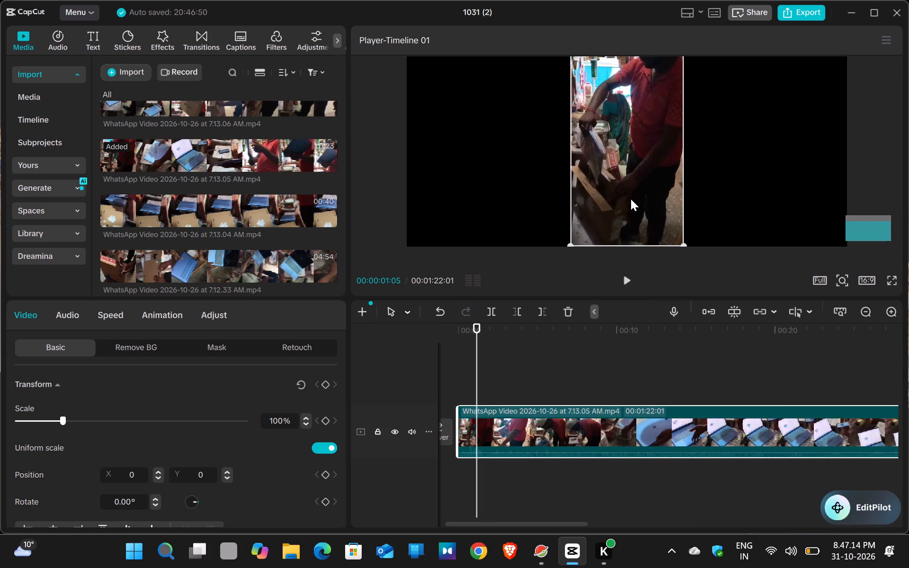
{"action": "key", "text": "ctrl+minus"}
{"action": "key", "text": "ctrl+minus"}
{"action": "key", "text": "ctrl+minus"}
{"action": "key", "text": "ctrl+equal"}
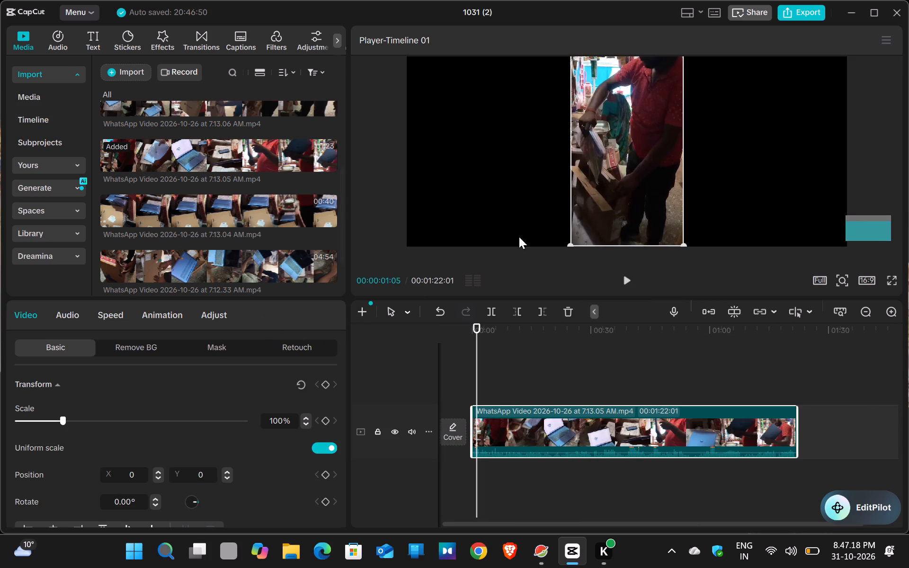
Set the timeline clip's scale to 111%.
{"action": "left_click", "coordinate": [68, 420]}
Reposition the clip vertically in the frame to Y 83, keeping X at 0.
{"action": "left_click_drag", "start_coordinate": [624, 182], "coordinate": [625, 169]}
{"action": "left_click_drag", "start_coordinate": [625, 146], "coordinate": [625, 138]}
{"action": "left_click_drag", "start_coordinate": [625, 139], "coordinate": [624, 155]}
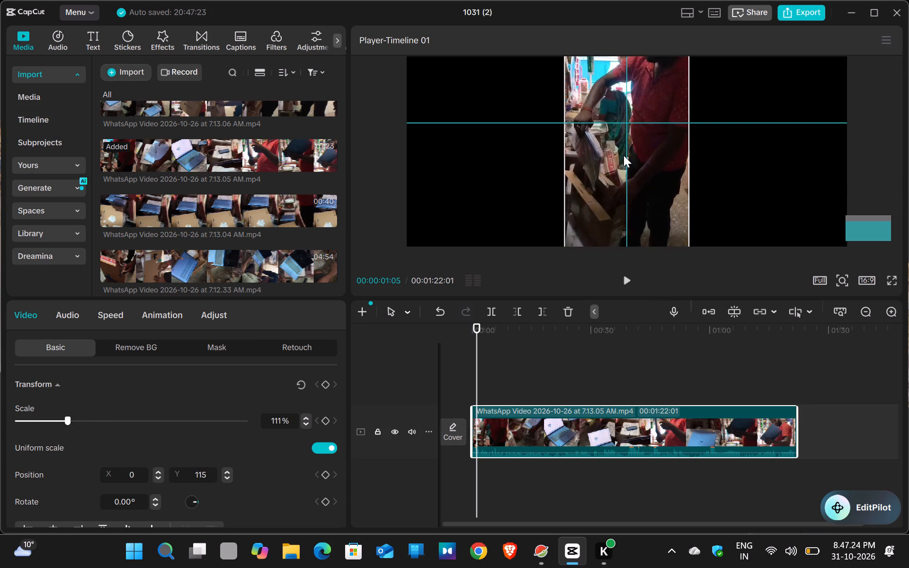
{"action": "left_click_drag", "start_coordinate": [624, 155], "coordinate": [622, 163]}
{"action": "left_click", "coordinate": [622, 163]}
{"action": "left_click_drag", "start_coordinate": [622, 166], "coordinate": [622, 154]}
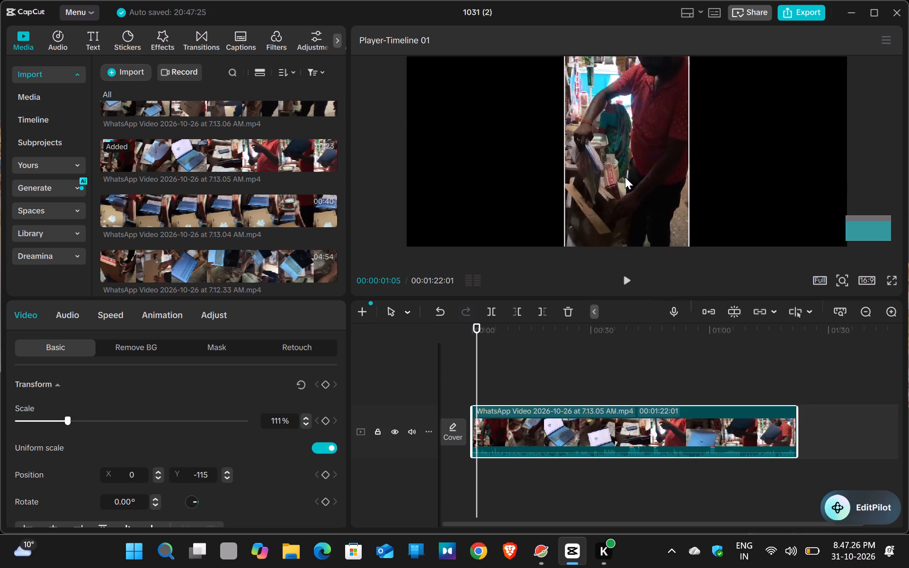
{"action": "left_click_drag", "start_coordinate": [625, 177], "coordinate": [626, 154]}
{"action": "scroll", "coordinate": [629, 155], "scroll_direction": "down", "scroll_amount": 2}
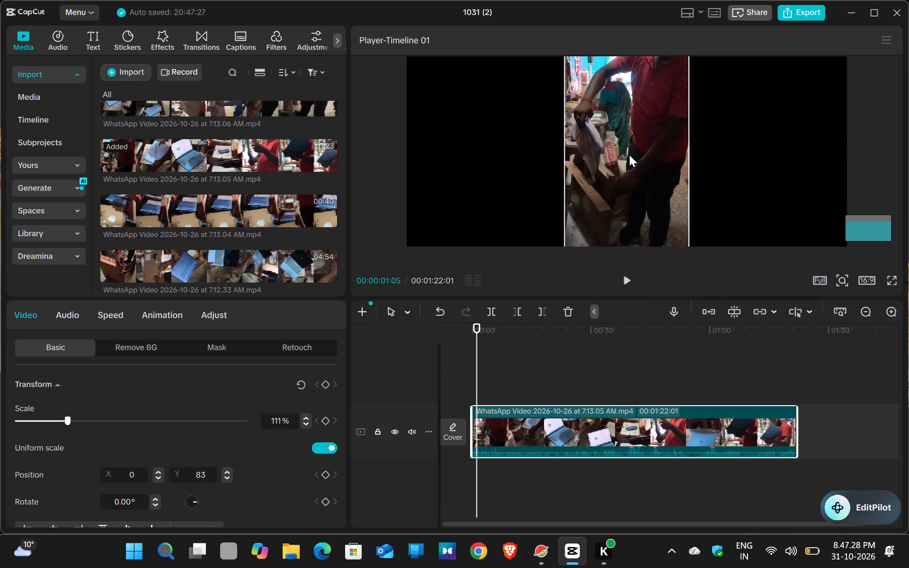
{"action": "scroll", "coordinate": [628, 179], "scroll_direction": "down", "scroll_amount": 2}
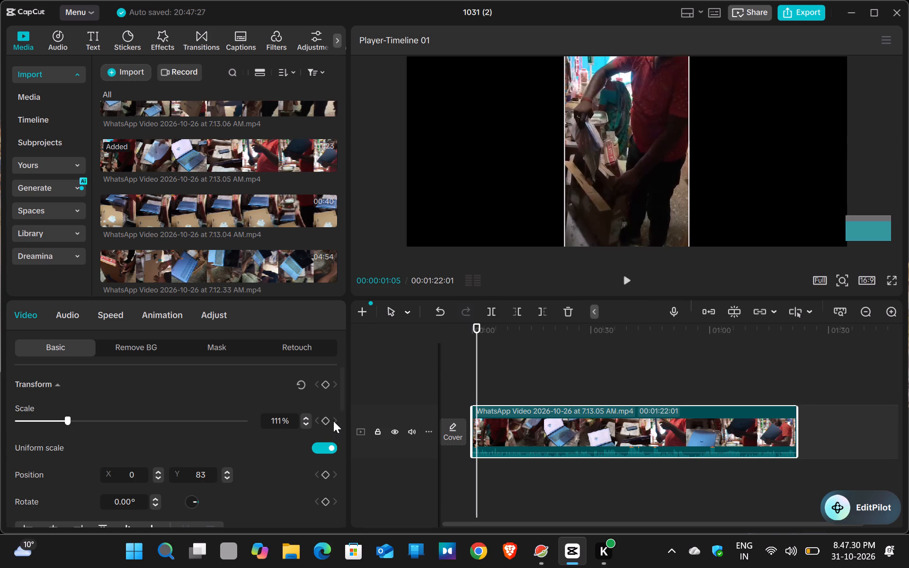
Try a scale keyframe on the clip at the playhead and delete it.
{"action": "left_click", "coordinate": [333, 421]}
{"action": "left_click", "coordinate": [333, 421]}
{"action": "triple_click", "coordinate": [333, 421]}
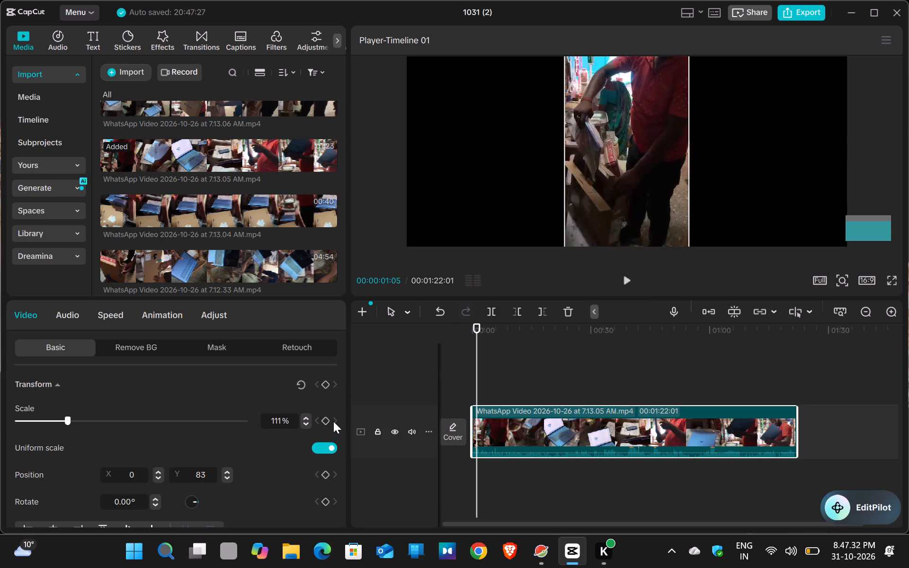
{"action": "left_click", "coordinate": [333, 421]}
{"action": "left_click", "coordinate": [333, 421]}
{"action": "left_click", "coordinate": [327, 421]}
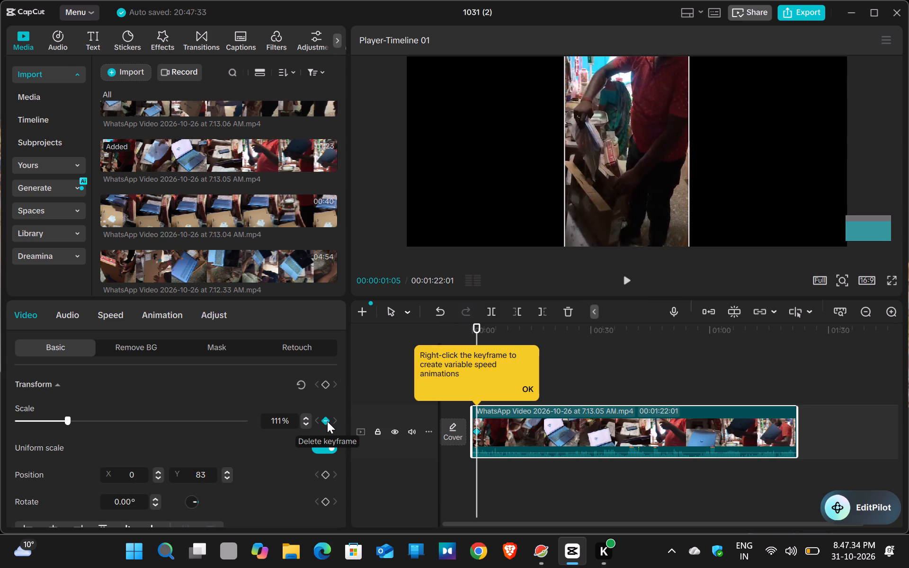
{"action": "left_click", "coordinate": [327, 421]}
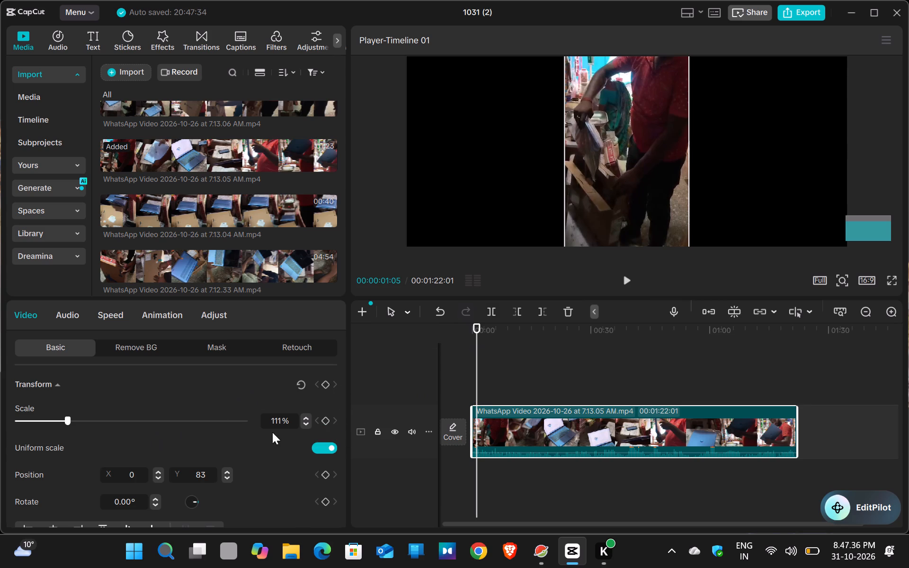
Set the clip's scale to 112%.
{"action": "left_click", "coordinate": [303, 418]}
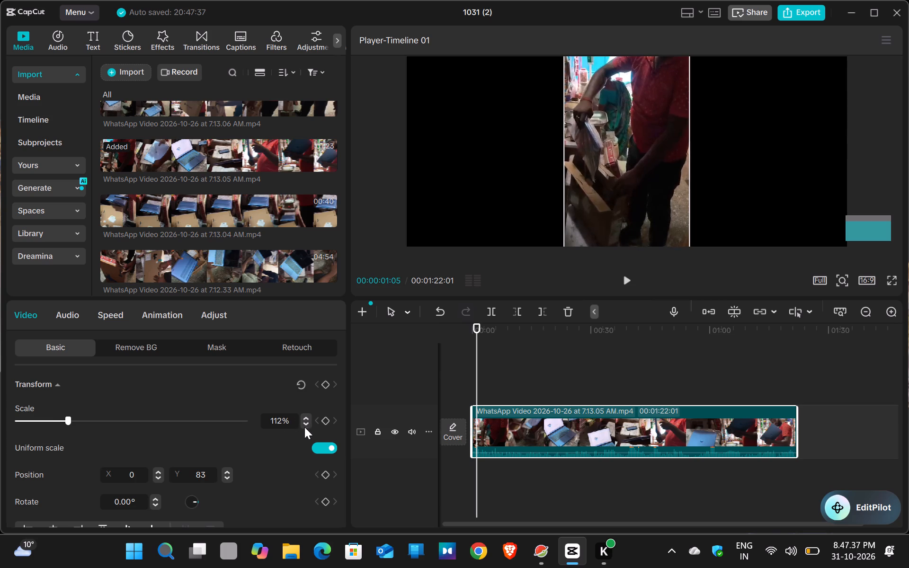
Play the clip to about 3 seconds and lower it in the frame to Y -126.
{"action": "left_click", "coordinate": [625, 280]}
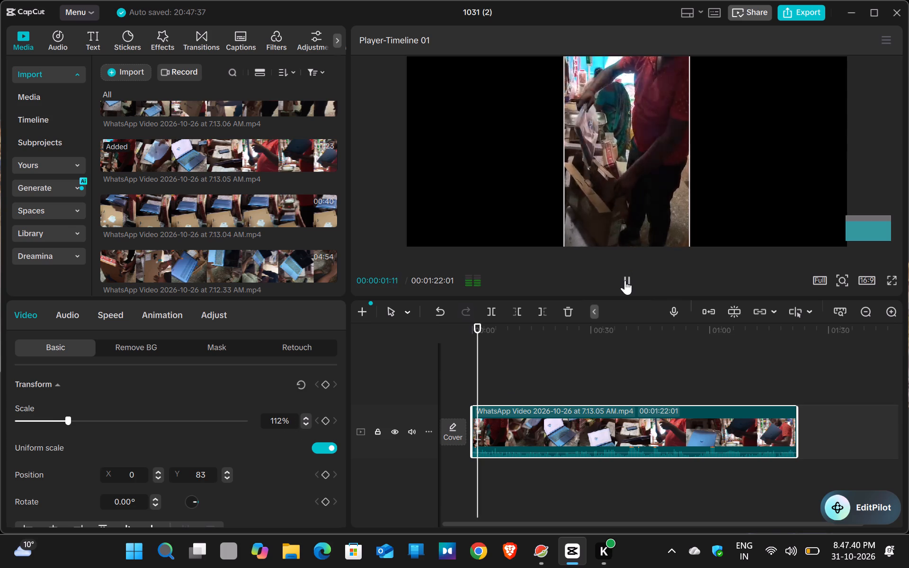
{"action": "left_click", "coordinate": [625, 280]}
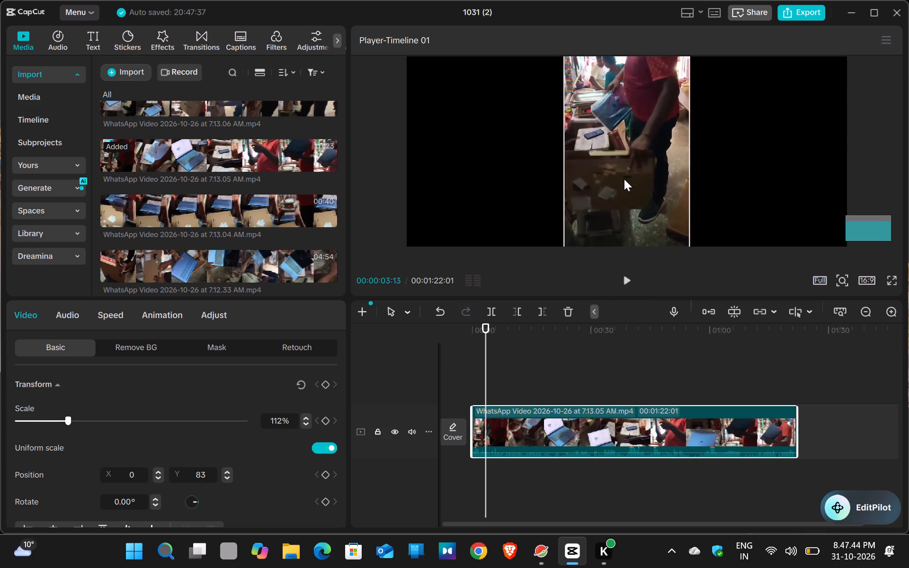
{"action": "left_click_drag", "start_coordinate": [624, 179], "coordinate": [623, 173]}
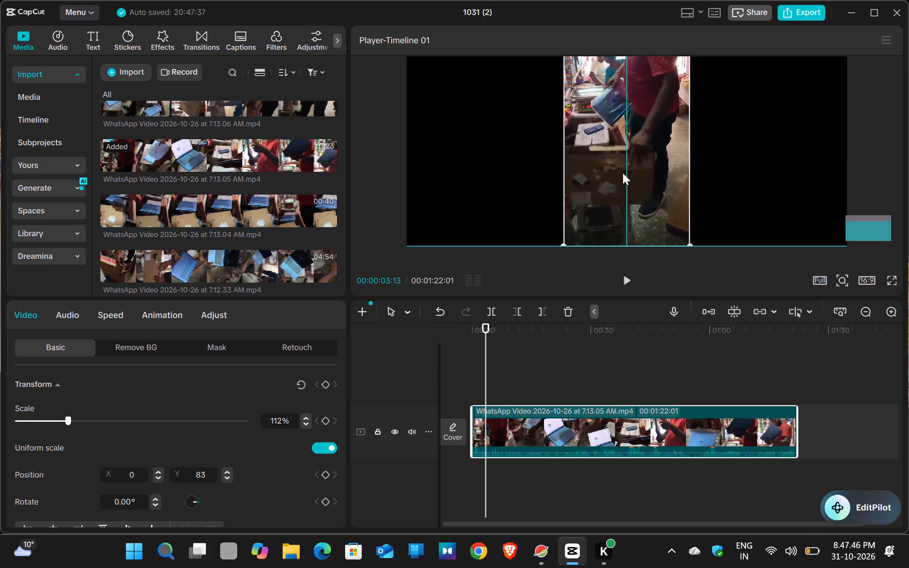
{"action": "left_click_drag", "start_coordinate": [623, 173], "coordinate": [623, 183]}
{"action": "left_click_drag", "start_coordinate": [623, 183], "coordinate": [623, 196]}
{"action": "left_click", "coordinate": [623, 196]}
{"action": "left_click_drag", "start_coordinate": [623, 196], "coordinate": [623, 199]}
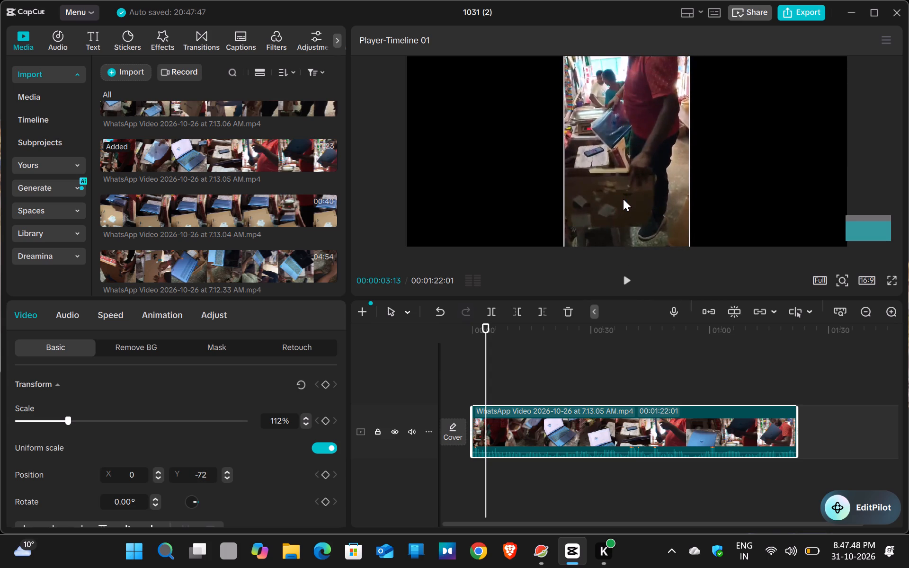
{"action": "left_click_drag", "start_coordinate": [623, 199], "coordinate": [624, 206]}
{"action": "left_click", "coordinate": [624, 206]}
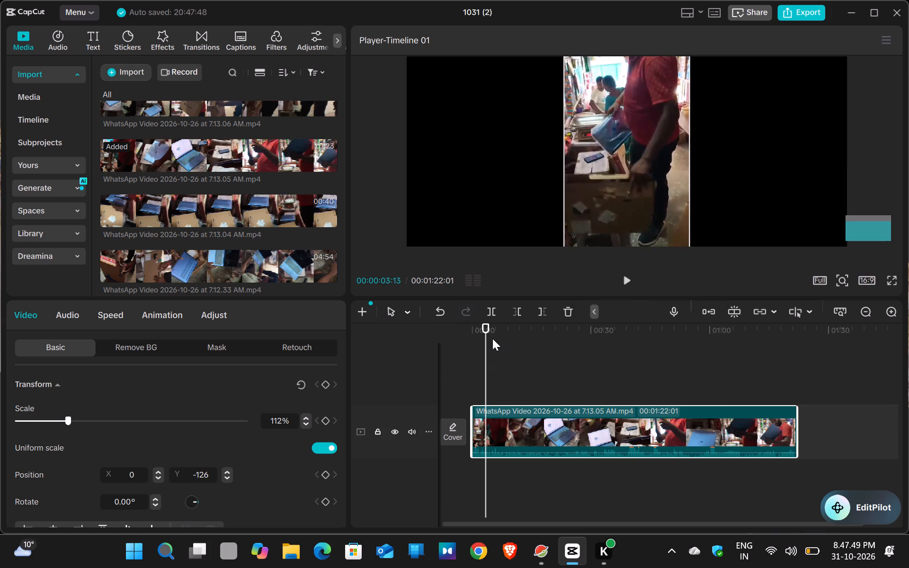
Split the clip at 00:00:03:06 and trim the second part to 00:01:14:18, with the preview axis turned on.
{"action": "left_click", "coordinate": [485, 323]}
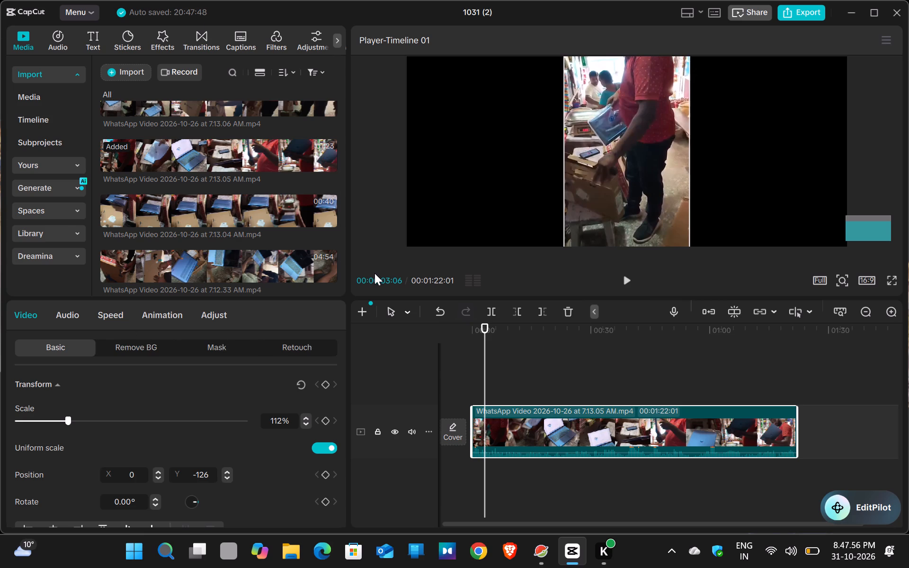
{"action": "key", "text": "s"}
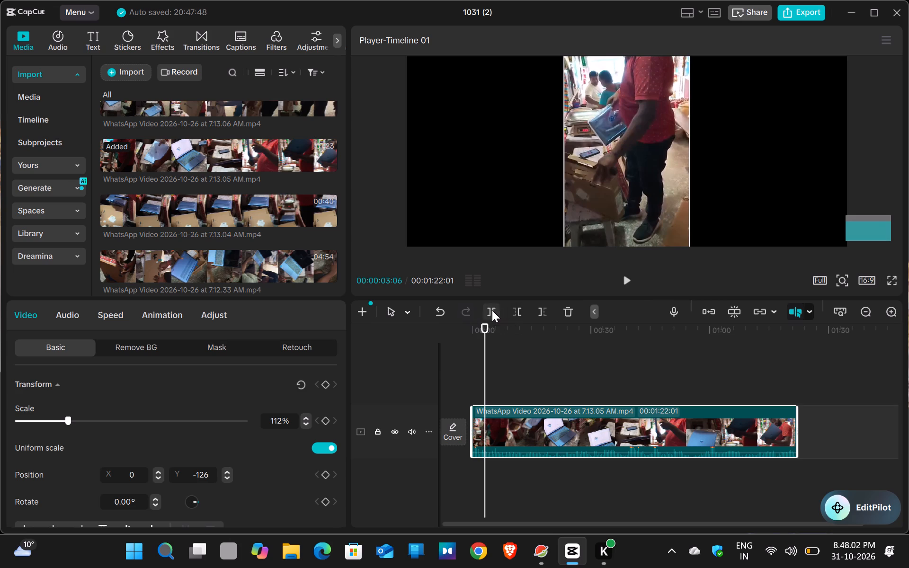
Split the clip at 00:00:03:06 and again at 00:00:07:13, and delete the section between the two cuts.
{"action": "left_click", "coordinate": [492, 311]}
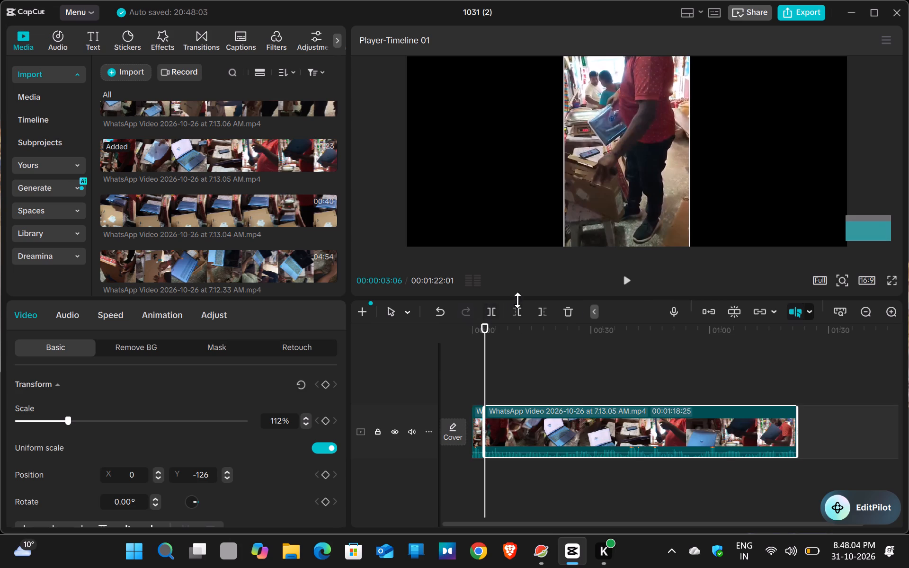
{"action": "left_click", "coordinate": [625, 284]}
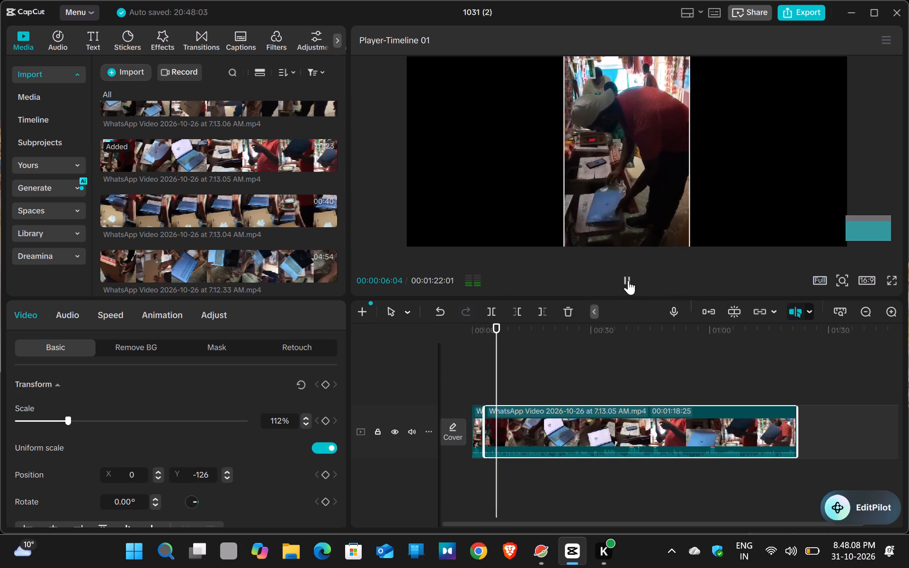
{"action": "left_click", "coordinate": [628, 280]}
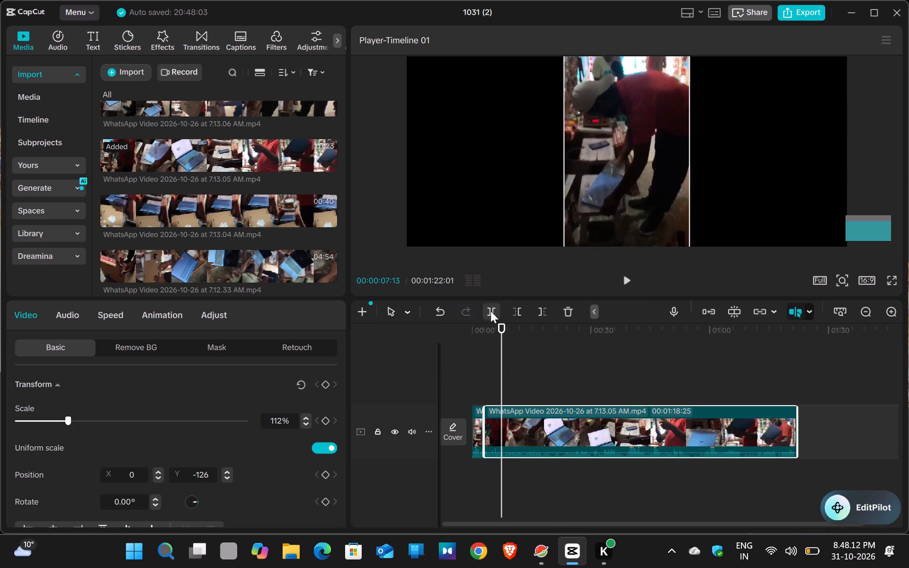
{"action": "left_click", "coordinate": [490, 311]}
{"action": "left_click", "coordinate": [495, 422]}
{"action": "key", "text": "Delete"}
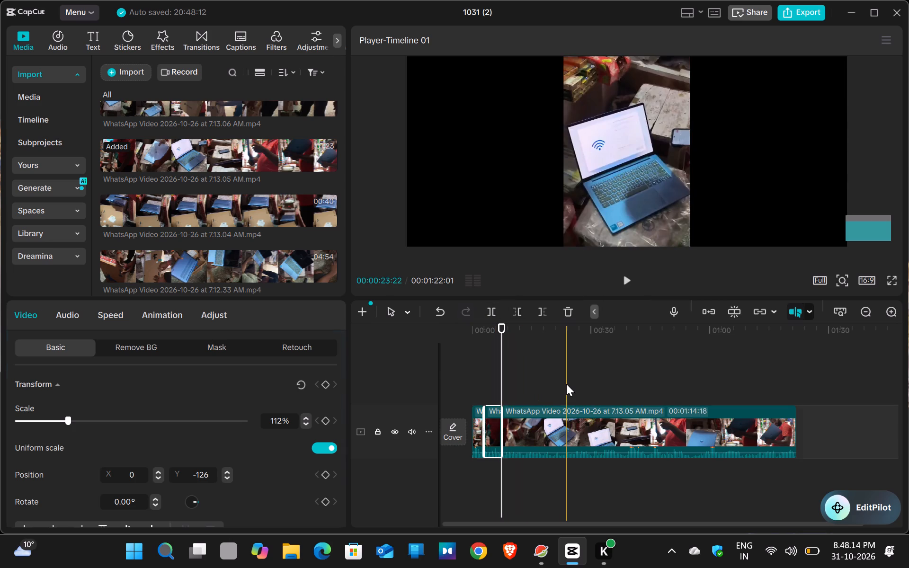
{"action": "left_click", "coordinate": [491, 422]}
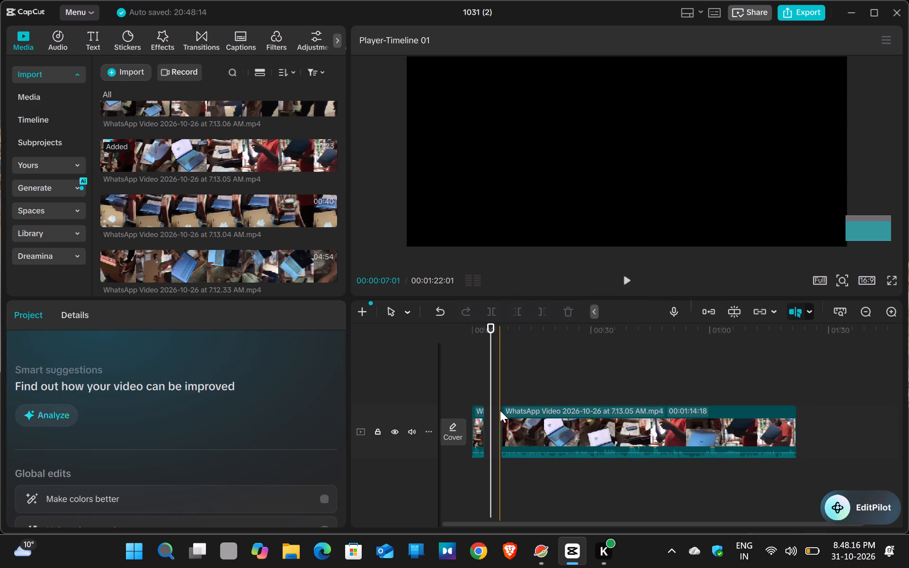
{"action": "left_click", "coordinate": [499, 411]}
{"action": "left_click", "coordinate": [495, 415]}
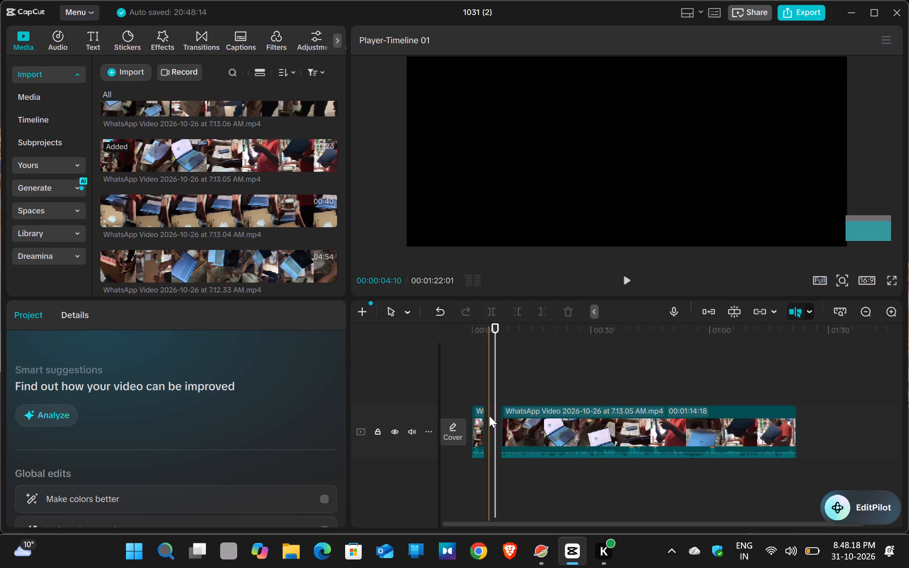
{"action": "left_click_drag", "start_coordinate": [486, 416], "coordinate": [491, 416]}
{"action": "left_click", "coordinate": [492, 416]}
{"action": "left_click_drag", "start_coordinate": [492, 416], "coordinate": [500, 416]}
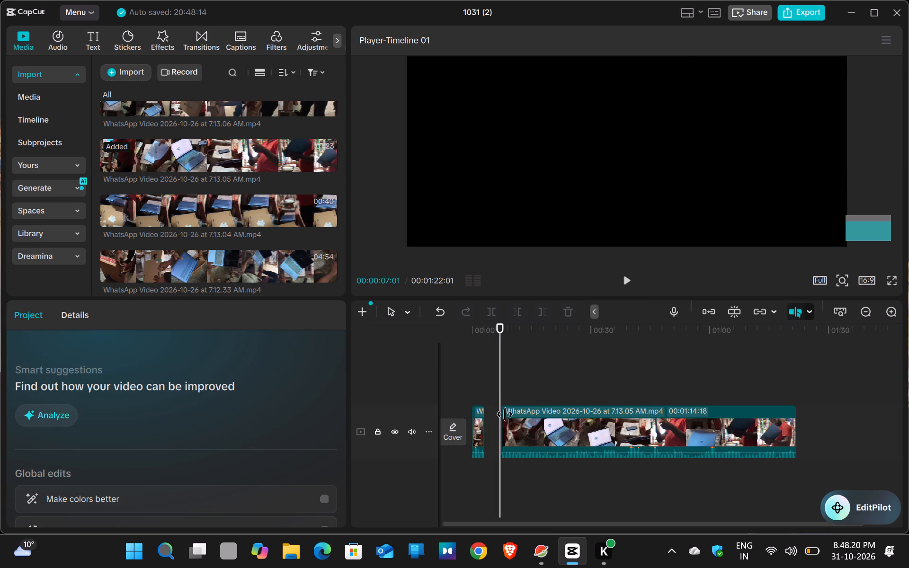
Move the 00:01:14:18 part earlier on the track to close the gap after the short first part.
{"action": "left_click_drag", "start_coordinate": [532, 427], "coordinate": [518, 427]}
{"action": "triple_click", "coordinate": [518, 427]}
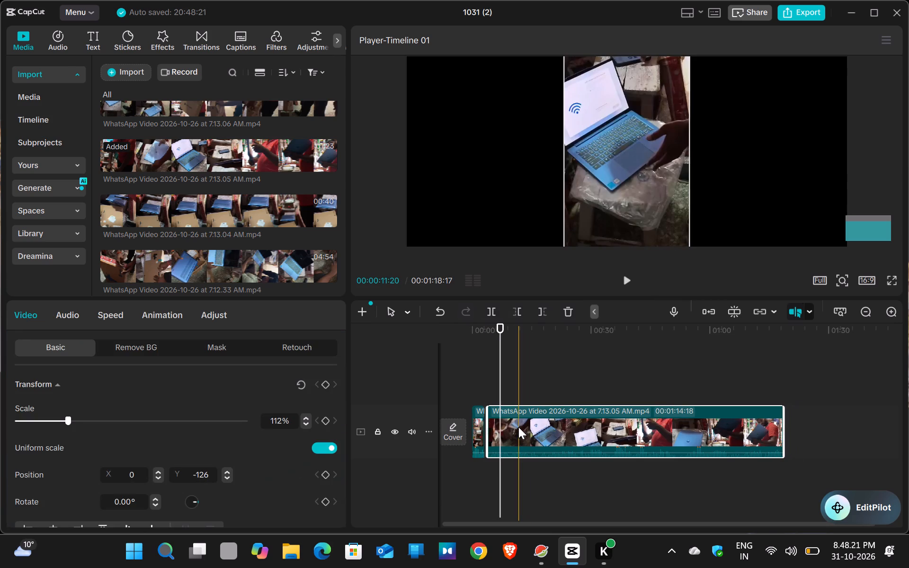
{"action": "left_click_drag", "start_coordinate": [505, 429], "coordinate": [510, 429]}
{"action": "left_click", "coordinate": [511, 430]}
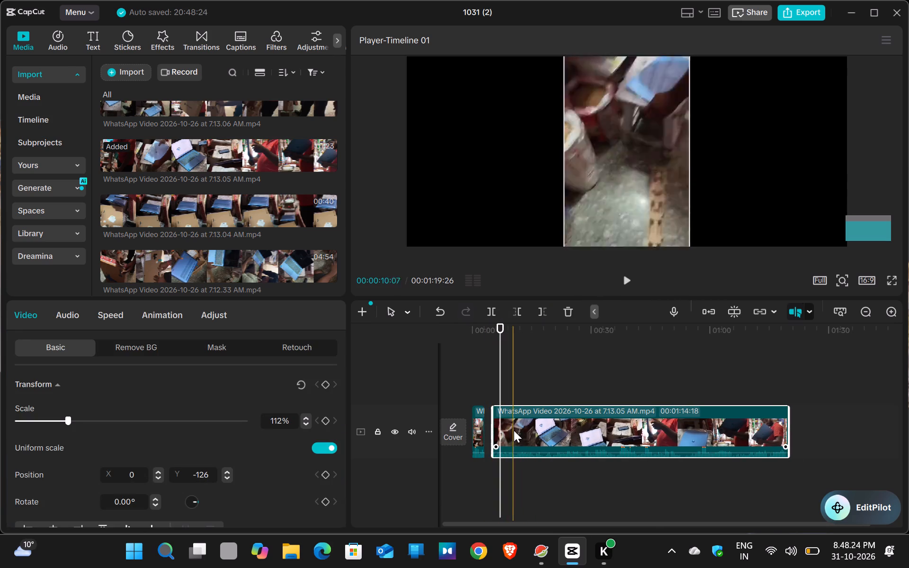
{"action": "left_click_drag", "start_coordinate": [512, 431], "coordinate": [508, 433]}
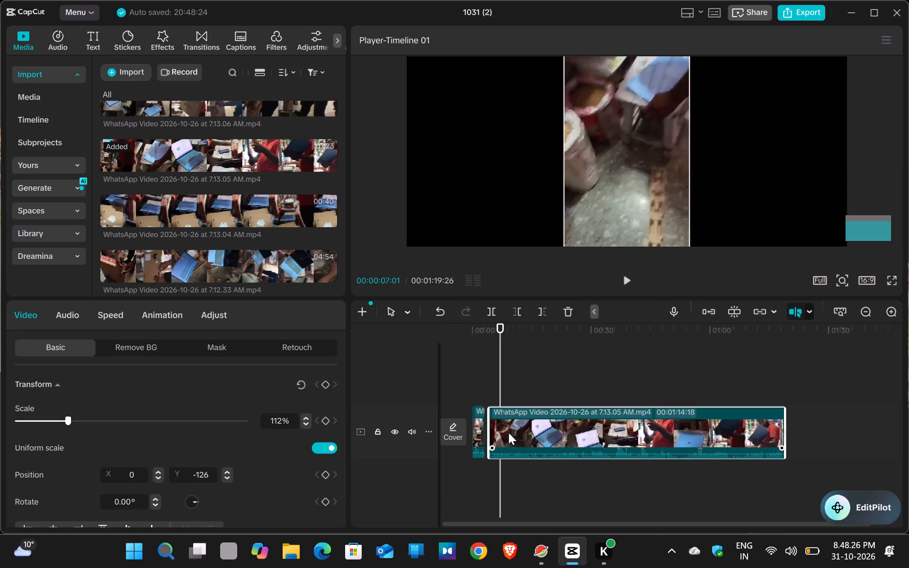
Move the second part of the 7.13.05 AM clip against the first part on the main track, closing the gap.
{"action": "left_click_drag", "start_coordinate": [508, 433], "coordinate": [499, 433]}
{"action": "left_click", "coordinate": [499, 433]}
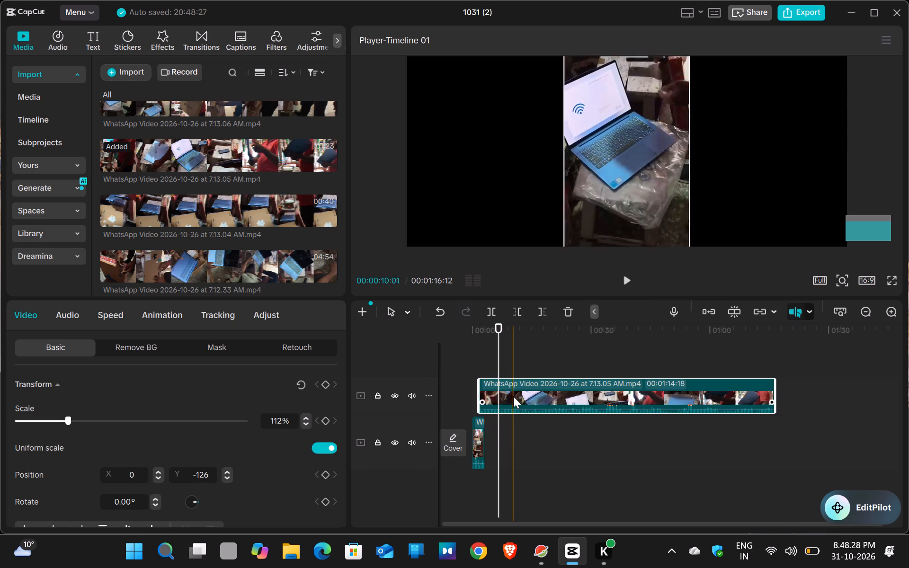
{"action": "left_click_drag", "start_coordinate": [513, 396], "coordinate": [520, 438]}
{"action": "double_click", "coordinate": [526, 479]}
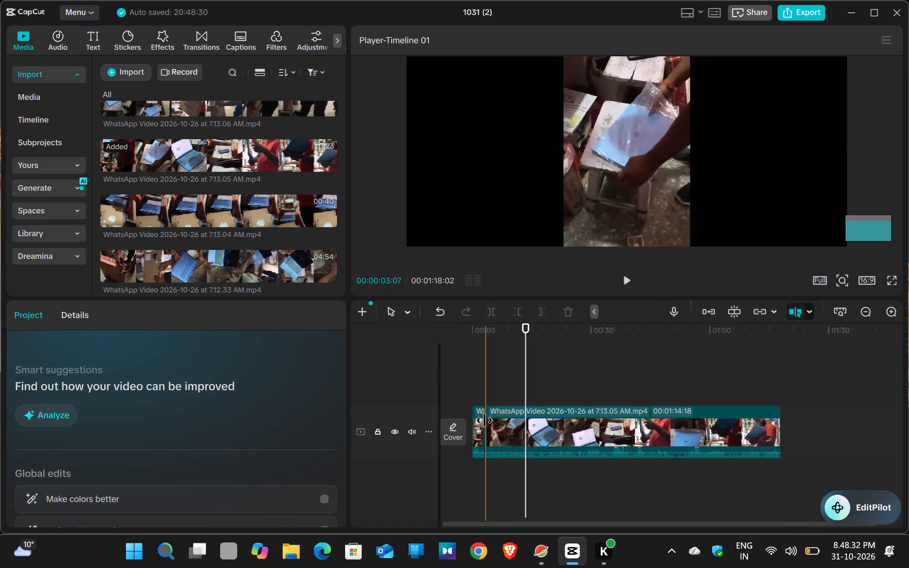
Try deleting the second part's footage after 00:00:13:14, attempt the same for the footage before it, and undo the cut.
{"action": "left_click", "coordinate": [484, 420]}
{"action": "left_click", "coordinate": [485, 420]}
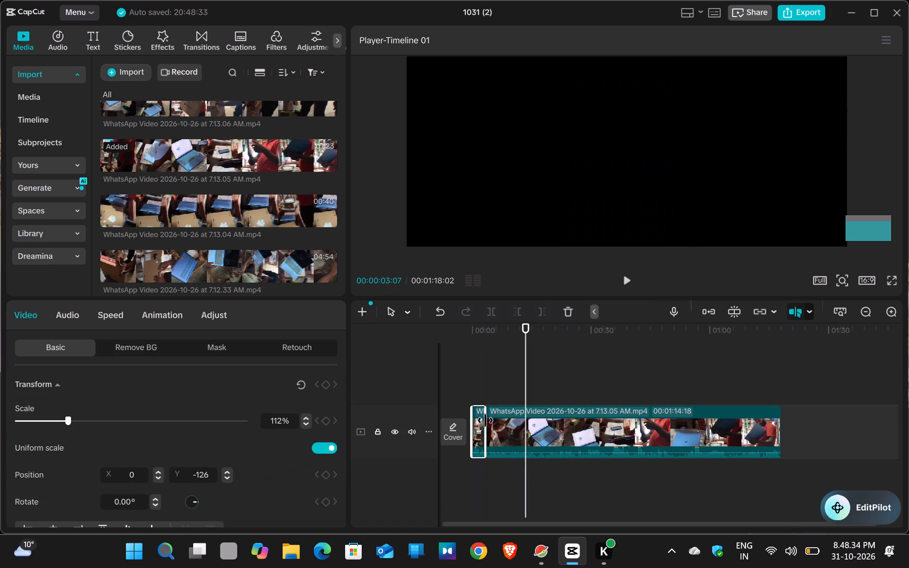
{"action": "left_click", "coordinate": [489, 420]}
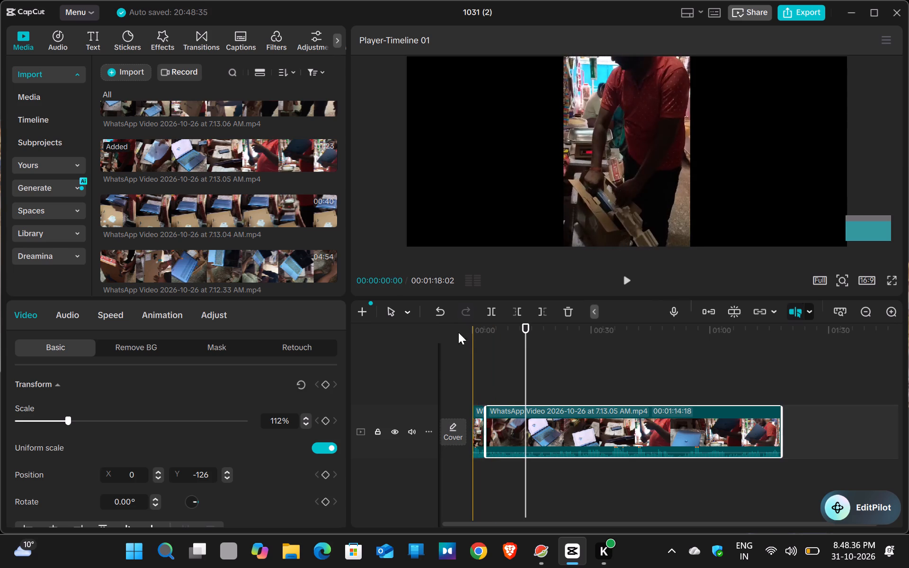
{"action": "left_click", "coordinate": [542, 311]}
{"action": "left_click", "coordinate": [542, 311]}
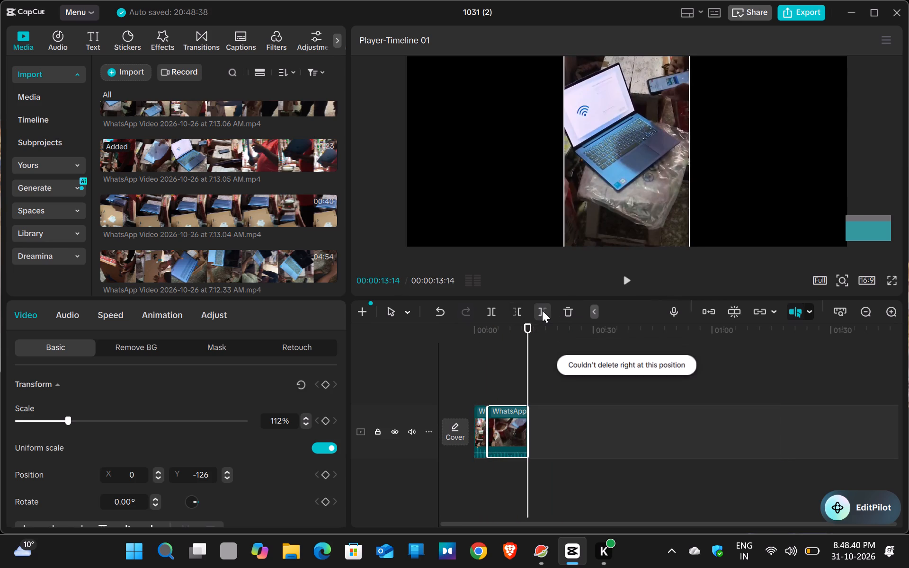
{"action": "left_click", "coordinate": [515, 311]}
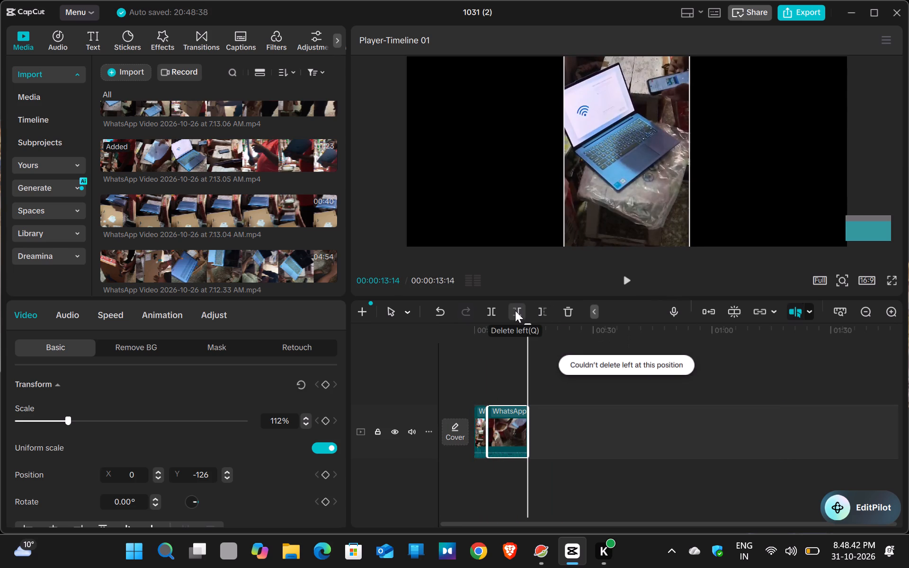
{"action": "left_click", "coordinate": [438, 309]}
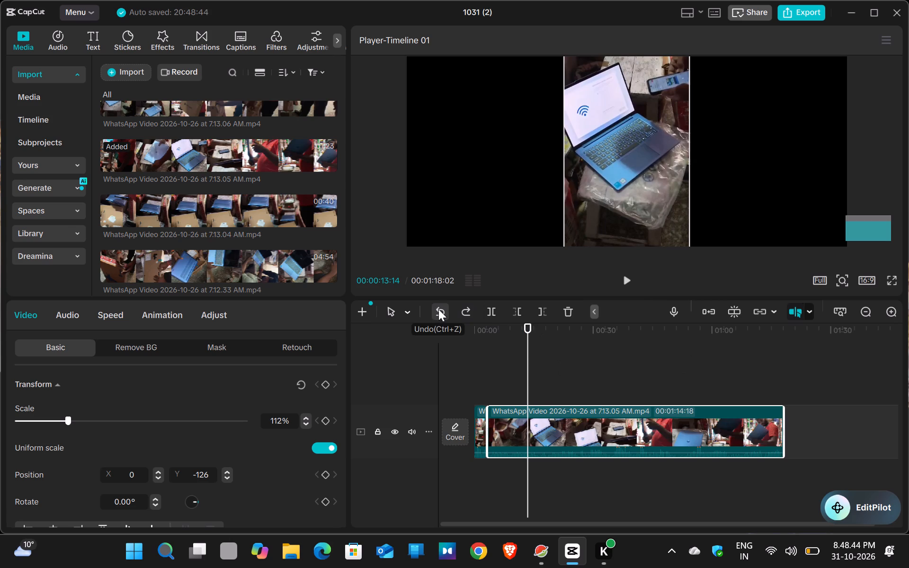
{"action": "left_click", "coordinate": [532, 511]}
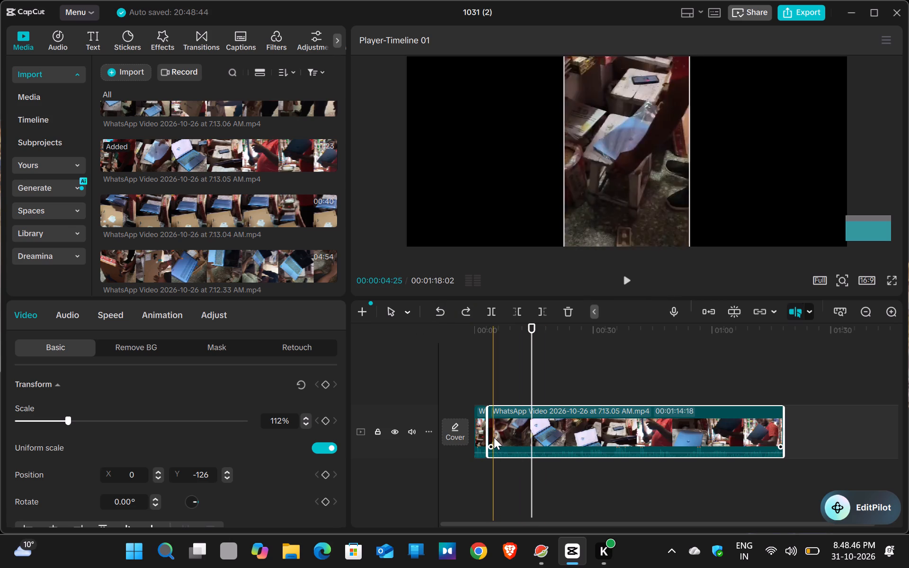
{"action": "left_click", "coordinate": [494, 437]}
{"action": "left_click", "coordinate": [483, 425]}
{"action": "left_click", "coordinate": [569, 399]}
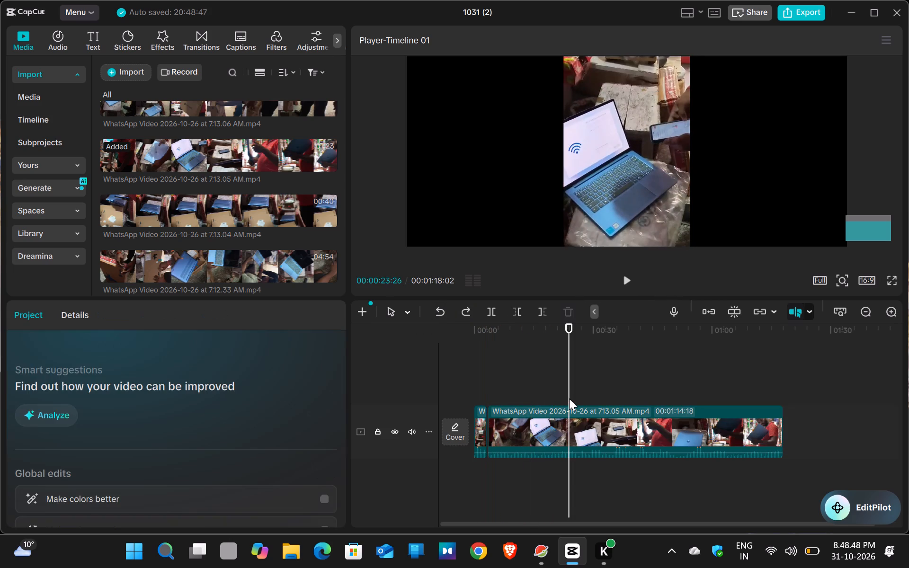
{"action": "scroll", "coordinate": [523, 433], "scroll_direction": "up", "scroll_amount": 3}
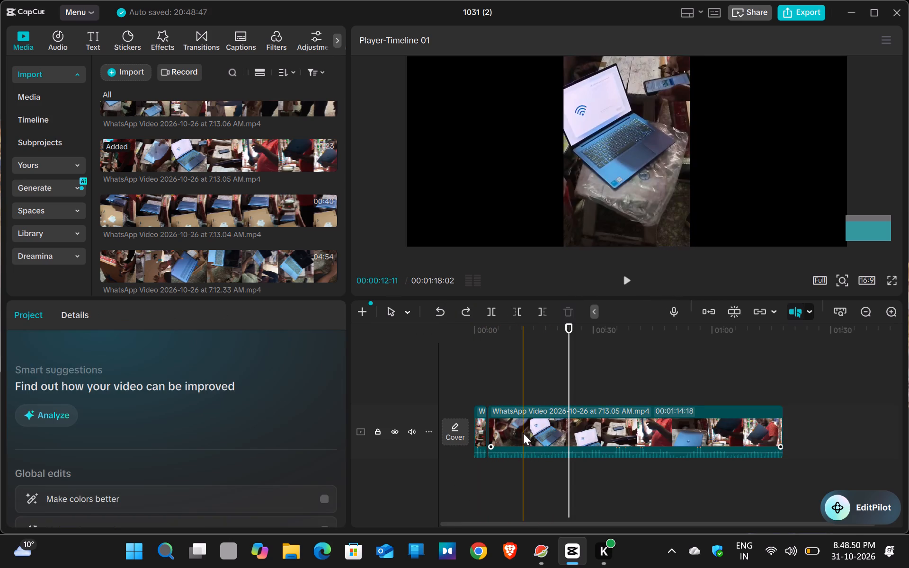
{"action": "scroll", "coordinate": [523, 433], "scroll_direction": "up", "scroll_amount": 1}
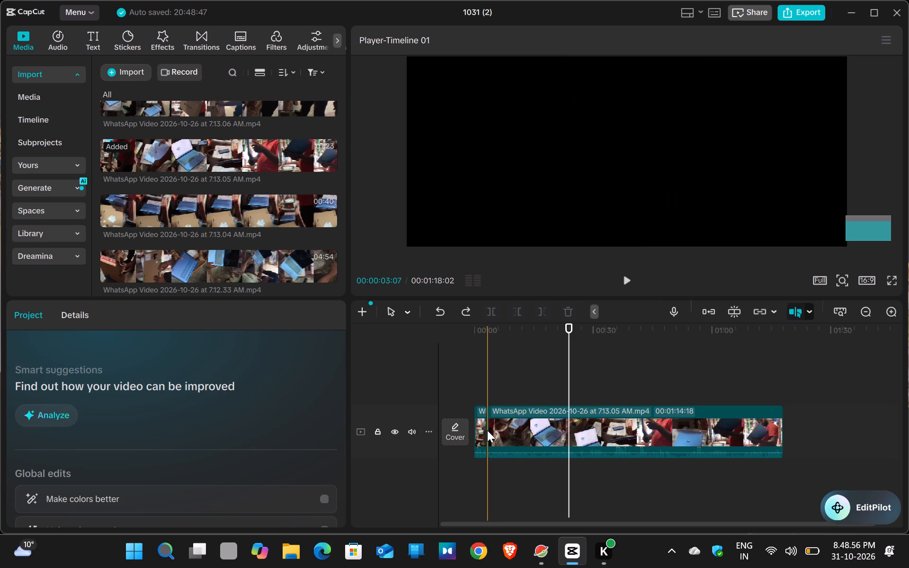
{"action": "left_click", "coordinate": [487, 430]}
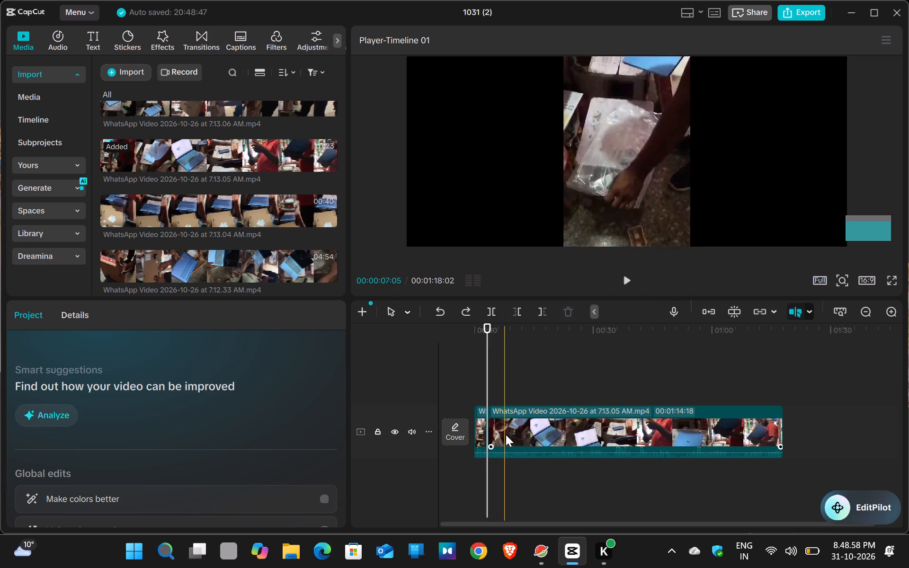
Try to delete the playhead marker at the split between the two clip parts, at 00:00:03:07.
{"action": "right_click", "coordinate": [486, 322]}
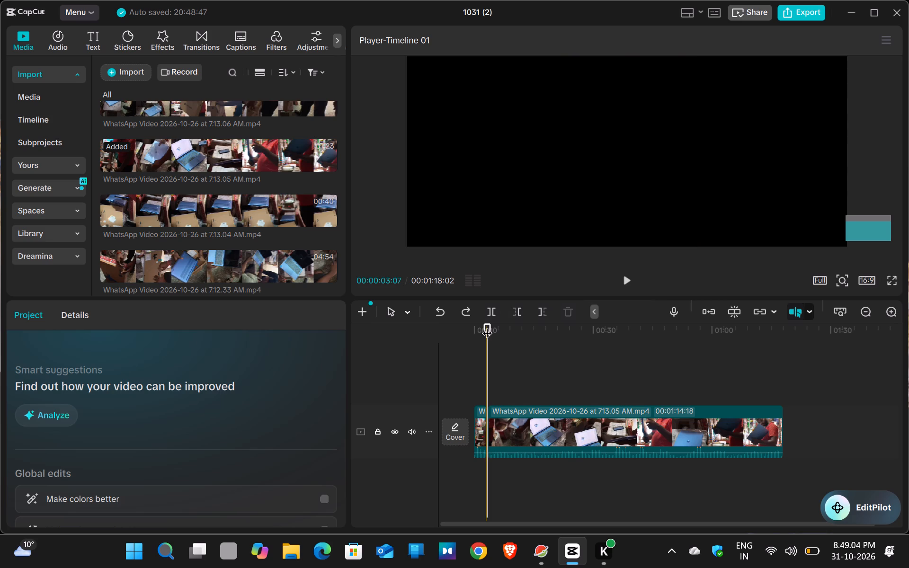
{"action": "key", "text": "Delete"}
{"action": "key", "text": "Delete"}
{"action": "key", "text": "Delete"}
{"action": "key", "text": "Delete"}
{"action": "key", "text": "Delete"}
Turn off the timeline's preview axis.
{"action": "left_click", "coordinate": [807, 311]}
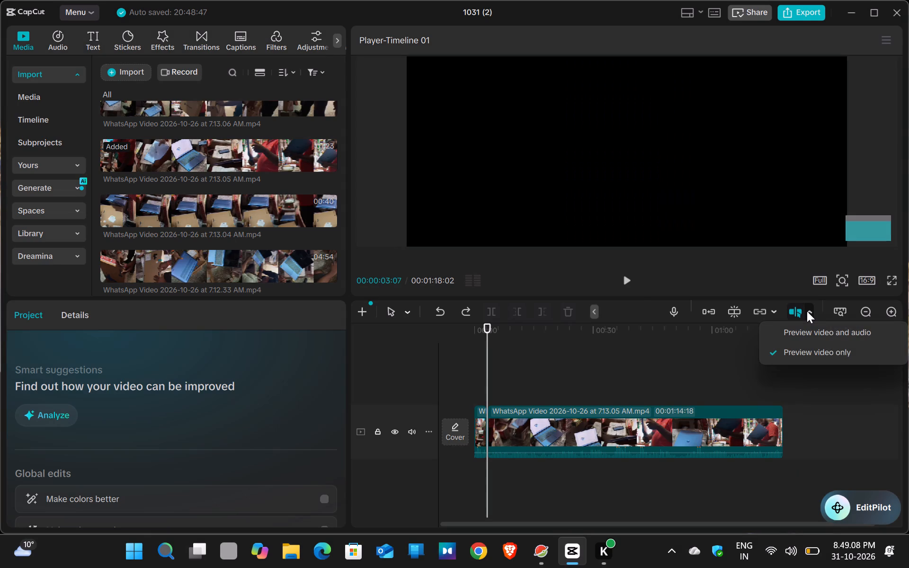
{"action": "left_click", "coordinate": [804, 311]}
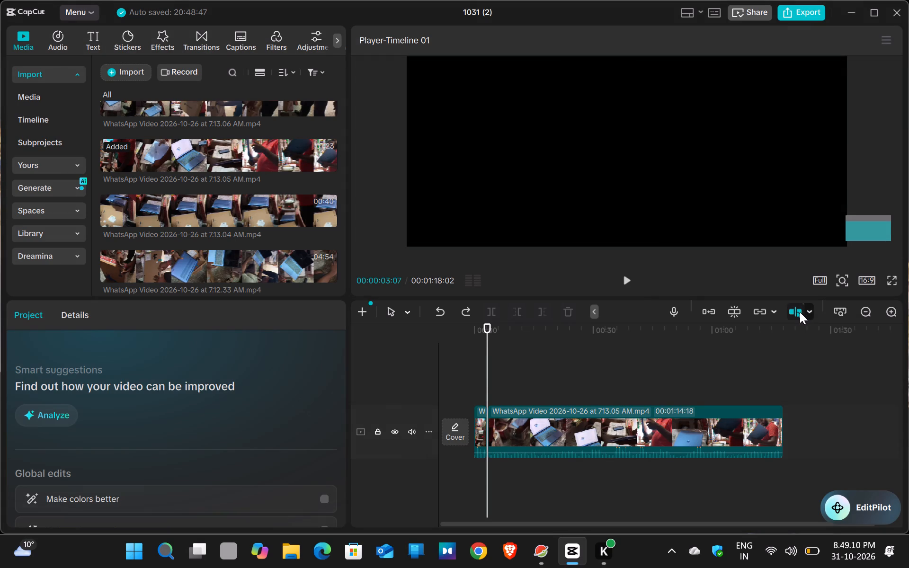
{"action": "left_click", "coordinate": [800, 312]}
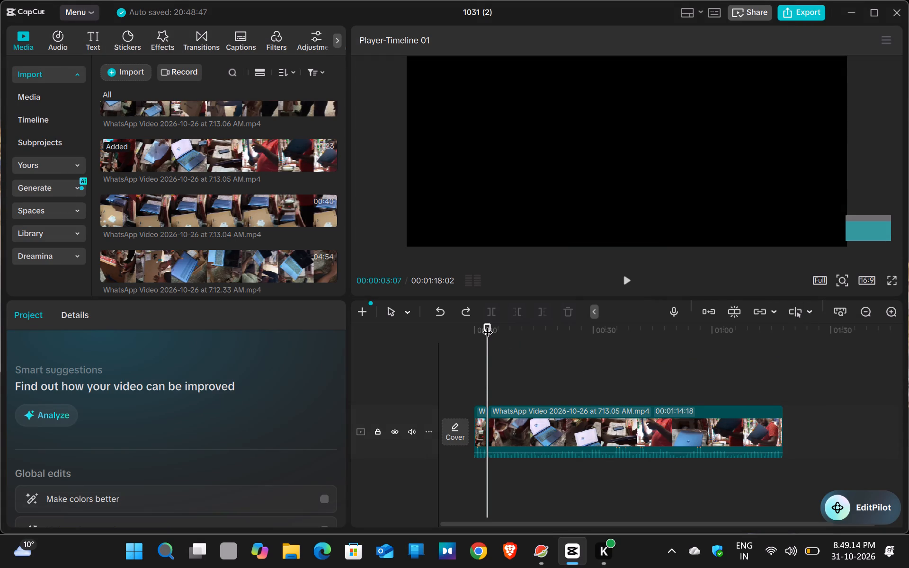
Move the playhead from the split to 00:00:24:15, within the second part of the 7.13.05 AM clip.
{"action": "left_click", "coordinate": [488, 322]}
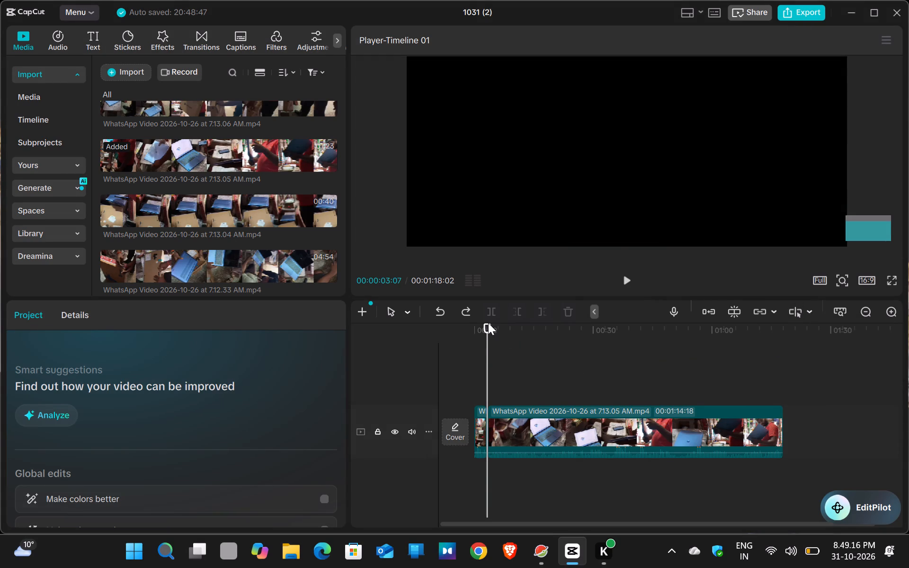
{"action": "left_click", "coordinate": [488, 323]}
{"action": "left_click_drag", "start_coordinate": [489, 323], "coordinate": [561, 348]}
{"action": "left_click_drag", "start_coordinate": [566, 349], "coordinate": [571, 351]}
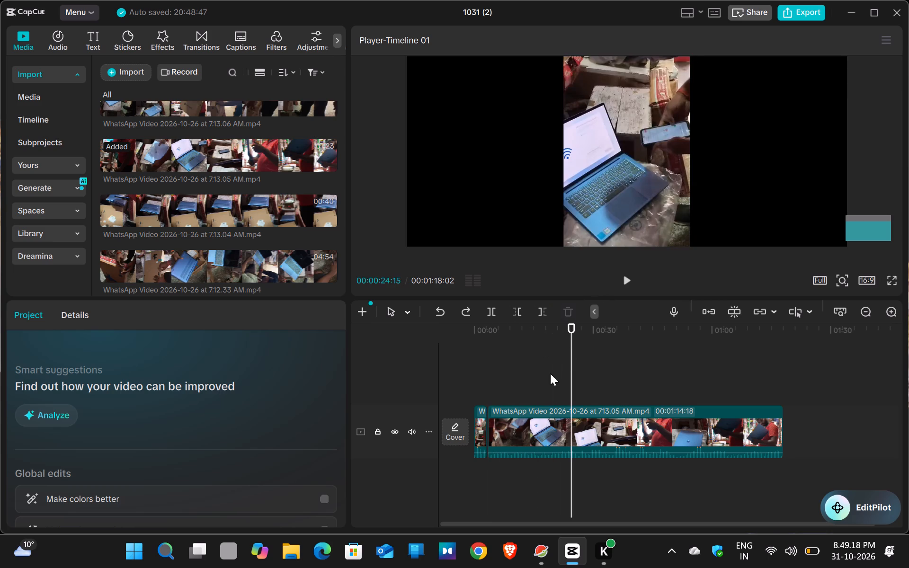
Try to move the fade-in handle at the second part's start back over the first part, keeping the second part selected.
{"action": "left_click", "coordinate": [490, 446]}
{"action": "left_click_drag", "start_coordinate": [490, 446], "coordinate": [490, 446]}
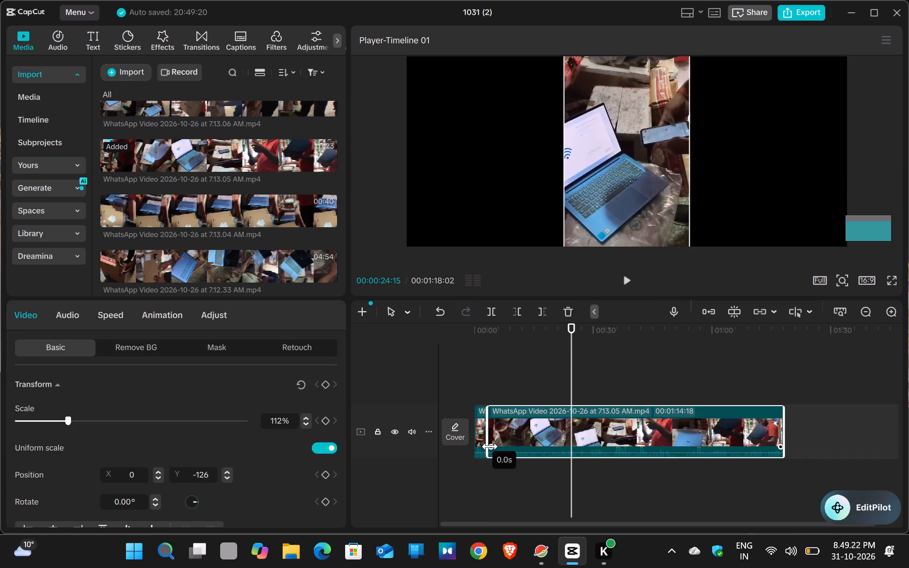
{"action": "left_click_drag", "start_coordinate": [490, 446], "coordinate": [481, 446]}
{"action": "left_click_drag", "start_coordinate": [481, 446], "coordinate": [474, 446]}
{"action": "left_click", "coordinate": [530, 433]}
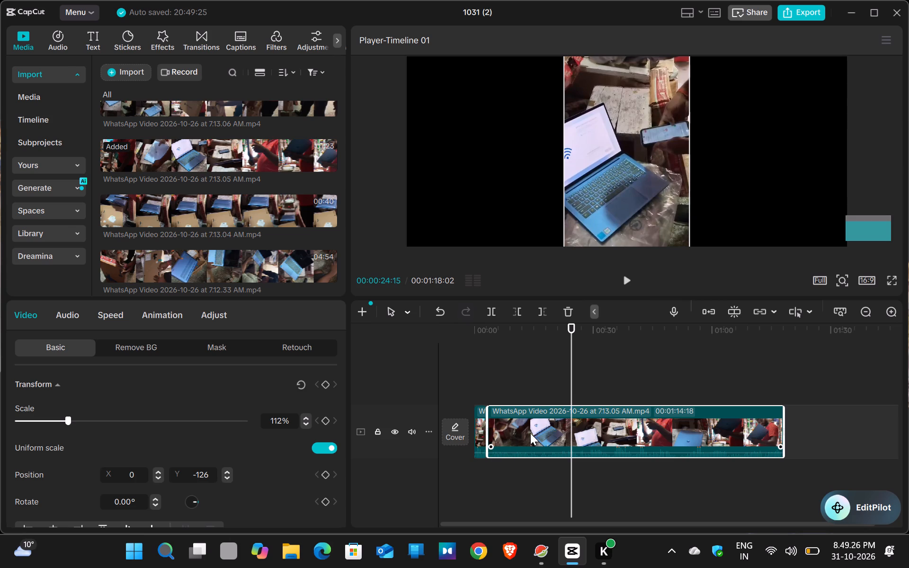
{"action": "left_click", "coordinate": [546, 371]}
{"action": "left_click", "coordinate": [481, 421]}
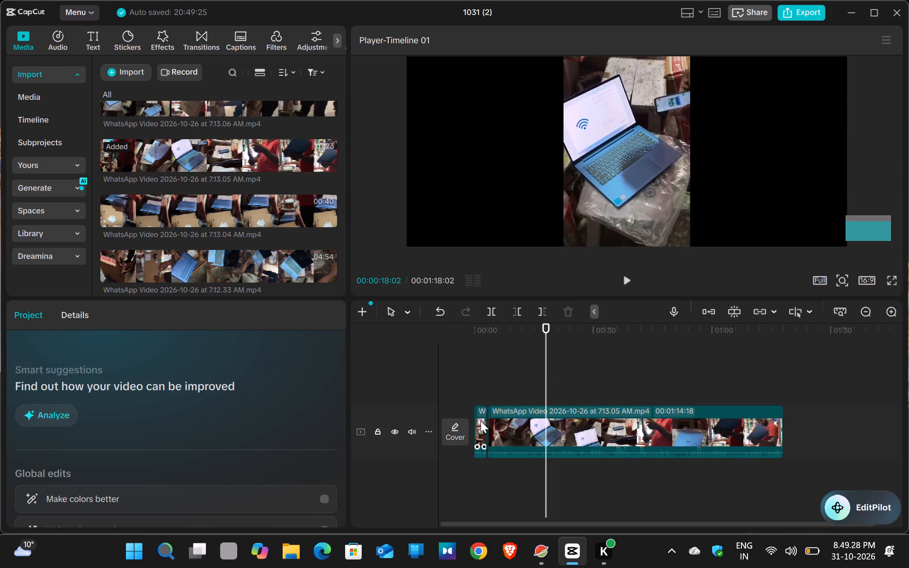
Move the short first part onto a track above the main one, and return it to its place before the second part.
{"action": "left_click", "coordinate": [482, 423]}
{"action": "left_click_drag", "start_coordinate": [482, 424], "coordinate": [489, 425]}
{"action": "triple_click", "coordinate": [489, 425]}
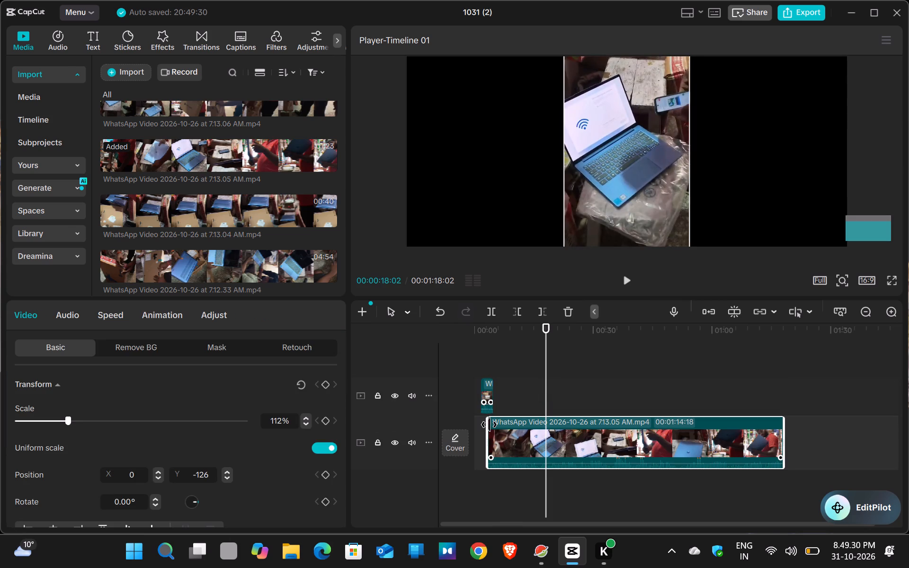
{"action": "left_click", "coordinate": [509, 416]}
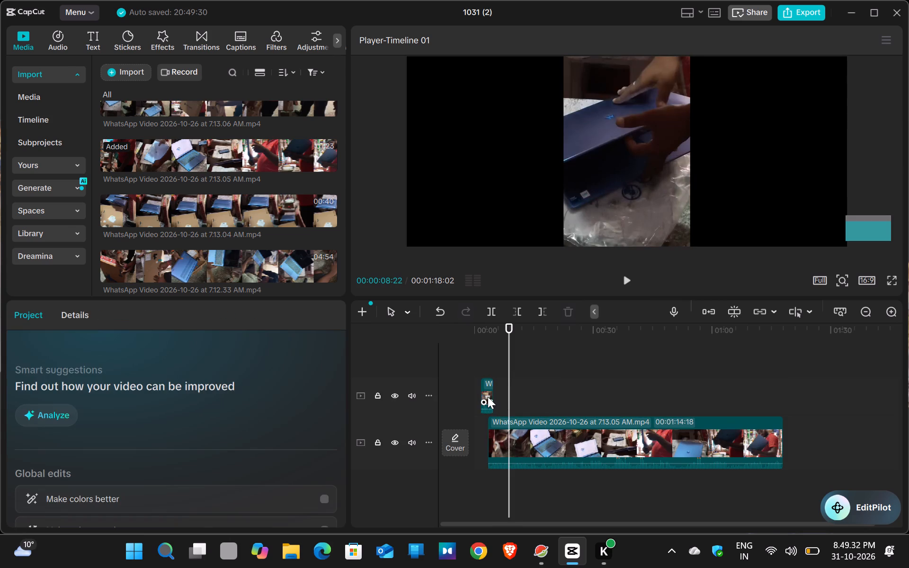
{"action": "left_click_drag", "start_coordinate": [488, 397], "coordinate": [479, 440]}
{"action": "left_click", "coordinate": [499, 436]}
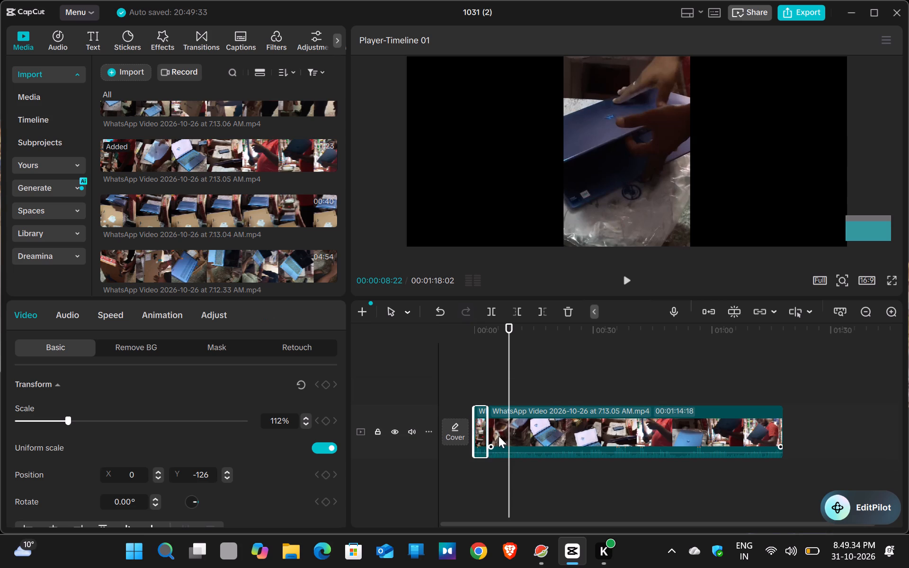
Play the split 7.13.05 AM clip from near its start to check the join between its two parts.
{"action": "left_click", "coordinate": [477, 328]}
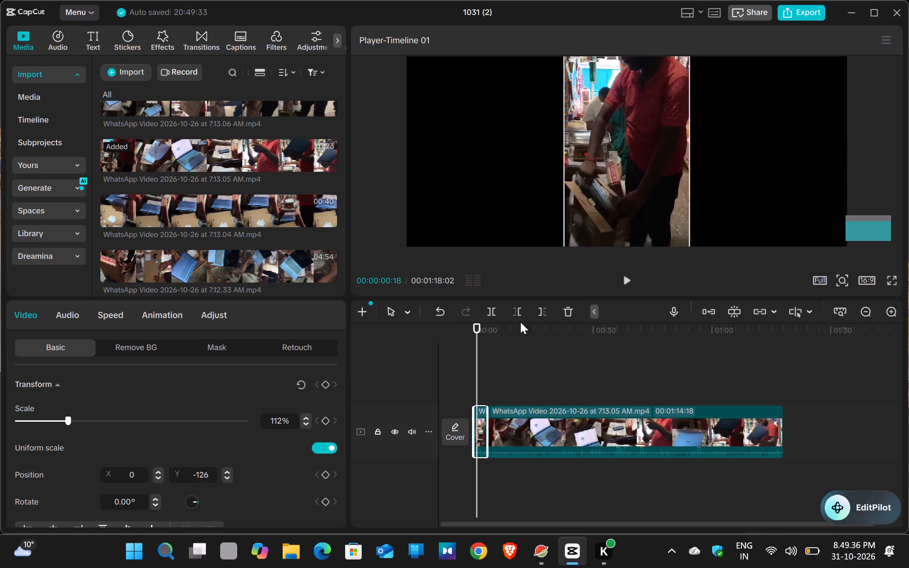
{"action": "left_click", "coordinate": [623, 284]}
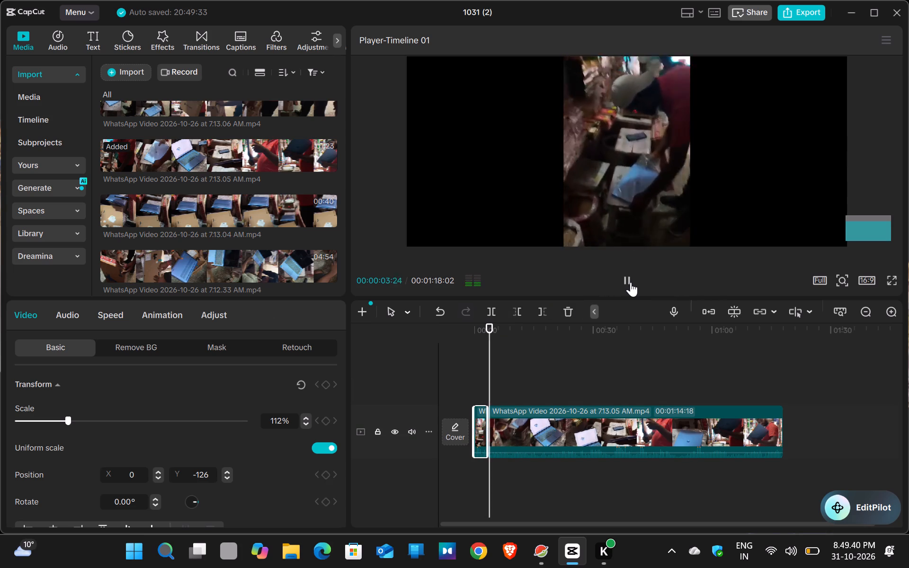
{"action": "left_click", "coordinate": [565, 391]}
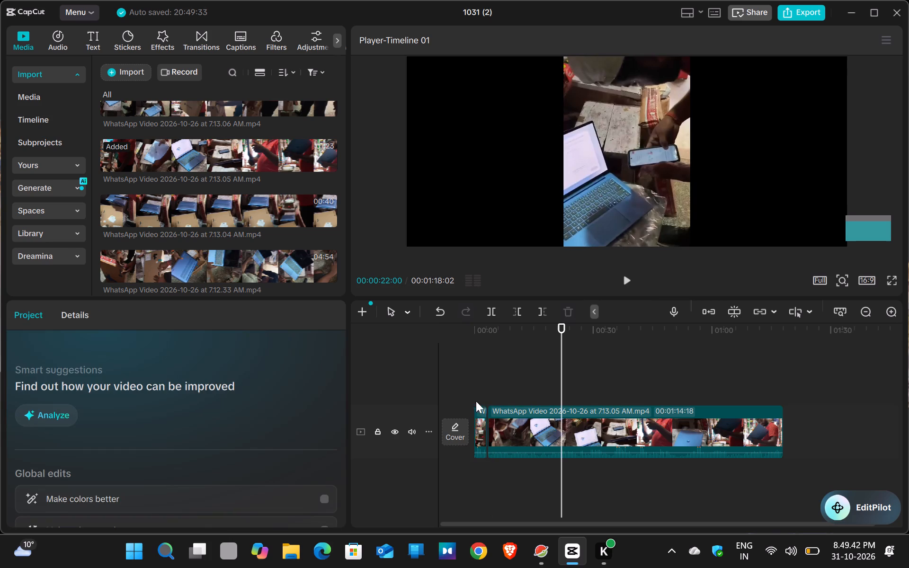
{"action": "left_click", "coordinate": [469, 322]}
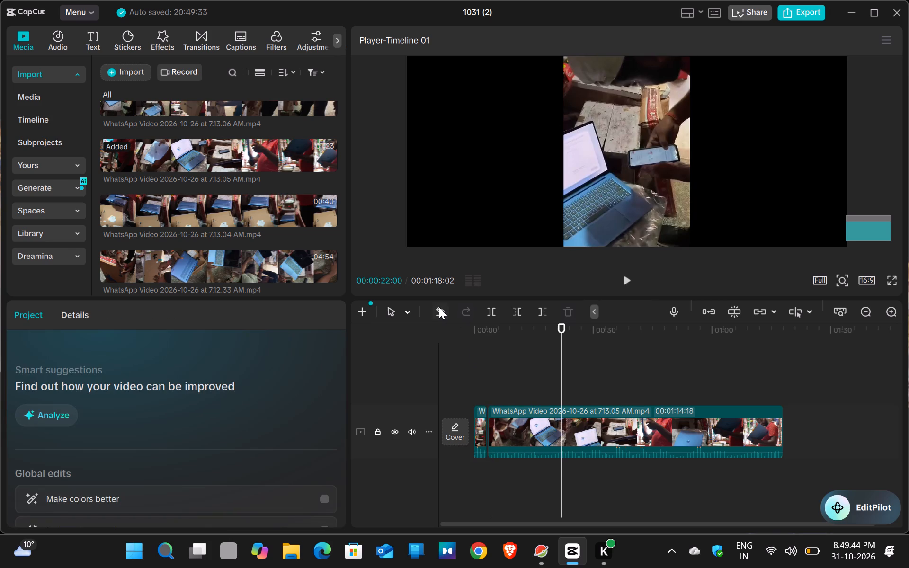
Undo all the edits made so far, including the clip cuts, scaling and imports, back to the empty project.
{"action": "triple_click", "coordinate": [439, 307]}
{"action": "triple_click", "coordinate": [439, 307]}
{"action": "triple_click", "coordinate": [439, 307]}
{"action": "triple_click", "coordinate": [439, 307]}
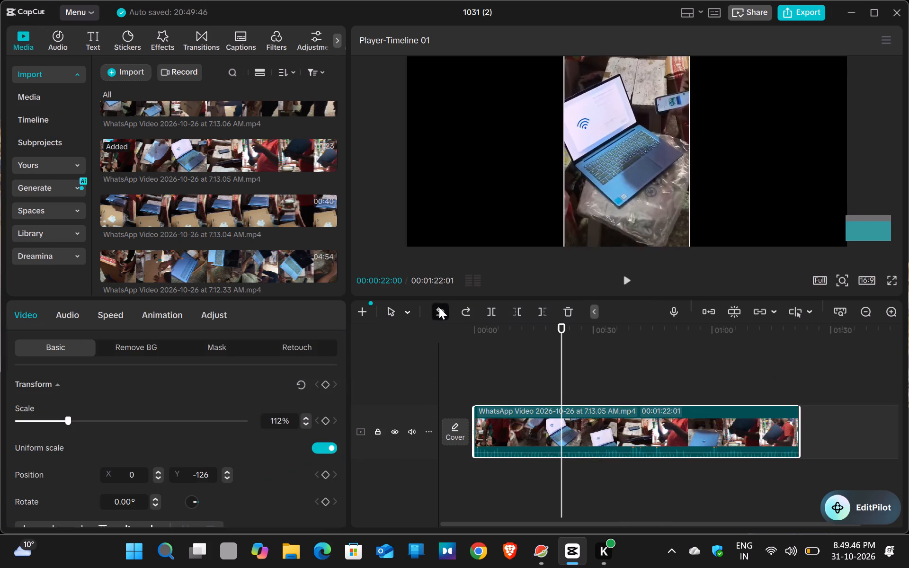
{"action": "triple_click", "coordinate": [439, 307]}
{"action": "triple_click", "coordinate": [439, 307]}
{"action": "triple_click", "coordinate": [439, 307]}
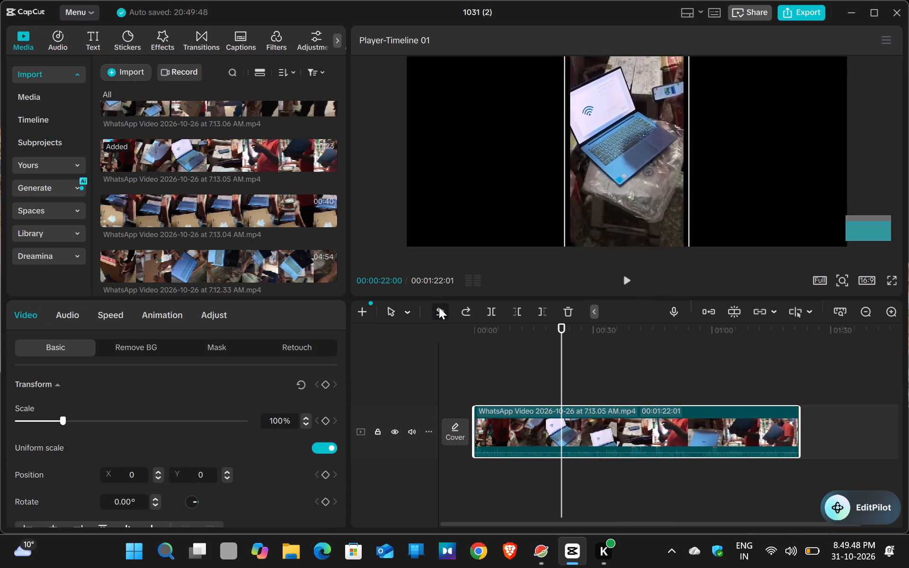
{"action": "triple_click", "coordinate": [439, 307]}
{"action": "left_click", "coordinate": [439, 307]}
{"action": "triple_click", "coordinate": [439, 307]}
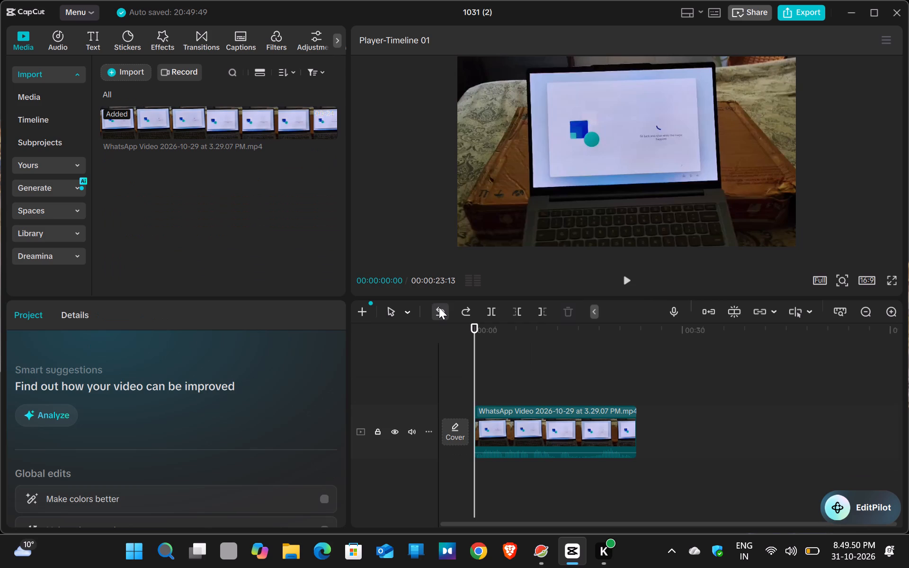
{"action": "triple_click", "coordinate": [439, 307]}
{"action": "left_click", "coordinate": [439, 307]}
Redo the undone edits until the uncut 7.13.05 AM clip is alone on the main track at 111% scale.
{"action": "left_click", "coordinate": [463, 307]}
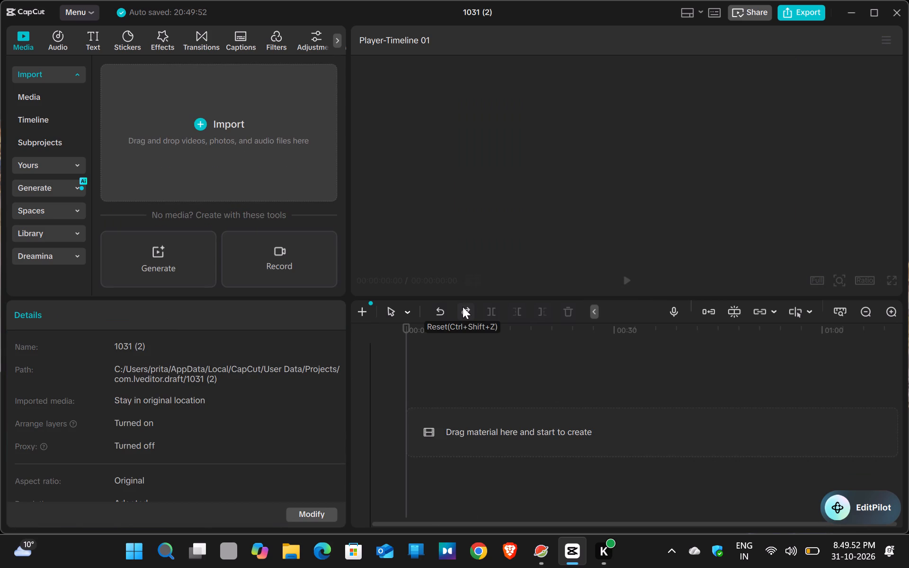
{"action": "left_click", "coordinate": [463, 307]}
{"action": "left_click", "coordinate": [463, 307]}
{"action": "left_click", "coordinate": [463, 307]}
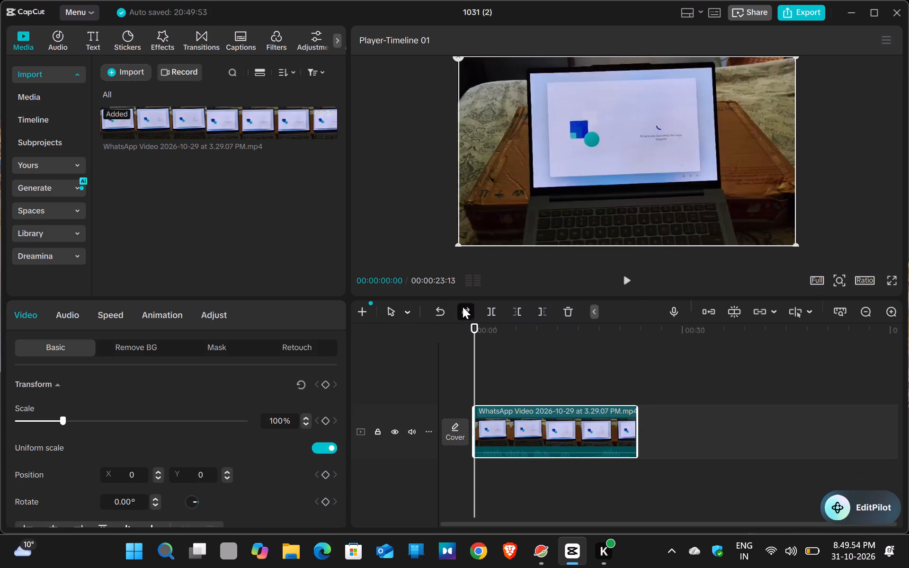
{"action": "left_click", "coordinate": [463, 307]}
{"action": "left_click", "coordinate": [463, 307]}
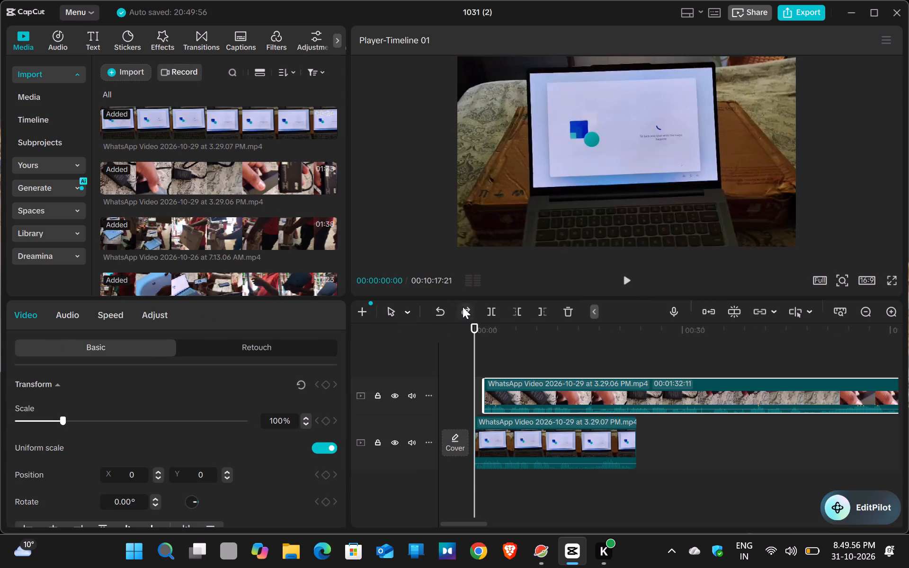
{"action": "left_click", "coordinate": [463, 307]}
{"action": "left_click", "coordinate": [463, 307]}
{"action": "left_click", "coordinate": [463, 307]}
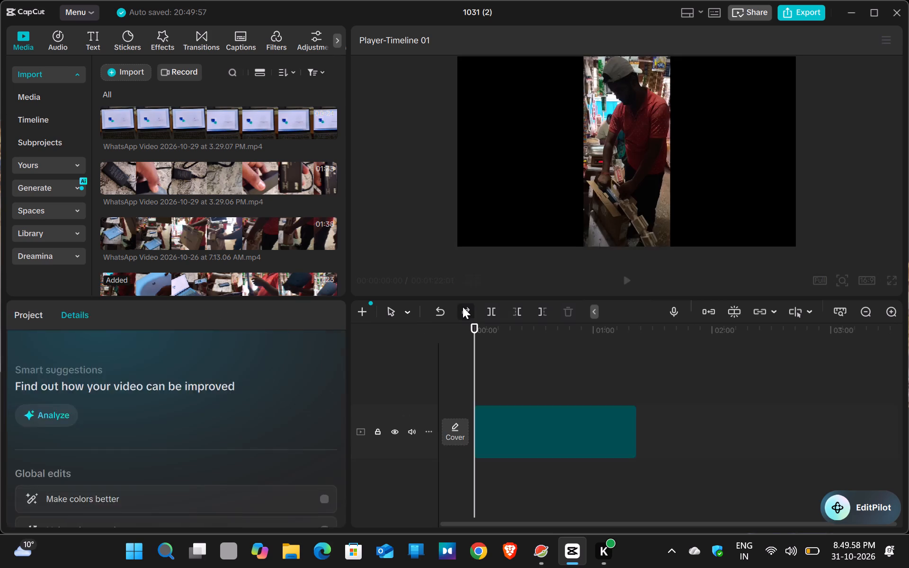
{"action": "left_click", "coordinate": [463, 307]}
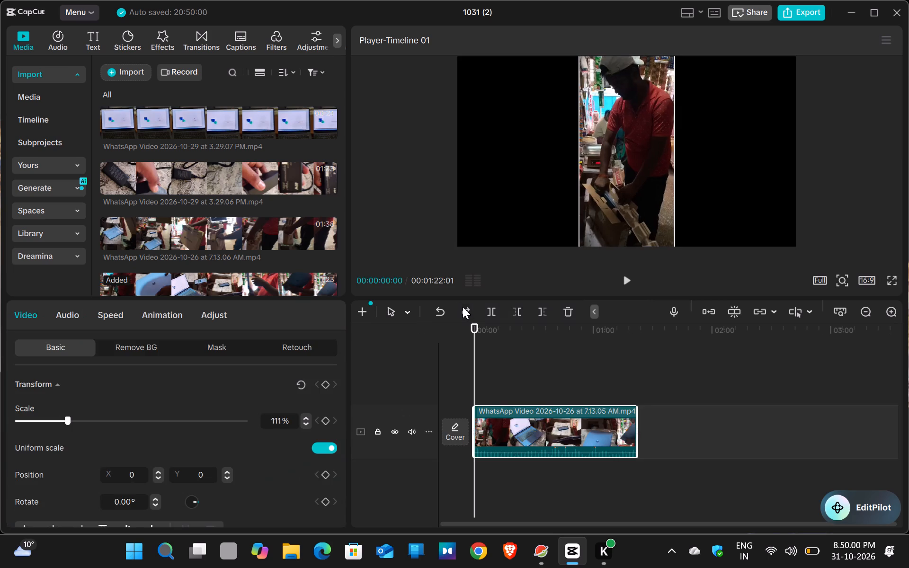
Play the 7.13.05 AM clip up to 00:00:02:06 and raise its scale to 135%.
{"action": "left_click", "coordinate": [630, 278]}
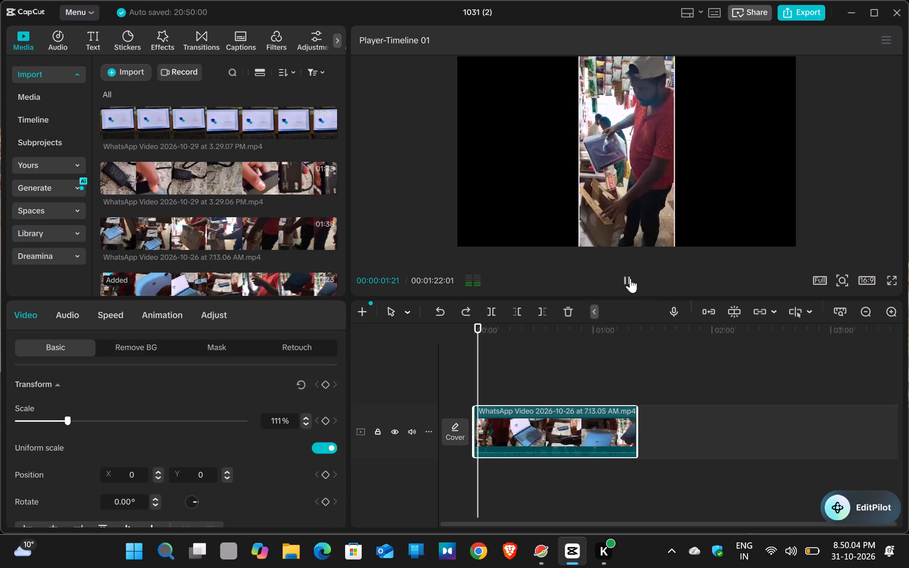
{"action": "left_click", "coordinate": [630, 278]}
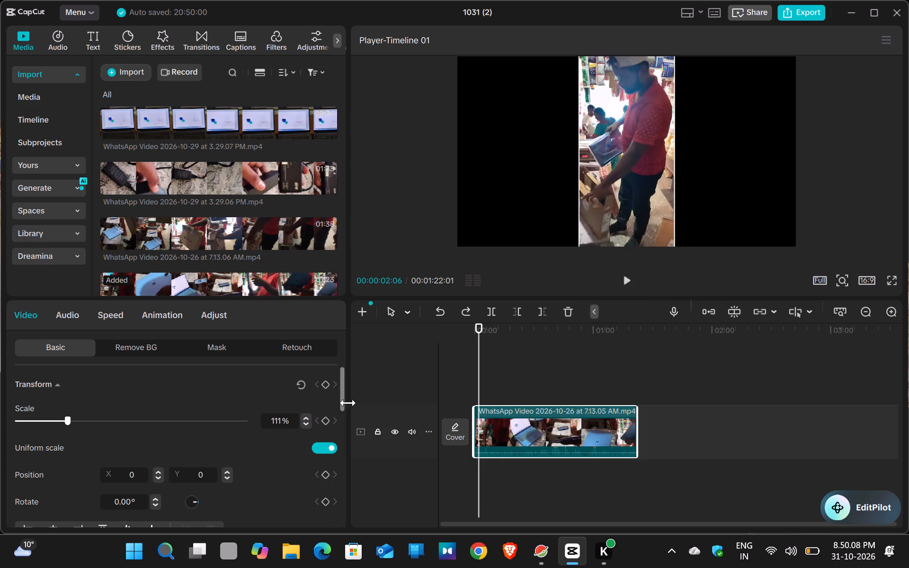
{"action": "triple_click", "coordinate": [304, 414]}
{"action": "double_click", "coordinate": [304, 414]}
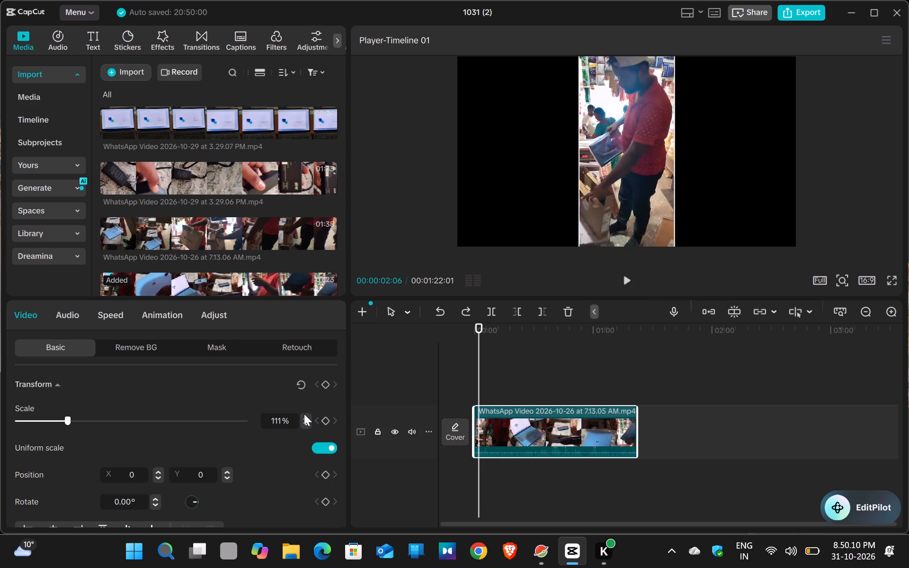
{"action": "left_click", "coordinate": [305, 419]}
{"action": "triple_click", "coordinate": [305, 417]}
{"action": "double_click", "coordinate": [305, 417]}
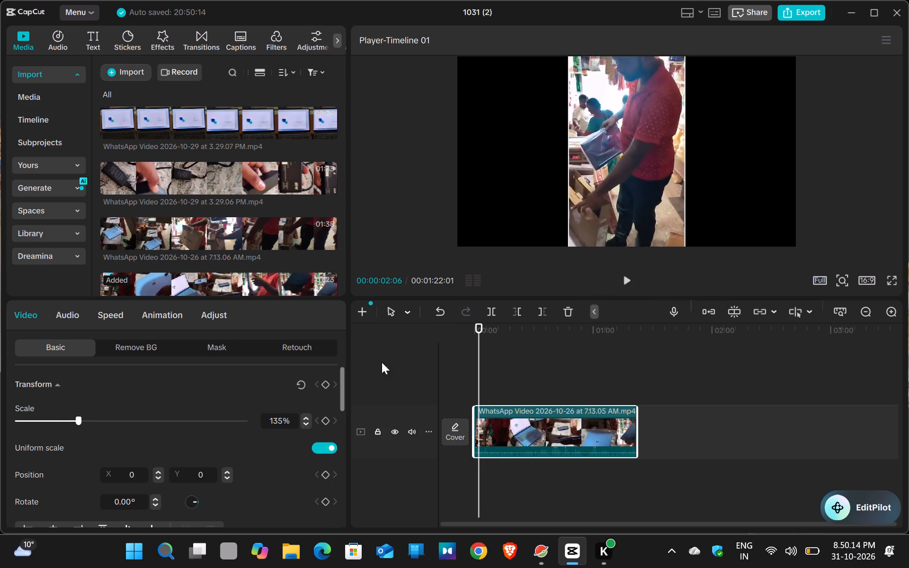
Move the 7.13.05 AM clip's picture up in the frame to position X 0, Y 375.
{"action": "left_click_drag", "start_coordinate": [607, 213], "coordinate": [607, 187]}
{"action": "left_click_drag", "start_coordinate": [635, 195], "coordinate": [629, 149]}
{"action": "double_click", "coordinate": [629, 149]}
{"action": "left_click_drag", "start_coordinate": [630, 153], "coordinate": [637, 167]}
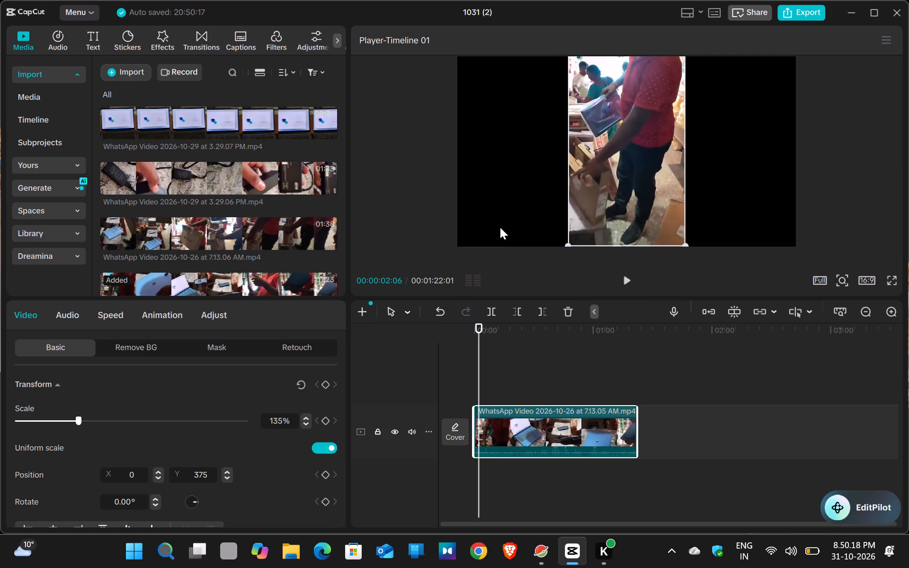
Increase the 7.13.05 AM clip's scale to 223%.
{"action": "left_click", "coordinate": [306, 417]}
{"action": "left_click", "coordinate": [306, 417]}
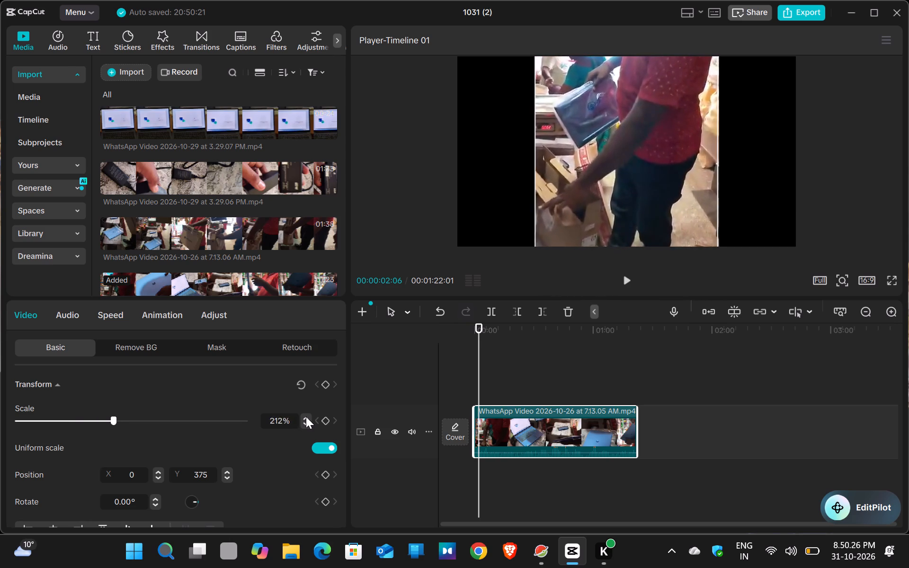
Play the enlarged 7.13.05 AM clip to review its framing, and try to bring the playhead back to the start.
{"action": "left_click", "coordinate": [626, 279]}
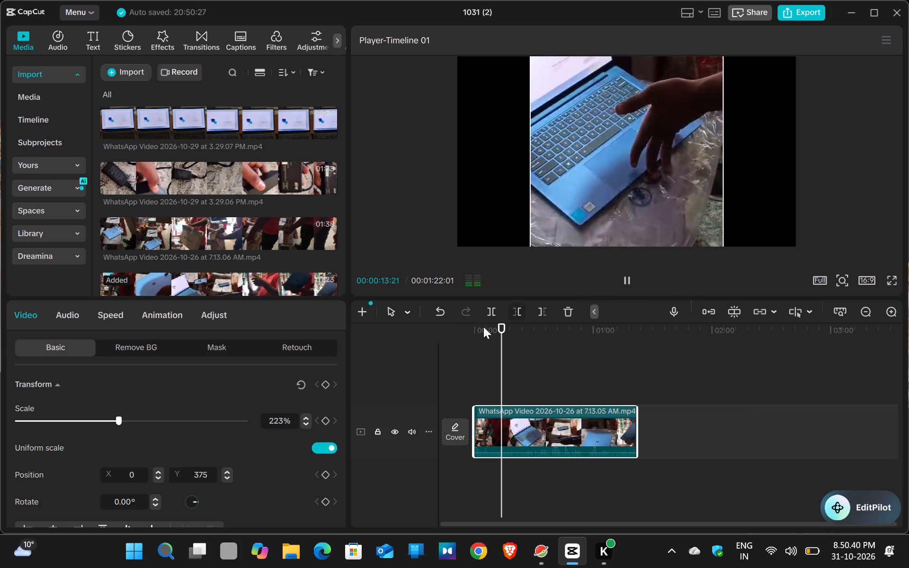
{"action": "left_click", "coordinate": [472, 331]}
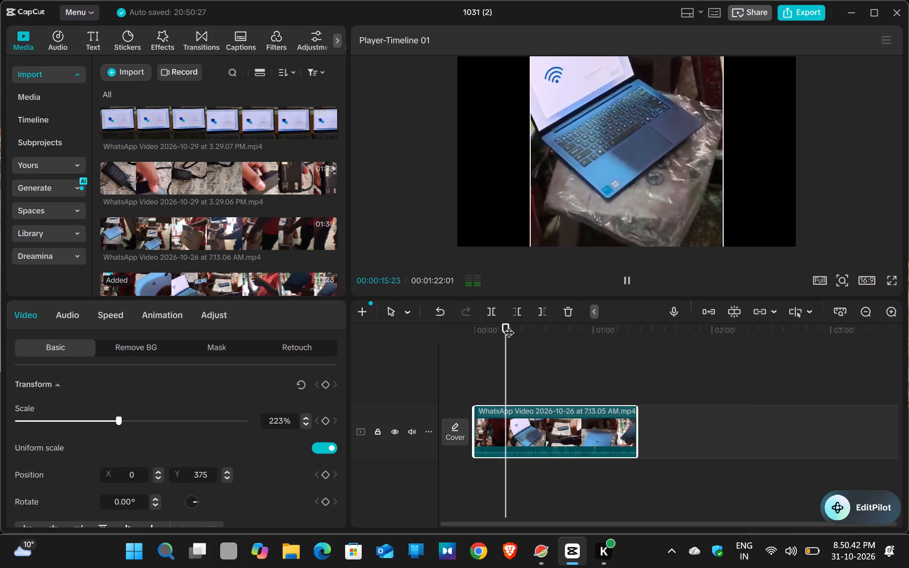
{"action": "left_click_drag", "start_coordinate": [506, 321], "coordinate": [489, 330]}
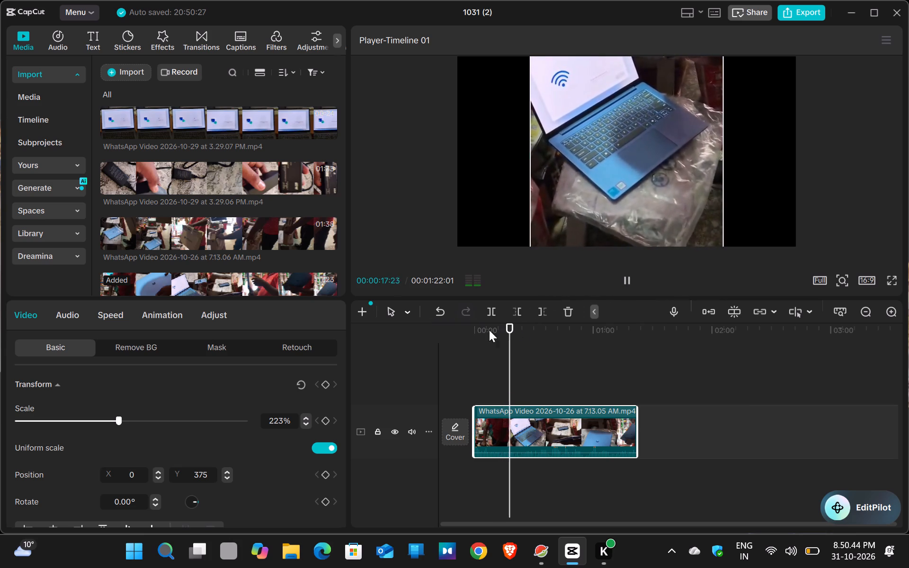
{"action": "left_click_drag", "start_coordinate": [489, 330], "coordinate": [416, 330]}
{"action": "left_click", "coordinate": [416, 330]}
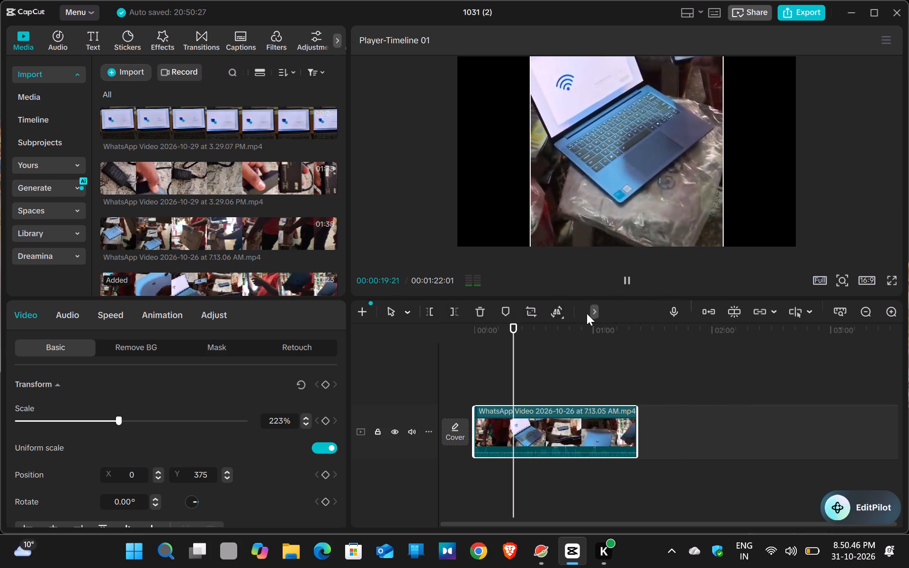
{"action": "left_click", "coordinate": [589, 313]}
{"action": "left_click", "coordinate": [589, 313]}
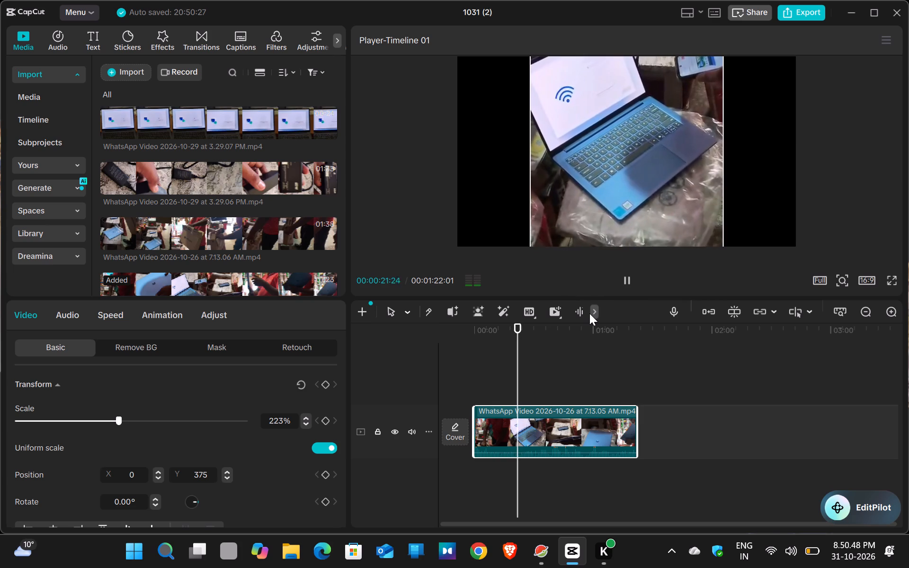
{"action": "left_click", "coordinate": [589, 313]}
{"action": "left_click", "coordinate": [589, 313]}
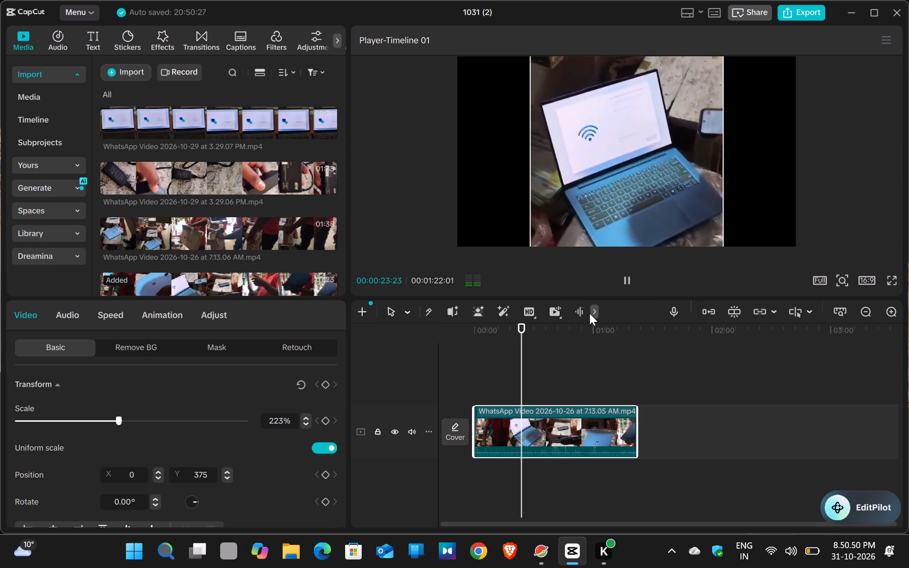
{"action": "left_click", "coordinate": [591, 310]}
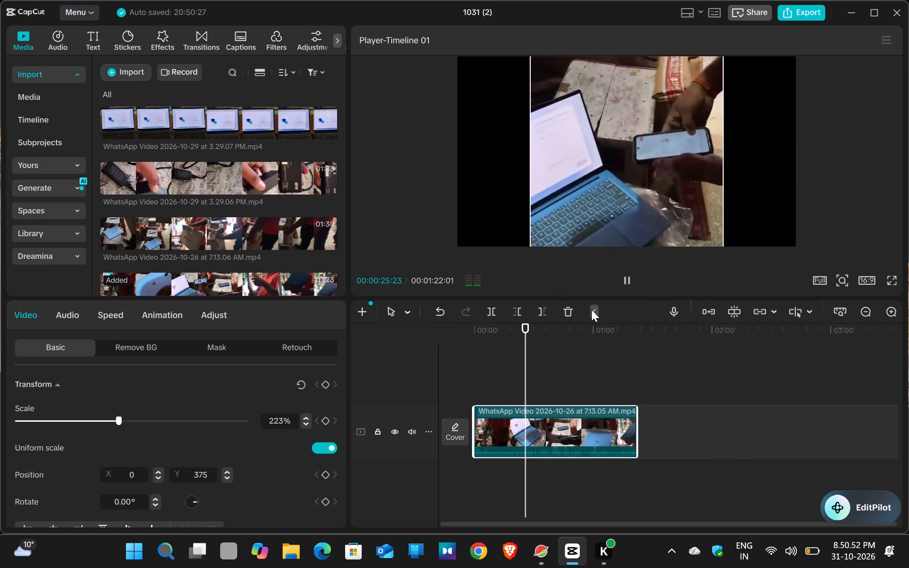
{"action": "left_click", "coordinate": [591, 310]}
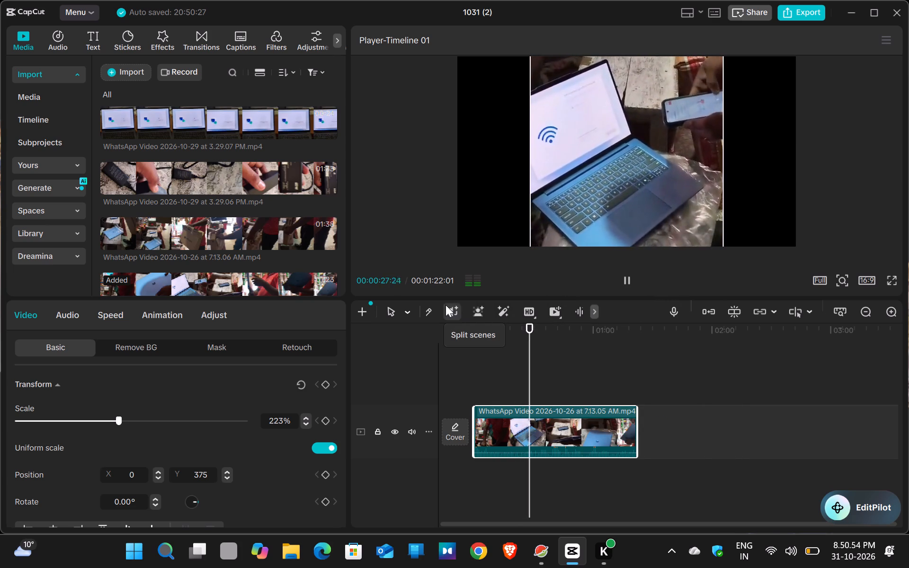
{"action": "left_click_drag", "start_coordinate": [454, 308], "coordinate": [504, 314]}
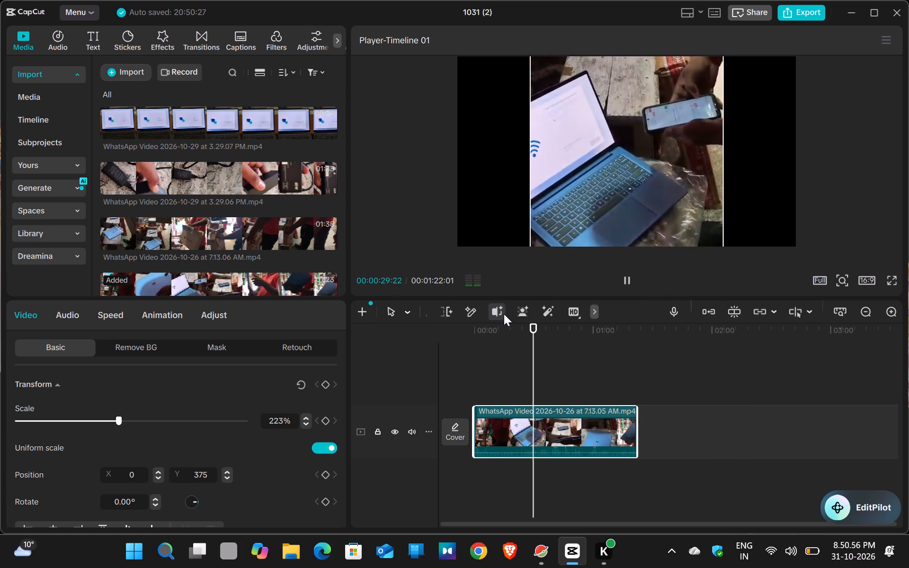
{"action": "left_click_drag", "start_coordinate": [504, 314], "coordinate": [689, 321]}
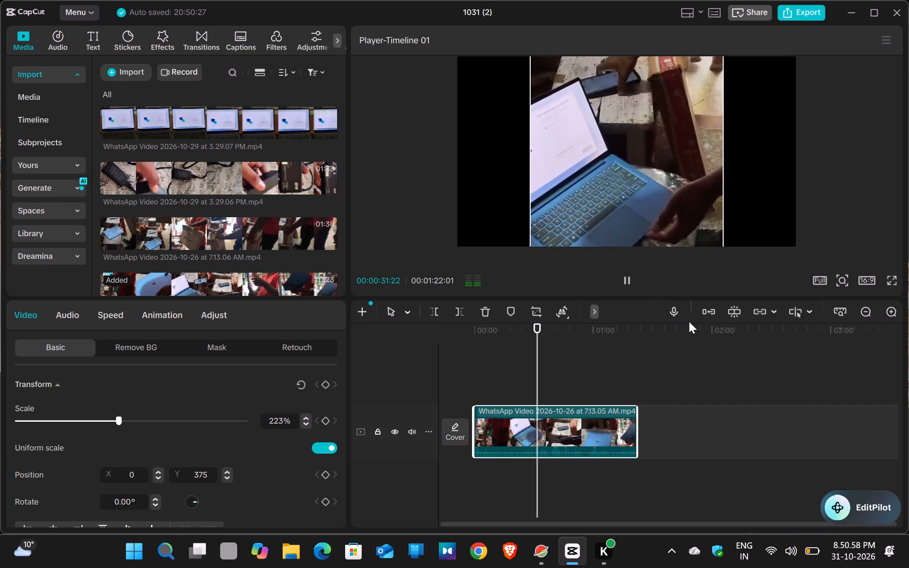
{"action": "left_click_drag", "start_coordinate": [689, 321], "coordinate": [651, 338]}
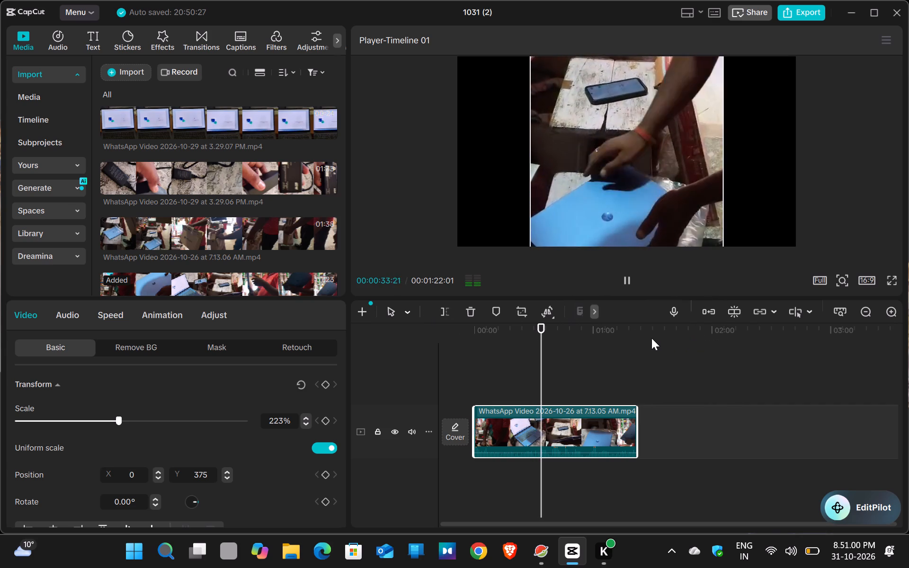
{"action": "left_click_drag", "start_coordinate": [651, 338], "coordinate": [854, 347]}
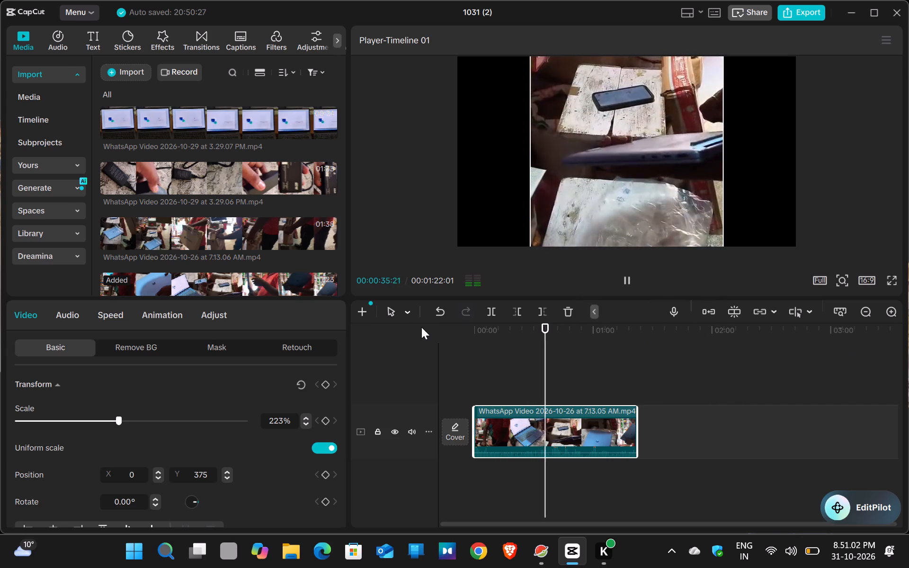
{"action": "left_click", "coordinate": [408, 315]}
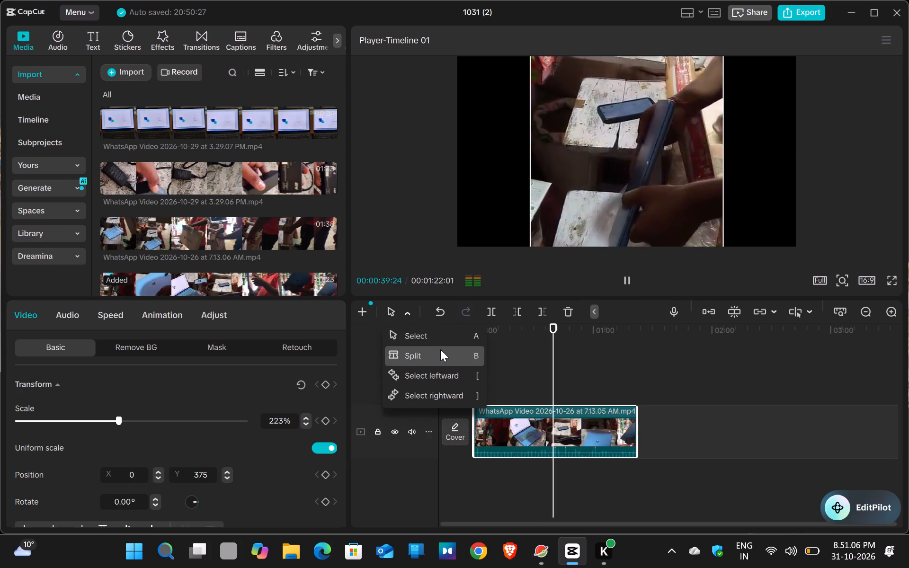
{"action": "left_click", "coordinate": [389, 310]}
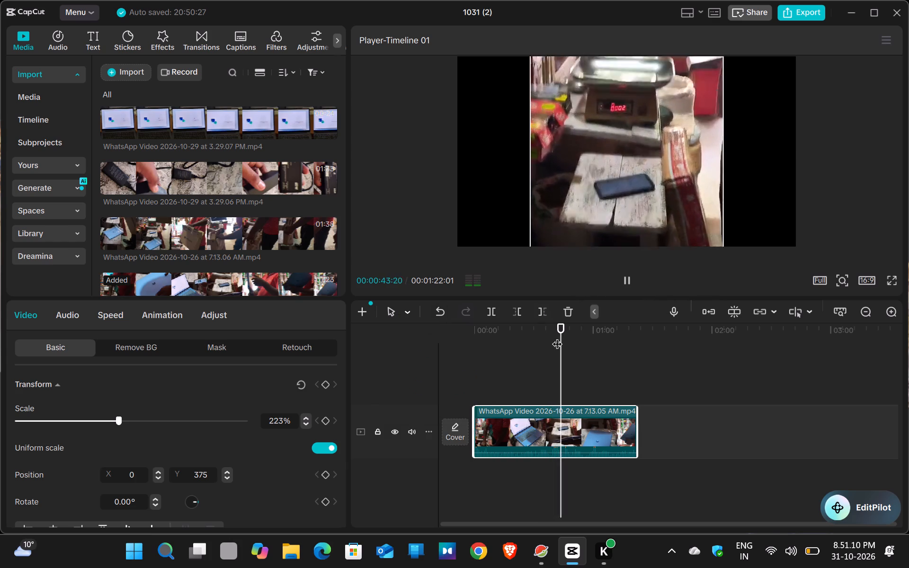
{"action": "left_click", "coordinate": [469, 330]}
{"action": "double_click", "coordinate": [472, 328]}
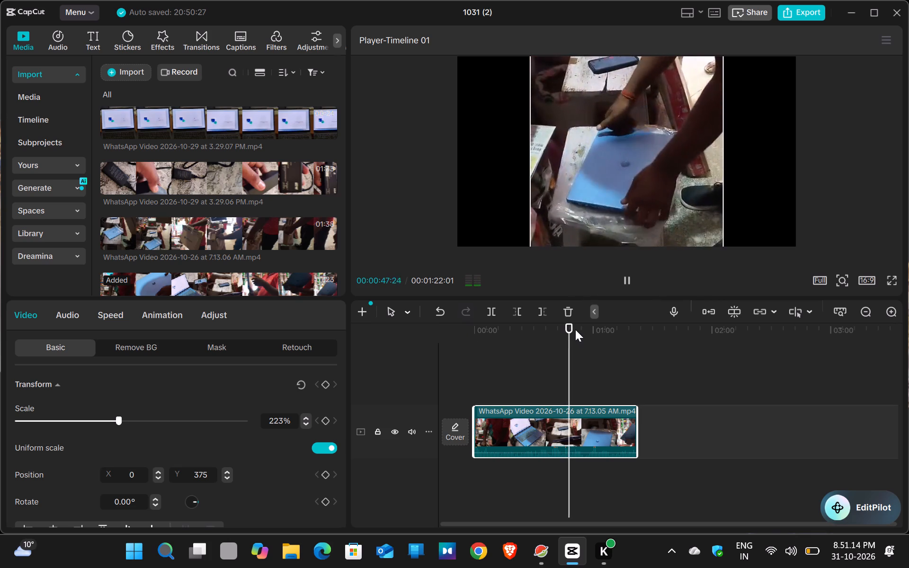
Play the 7.13.05 AM footage from the start of the timeline, speeding forward playback up to x16.
{"action": "left_click_drag", "start_coordinate": [570, 328], "coordinate": [438, 331]}
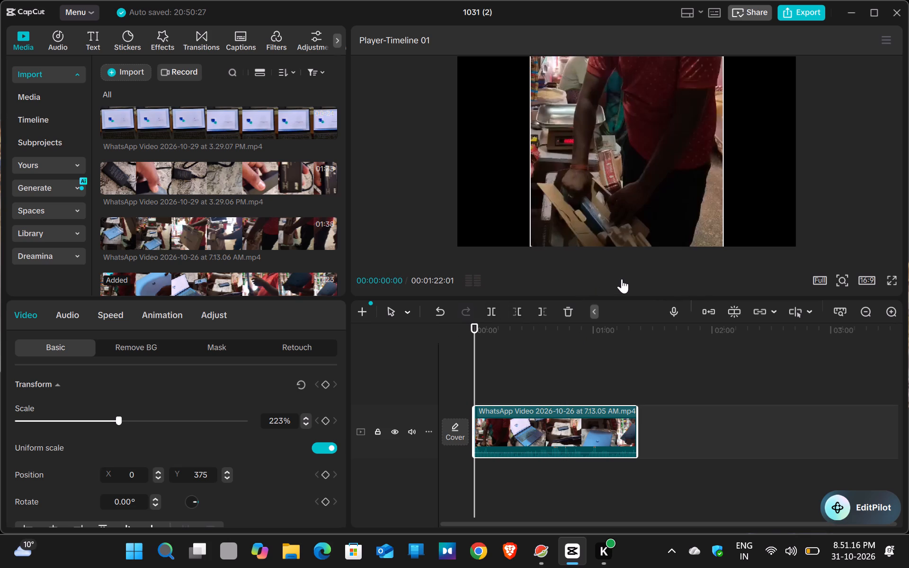
{"action": "left_click", "coordinate": [622, 279]}
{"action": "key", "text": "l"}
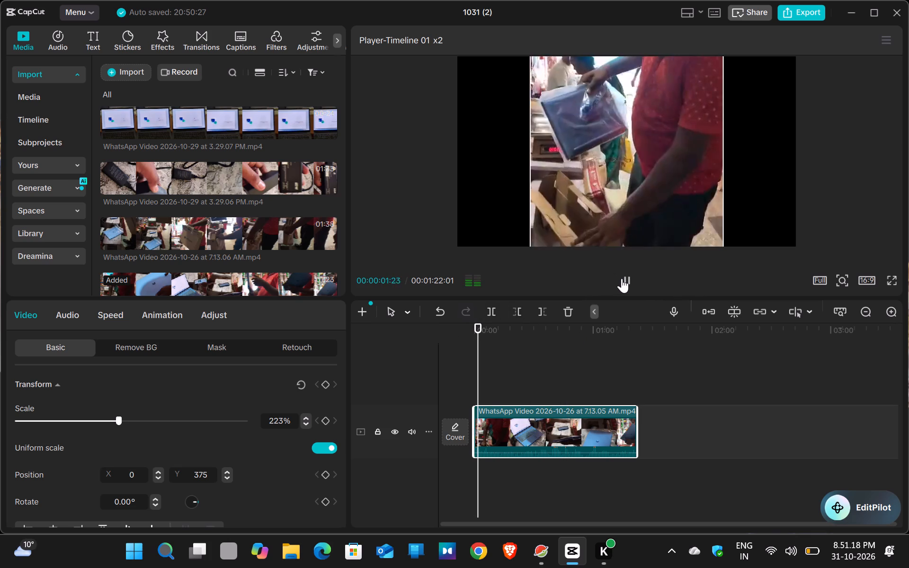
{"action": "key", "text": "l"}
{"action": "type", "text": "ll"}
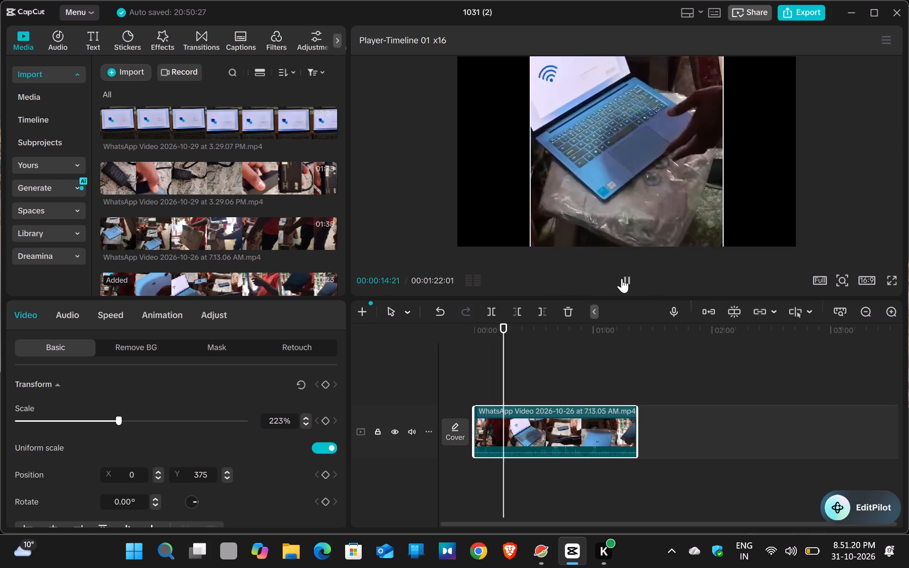
Play the 7.13.05 AM footage in reverse back to near the timeline's start, and resume forward playback at x1 speed.
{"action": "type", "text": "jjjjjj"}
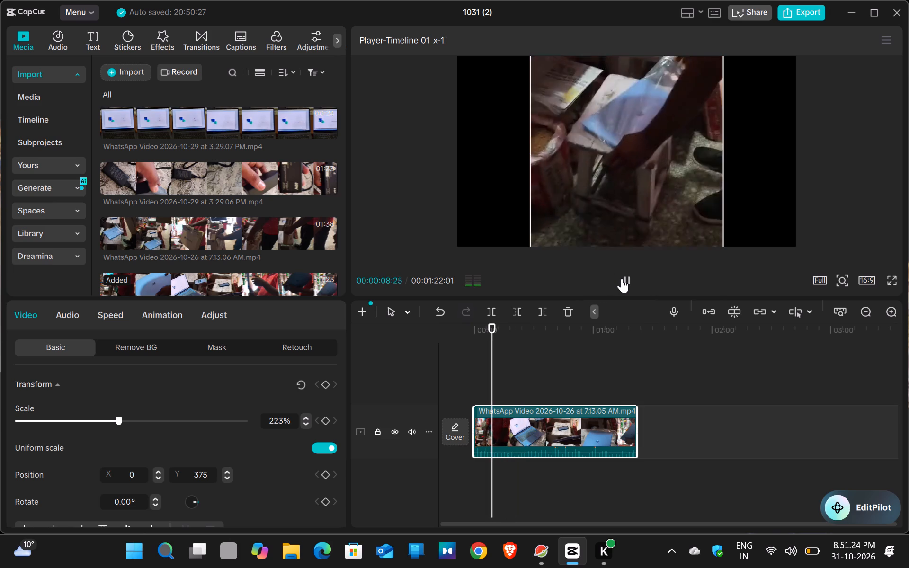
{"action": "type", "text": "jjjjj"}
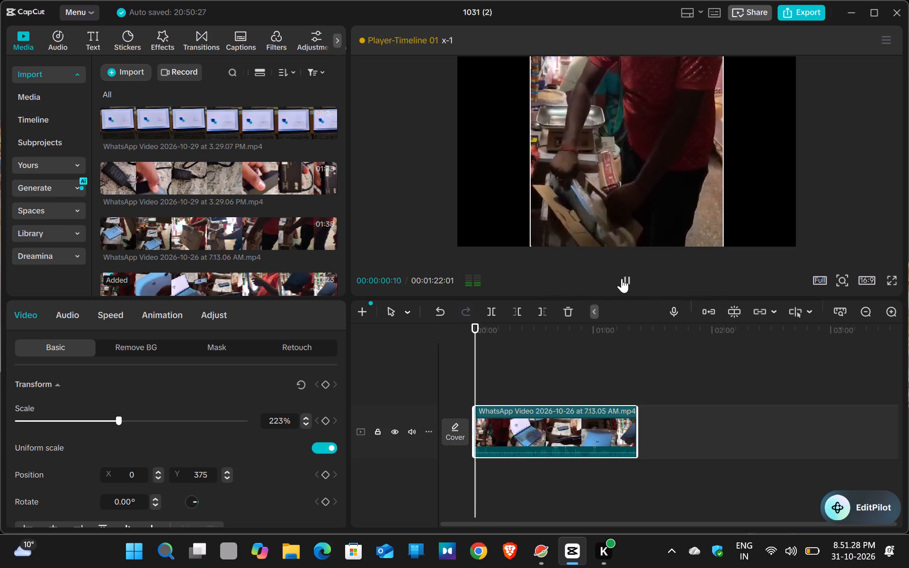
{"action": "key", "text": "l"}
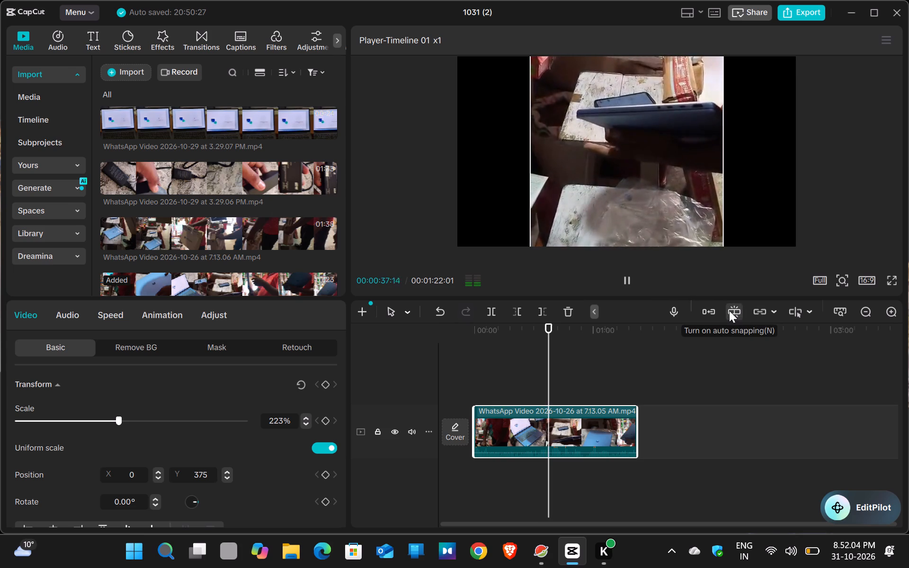
Turn on auto snapping for the timeline.
{"action": "left_click", "coordinate": [729, 311]}
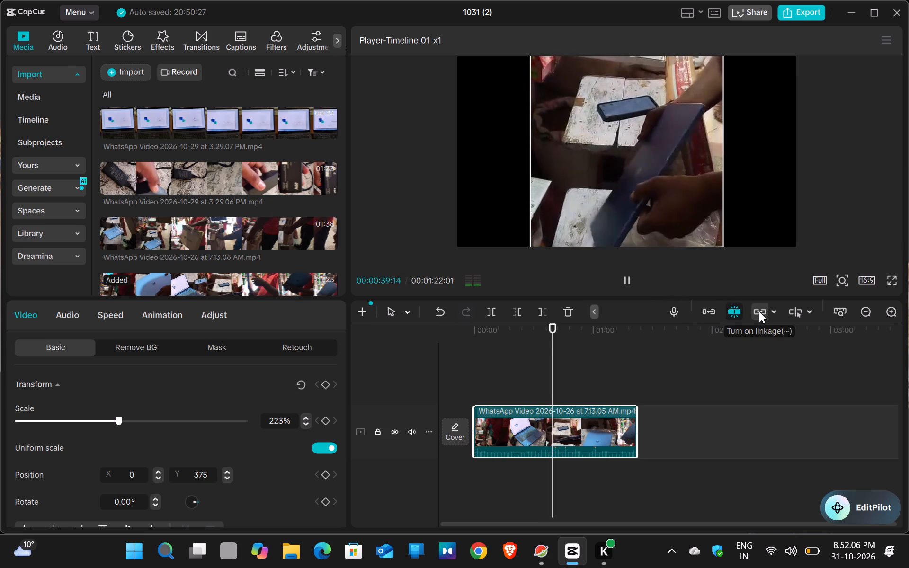
{"action": "left_click", "coordinate": [775, 311]}
{"action": "left_click", "coordinate": [775, 311]}
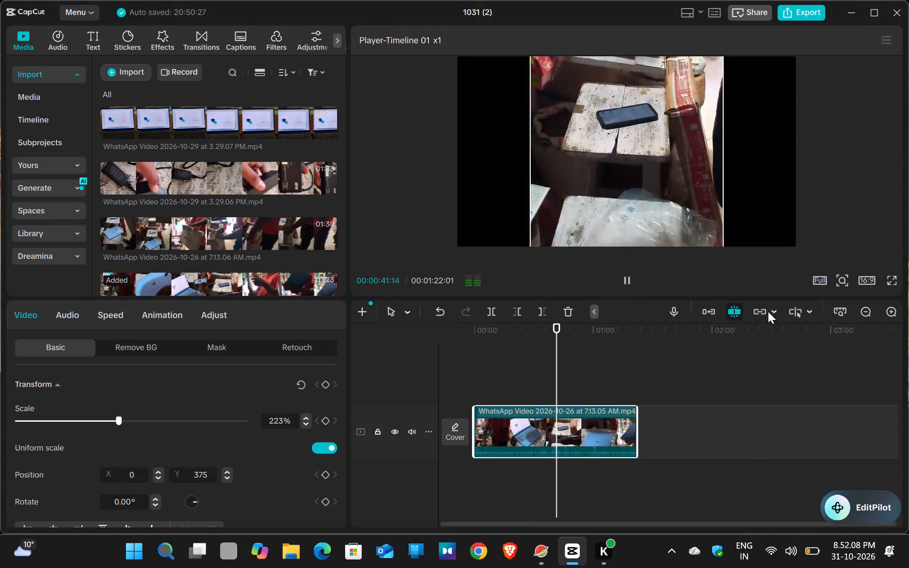
Turn on clip linkage and the main track magnet for the timeline.
{"action": "double_click", "coordinate": [765, 311]}
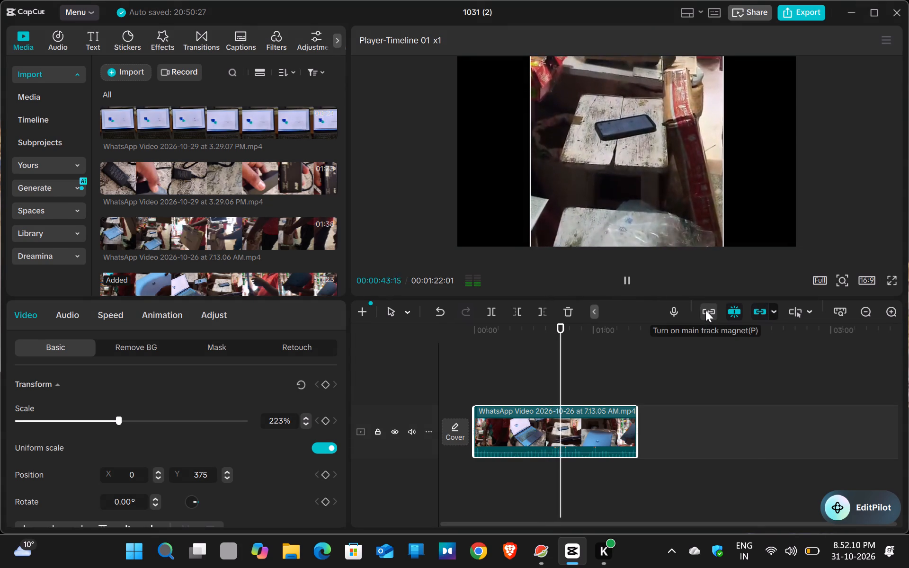
{"action": "left_click", "coordinate": [705, 310]}
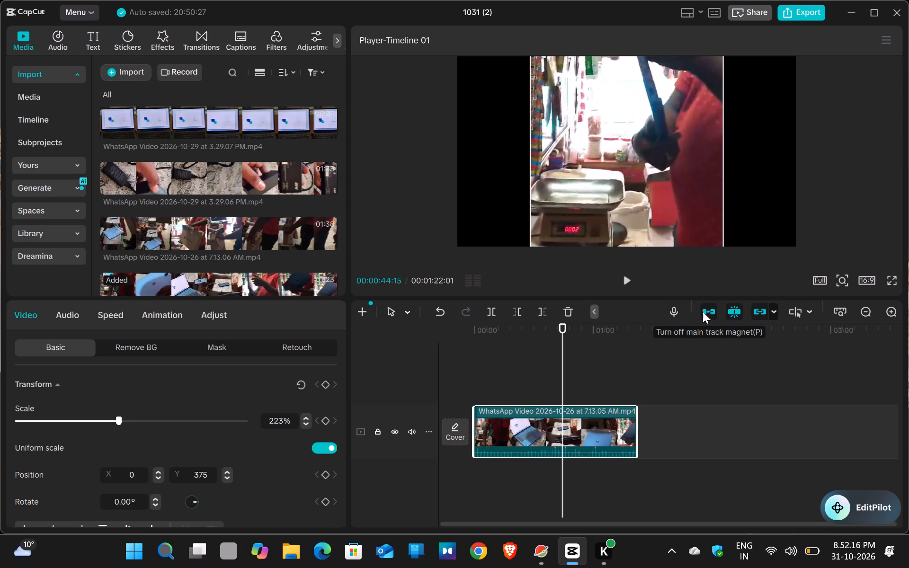
Play the rest of the 7.13.05 AM clip from the current frame to its end, speeding up the forward playback.
{"action": "left_click", "coordinate": [626, 281]}
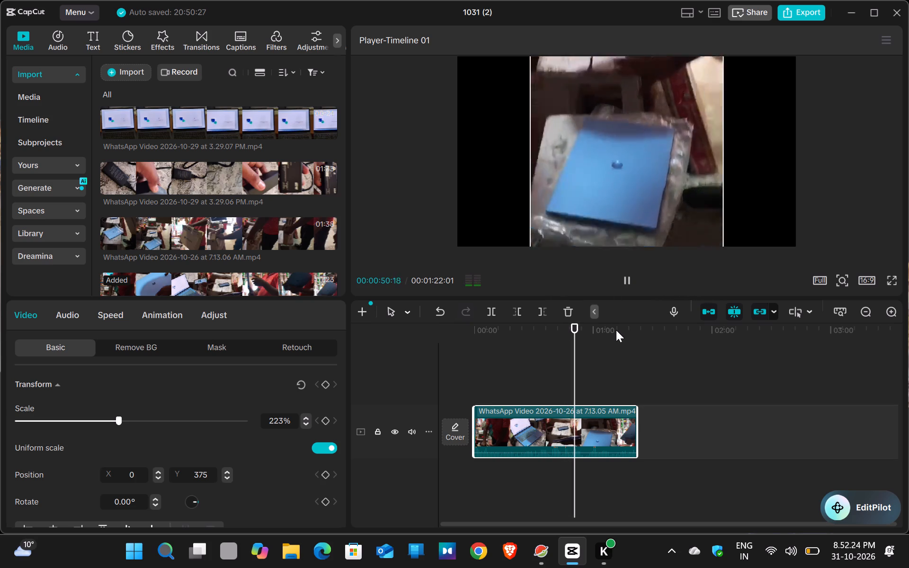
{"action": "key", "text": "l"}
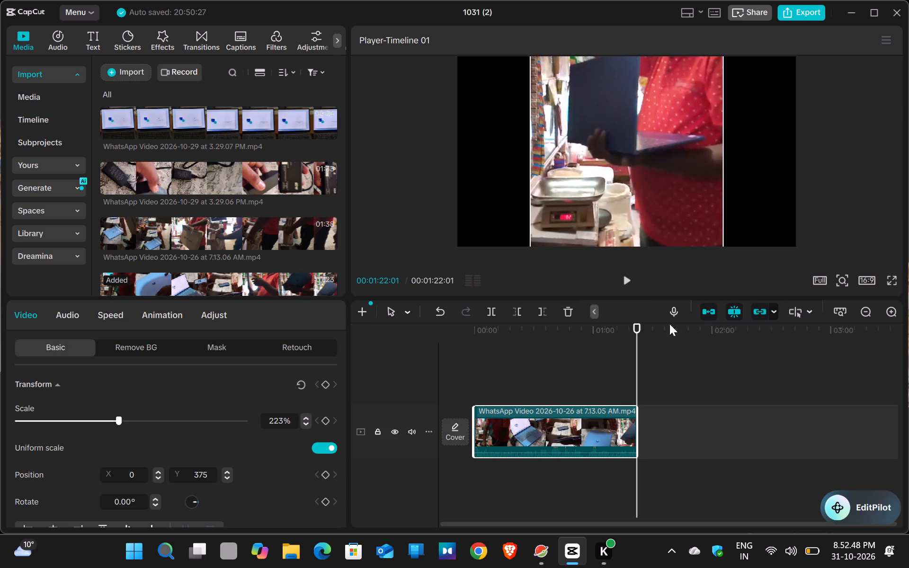
Replay the clip from the timeline's start, trying x2 forward playback, reverse playback, and x4 forward playback.
{"action": "left_click", "coordinate": [472, 331]}
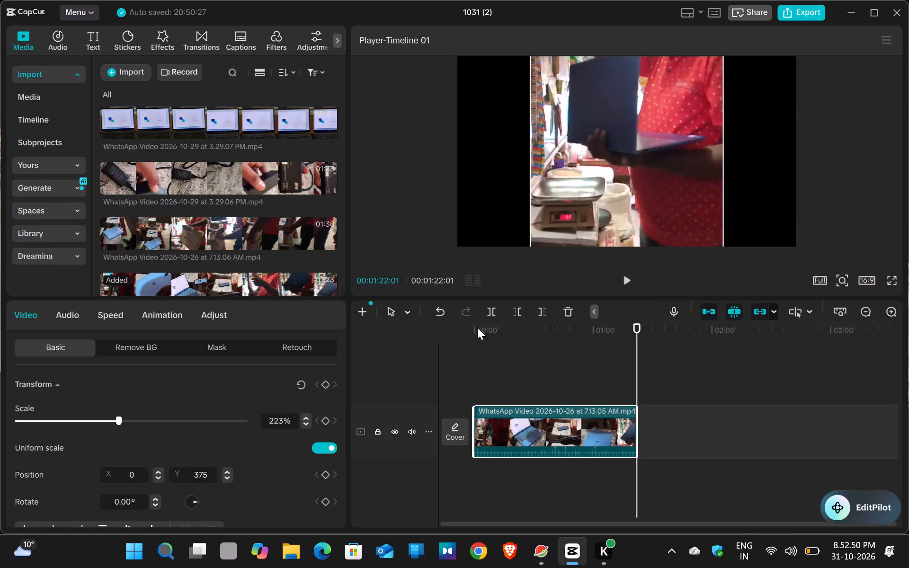
{"action": "left_click", "coordinate": [476, 328]}
{"action": "left_click", "coordinate": [633, 278]}
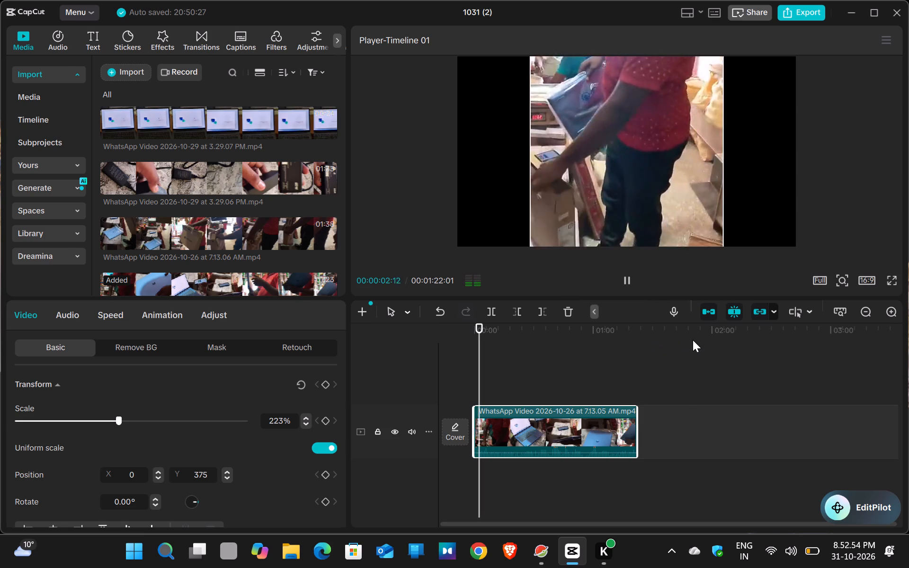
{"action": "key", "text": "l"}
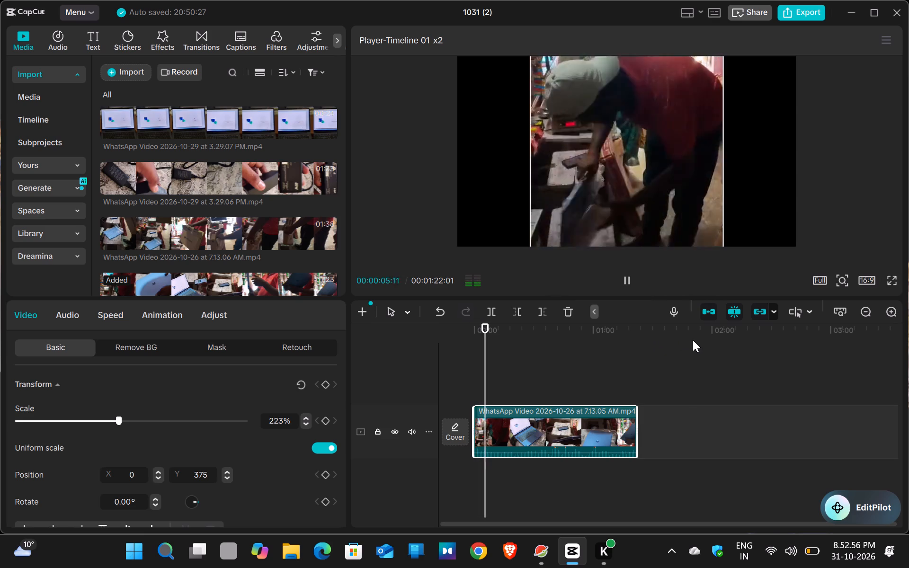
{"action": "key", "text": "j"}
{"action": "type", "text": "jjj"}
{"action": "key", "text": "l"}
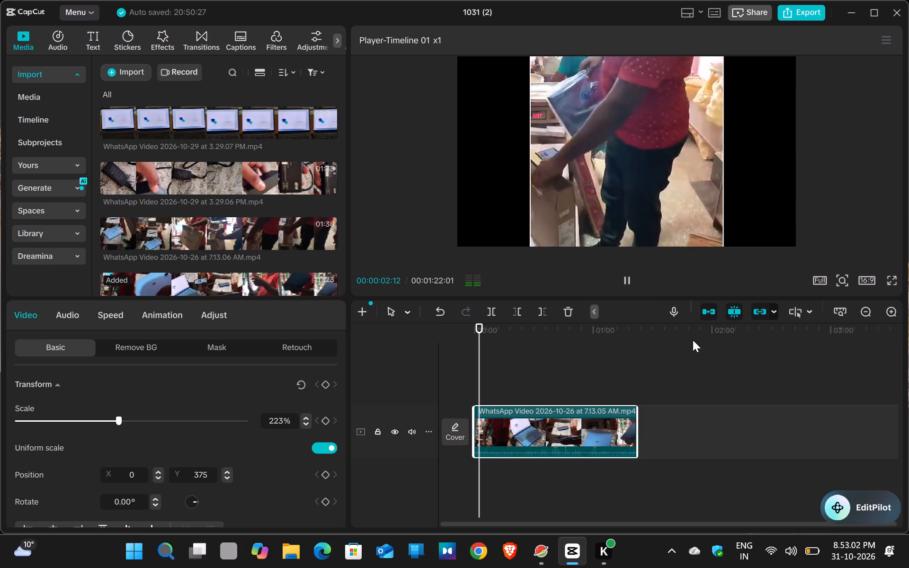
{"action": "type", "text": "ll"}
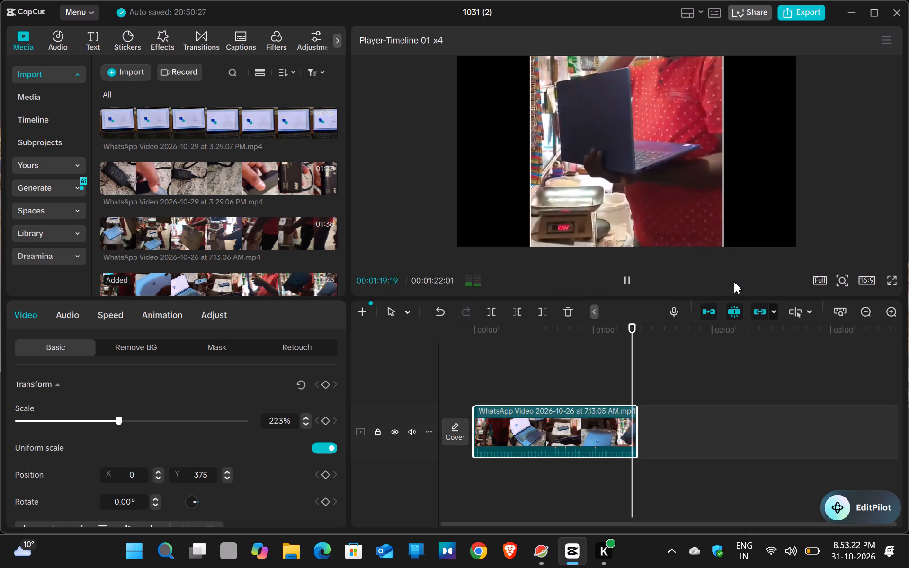
Return the playhead to the very start of the timeline at 00:00:00:00, scrubbing briefly over the opening frames.
{"action": "left_click", "coordinate": [466, 327]}
{"action": "left_click", "coordinate": [472, 325]}
{"action": "left_click", "coordinate": [477, 329]}
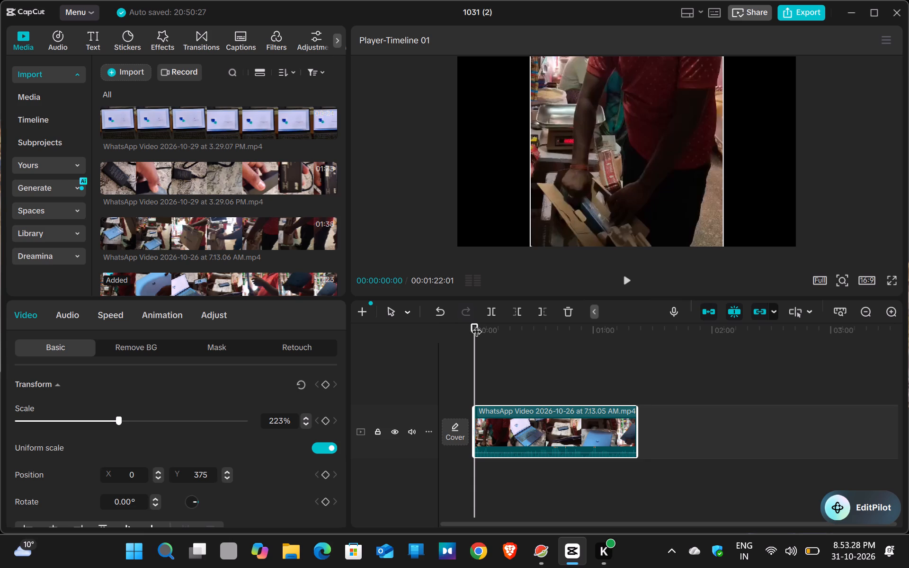
{"action": "left_click_drag", "start_coordinate": [474, 326], "coordinate": [489, 328]}
{"action": "left_click", "coordinate": [489, 328]}
{"action": "left_click_drag", "start_coordinate": [489, 328], "coordinate": [462, 331]}
{"action": "left_click_drag", "start_coordinate": [462, 331], "coordinate": [462, 331]}
Look through the clip's basic video settings, from Blend and Stabilize down to Motion blur.
{"action": "scroll", "coordinate": [267, 382], "scroll_direction": "down", "scroll_amount": 1}
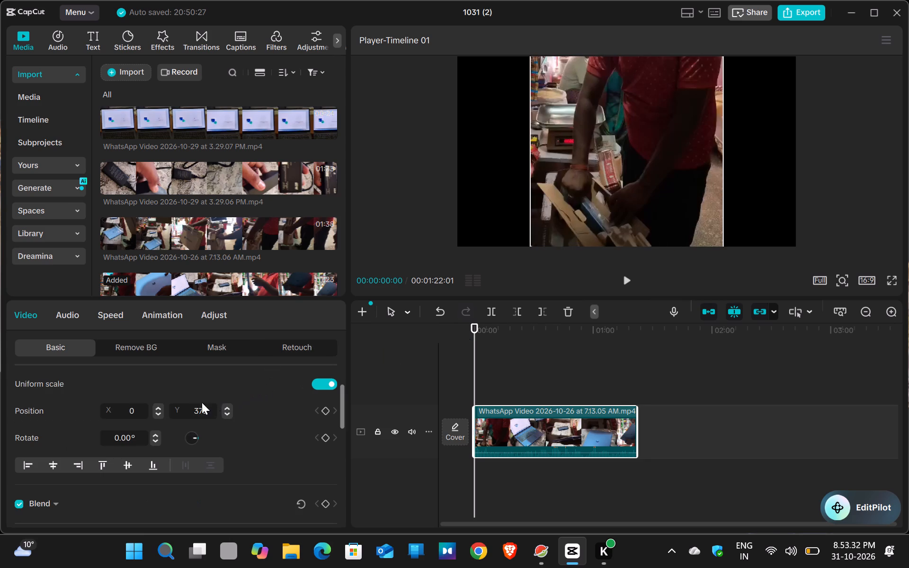
{"action": "scroll", "coordinate": [245, 387], "scroll_direction": "down", "scroll_amount": 2}
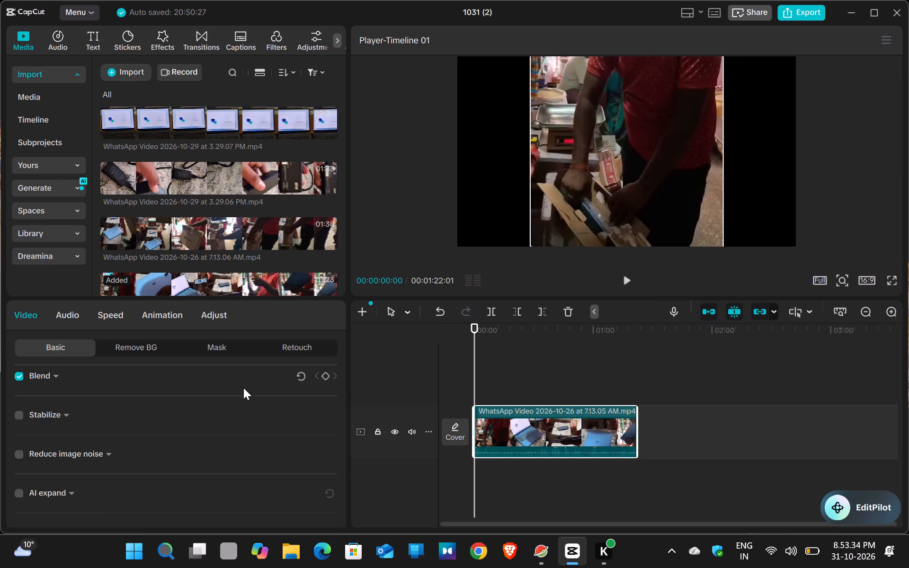
{"action": "left_click", "coordinate": [60, 380]}
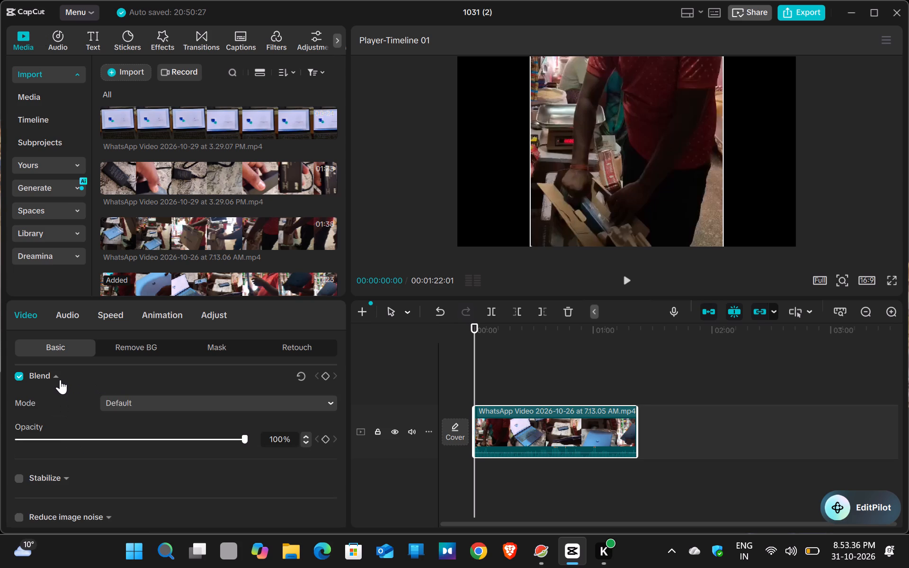
{"action": "left_click", "coordinate": [60, 380]}
{"action": "scroll", "coordinate": [109, 403], "scroll_direction": "down", "scroll_amount": 1}
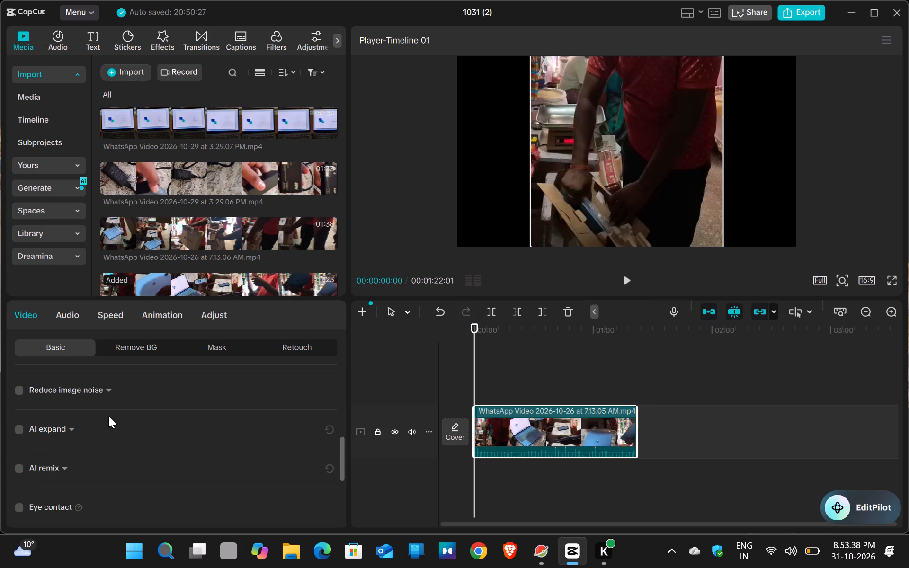
{"action": "scroll", "coordinate": [108, 416], "scroll_direction": "down", "scroll_amount": 4}
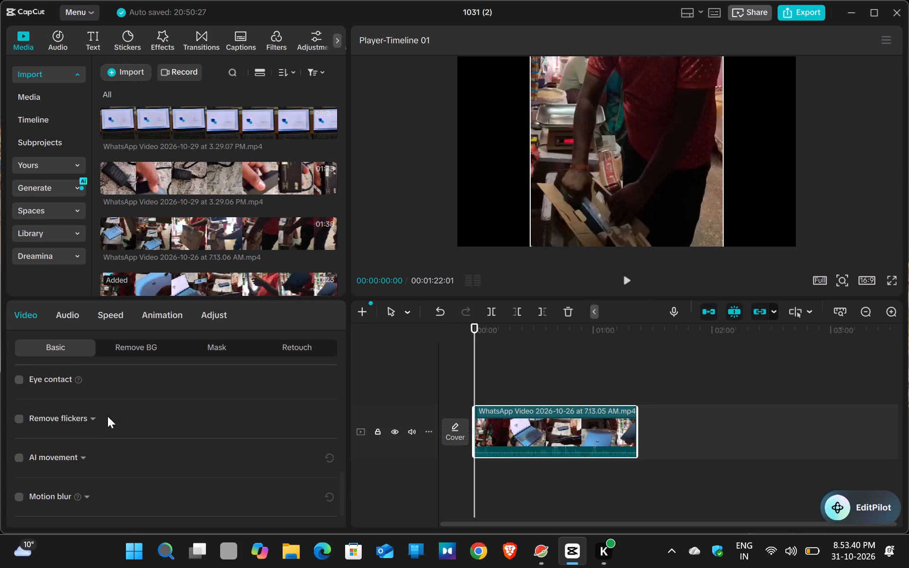
{"action": "scroll", "coordinate": [107, 416], "scroll_direction": "down", "scroll_amount": 2}
{"action": "scroll", "coordinate": [108, 410], "scroll_direction": "up", "scroll_amount": 6}
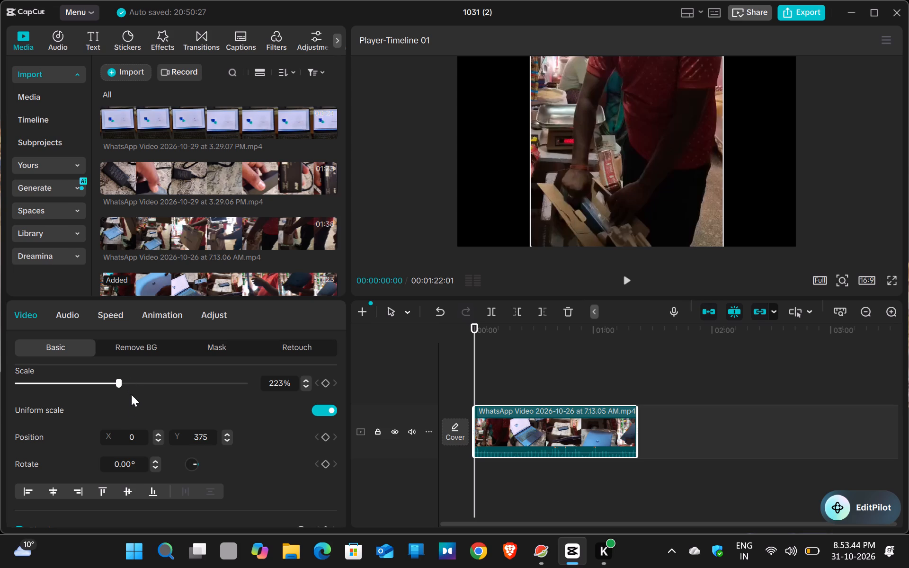
Examine the clip's Transform settings for scale, position and rotation, collapsing and expanding the section.
{"action": "scroll", "coordinate": [142, 411], "scroll_direction": "up", "scroll_amount": 1}
{"action": "scroll", "coordinate": [143, 408], "scroll_direction": "down", "scroll_amount": 1}
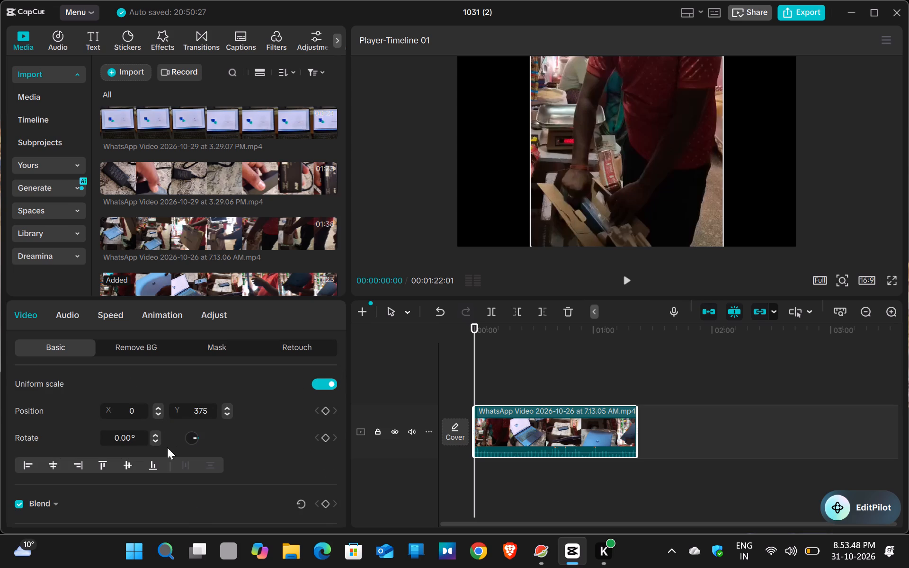
{"action": "scroll", "coordinate": [106, 425], "scroll_direction": "up", "scroll_amount": 3}
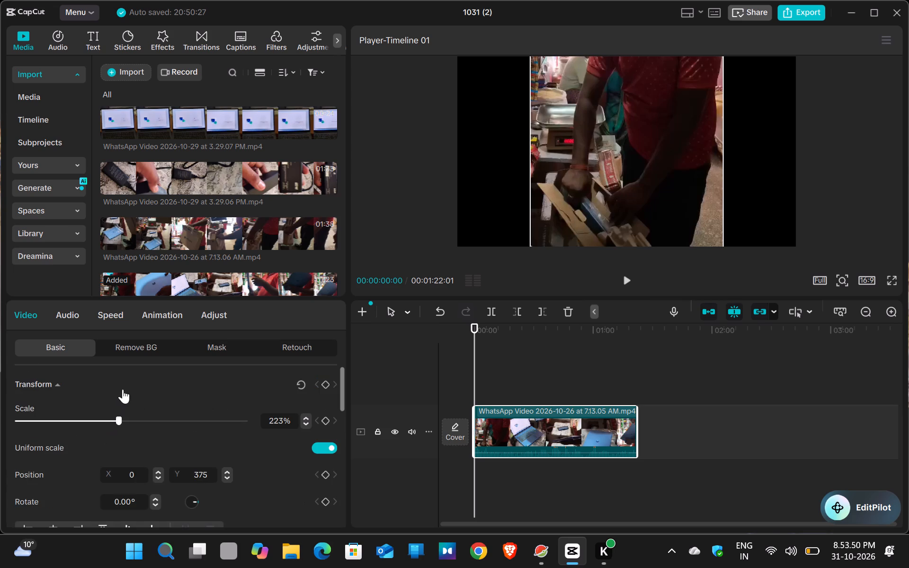
{"action": "left_click", "coordinate": [49, 384]}
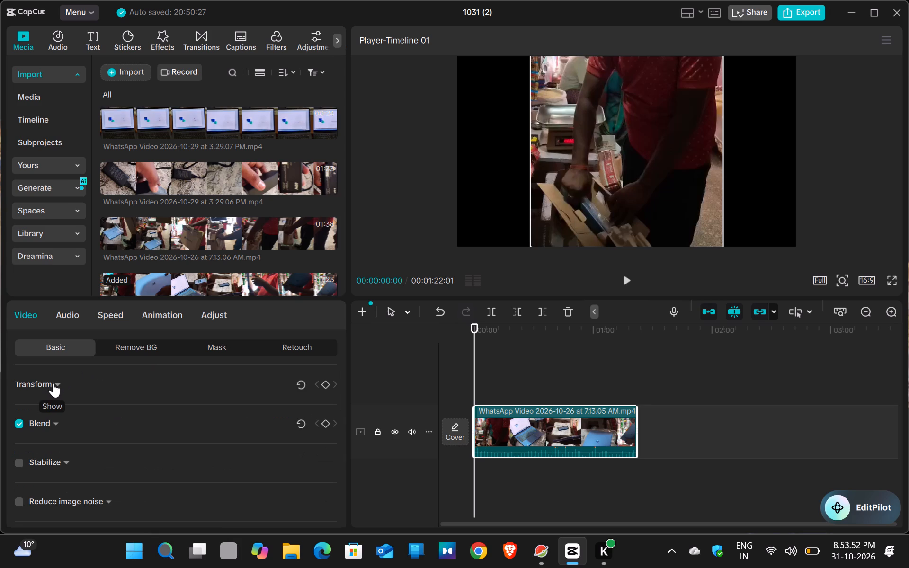
{"action": "left_click", "coordinate": [56, 382]}
{"action": "left_click", "coordinate": [58, 386]}
Look through the clip's basic audio settings down to Fill channel, and view its Speed and Animation settings.
{"action": "left_click", "coordinate": [57, 312]}
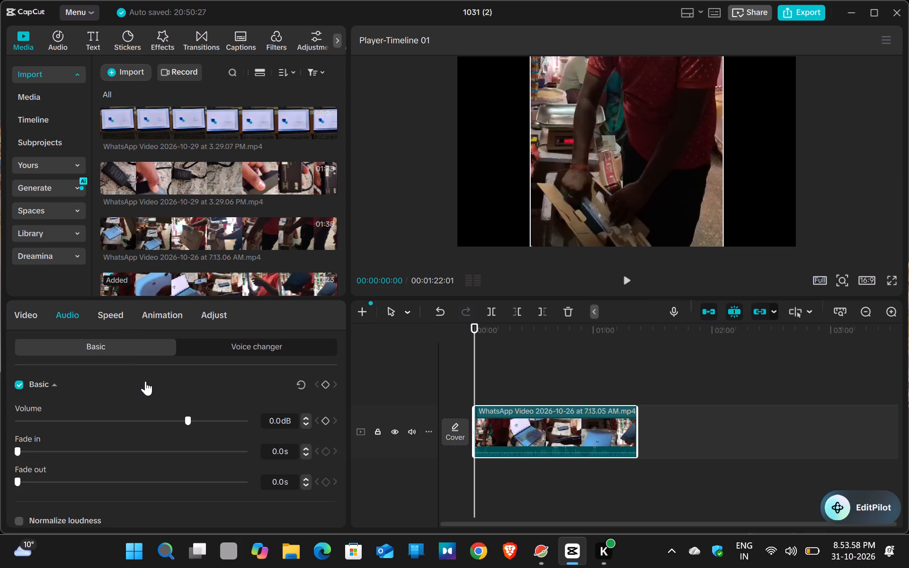
{"action": "scroll", "coordinate": [108, 375], "scroll_direction": "down", "scroll_amount": 6}
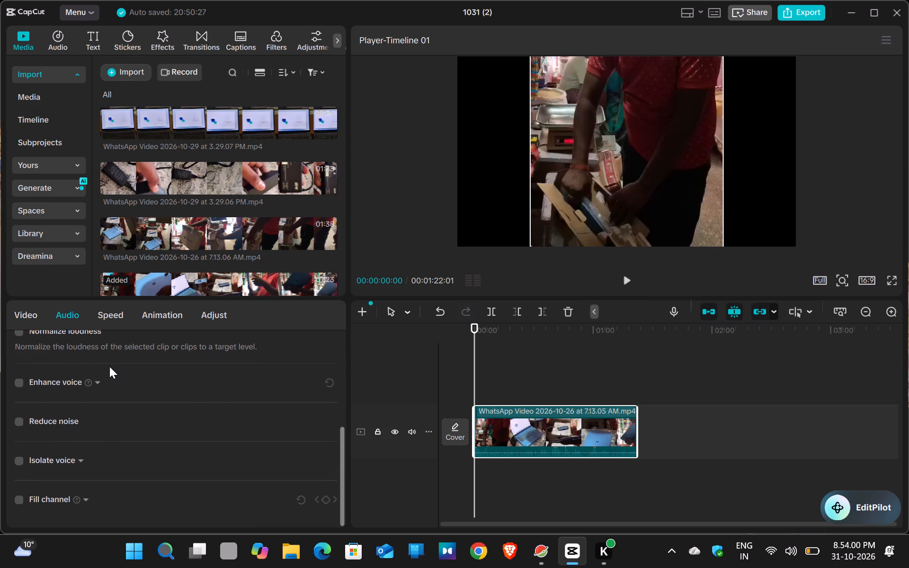
{"action": "scroll", "coordinate": [110, 349], "scroll_direction": "down", "scroll_amount": 3}
{"action": "left_click", "coordinate": [113, 319]}
{"action": "left_click", "coordinate": [162, 314]}
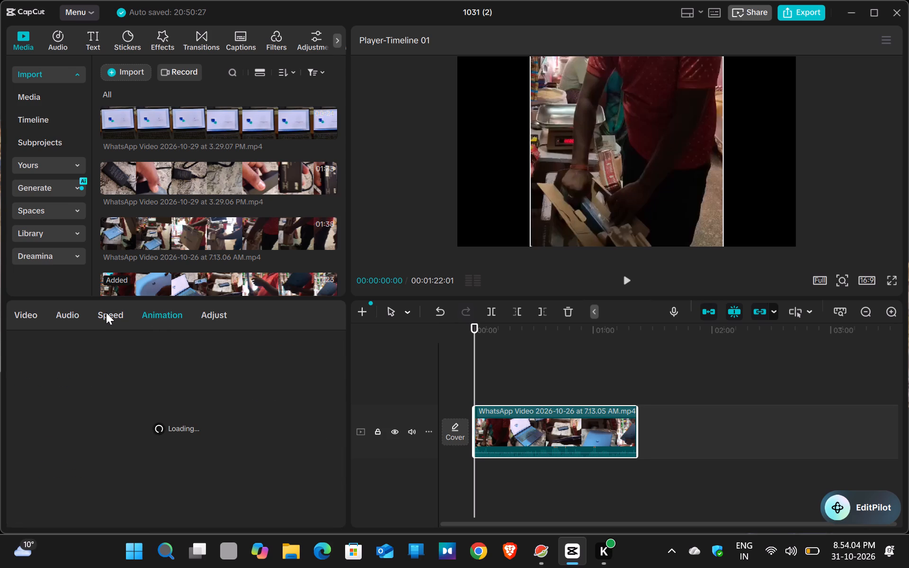
Look through the clip's basic Adjust settings from Auto adjust down to Vignette, and expand the Color match options.
{"action": "left_click", "coordinate": [207, 315]}
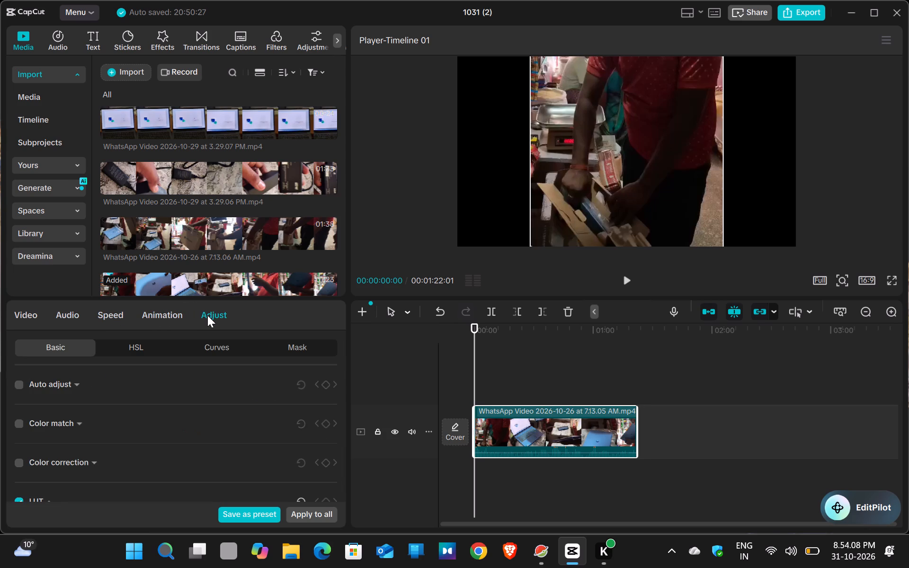
{"action": "scroll", "coordinate": [114, 381], "scroll_direction": "down", "scroll_amount": 4}
{"action": "scroll", "coordinate": [114, 382], "scroll_direction": "up", "scroll_amount": 2}
{"action": "scroll", "coordinate": [114, 382], "scroll_direction": "down", "scroll_amount": 2}
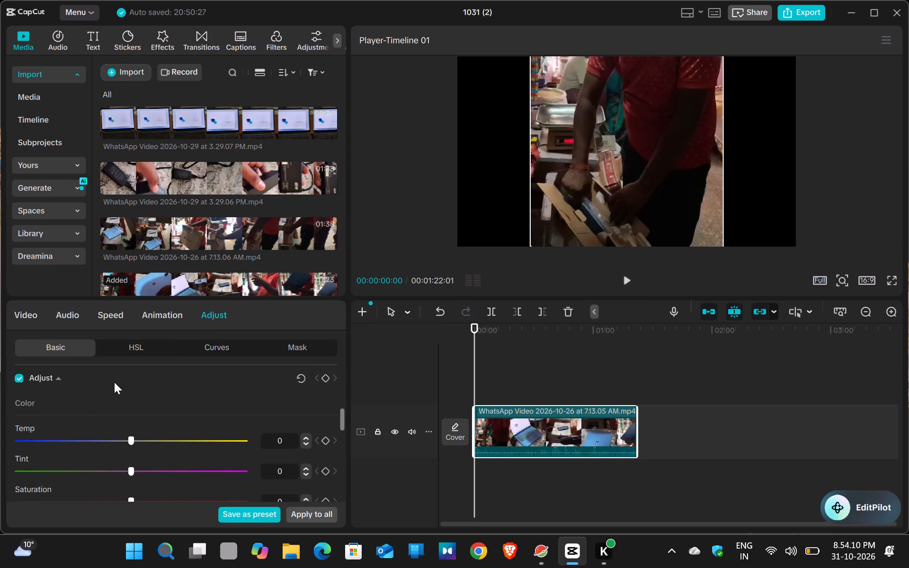
{"action": "scroll", "coordinate": [114, 382], "scroll_direction": "down", "scroll_amount": 8}
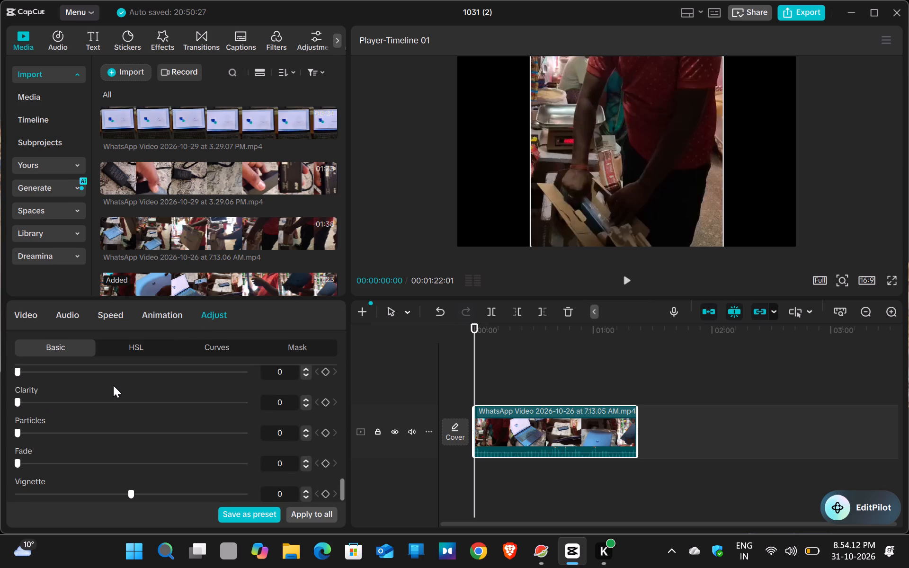
{"action": "scroll", "coordinate": [113, 385], "scroll_direction": "down", "scroll_amount": 1}
{"action": "scroll", "coordinate": [113, 385], "scroll_direction": "up", "scroll_amount": 7}
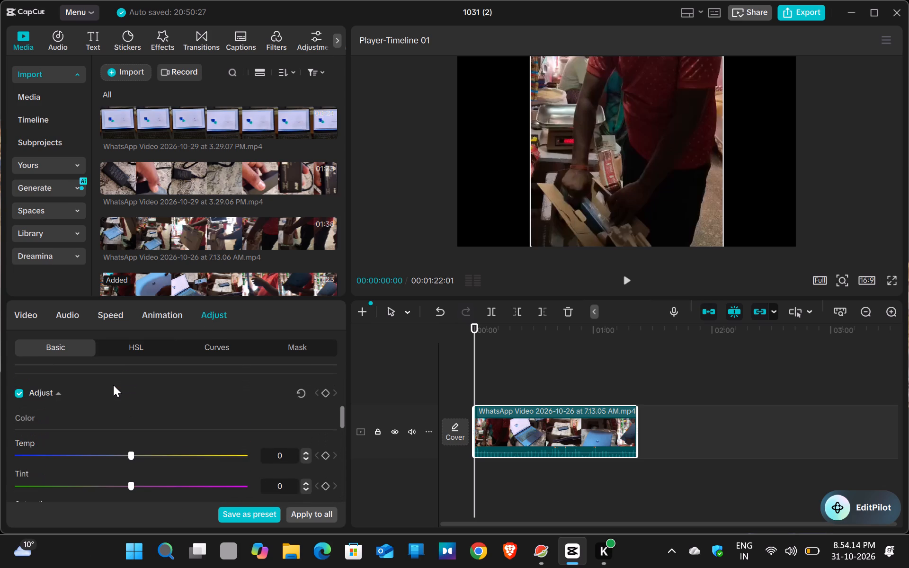
{"action": "scroll", "coordinate": [113, 384], "scroll_direction": "up", "scroll_amount": 7}
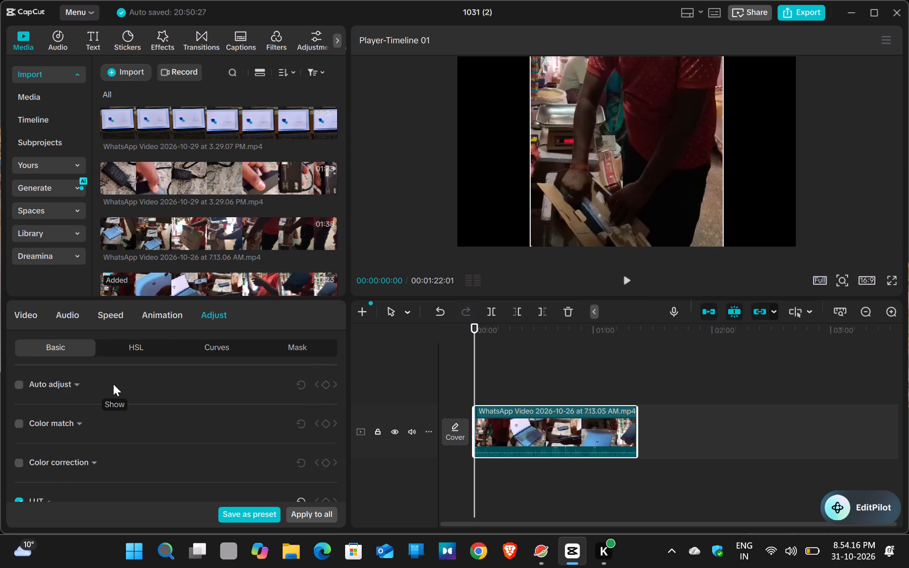
{"action": "left_click", "coordinate": [78, 416]}
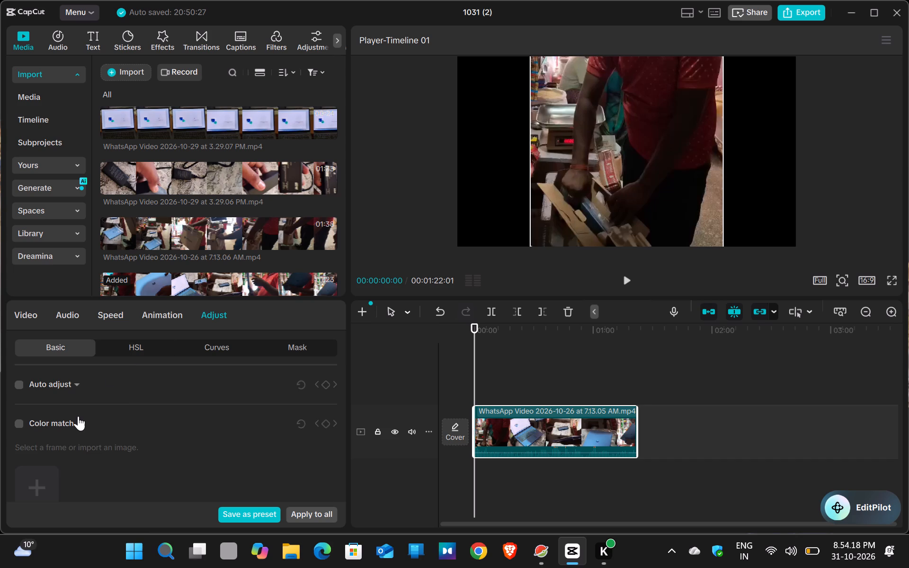
Look through the clip's Adjust options, including Auto adjust and Color match, and the available In animations.
{"action": "scroll", "coordinate": [78, 416], "scroll_direction": "down", "scroll_amount": 2}
{"action": "scroll", "coordinate": [78, 416], "scroll_direction": "up", "scroll_amount": 1}
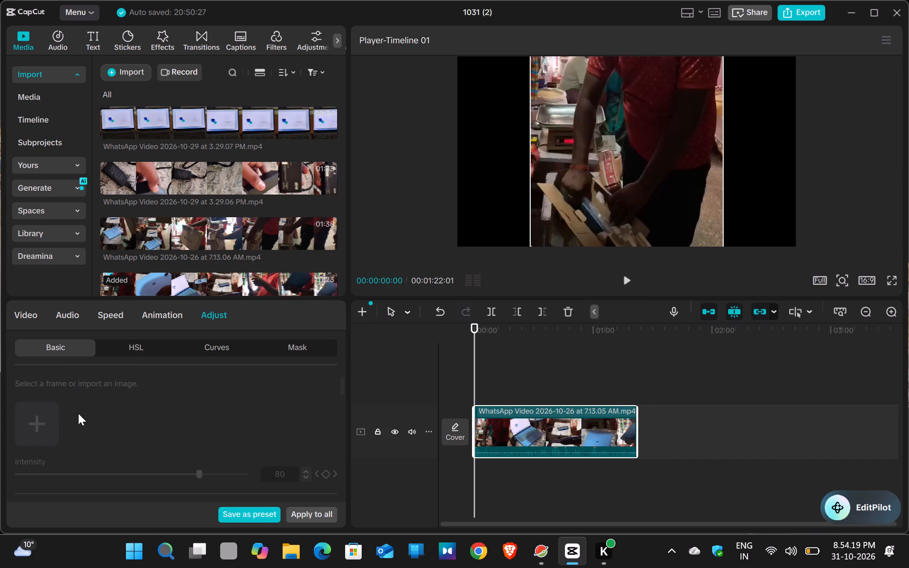
{"action": "scroll", "coordinate": [78, 413], "scroll_direction": "up", "scroll_amount": 1}
{"action": "left_click", "coordinate": [72, 416]}
{"action": "left_click", "coordinate": [75, 386]}
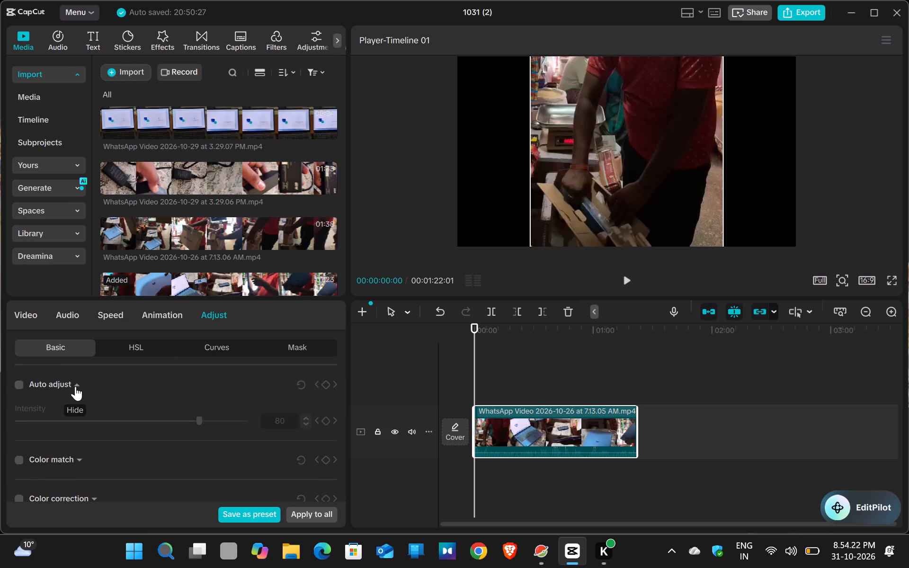
{"action": "left_click", "coordinate": [75, 386]}
{"action": "left_click", "coordinate": [151, 312]}
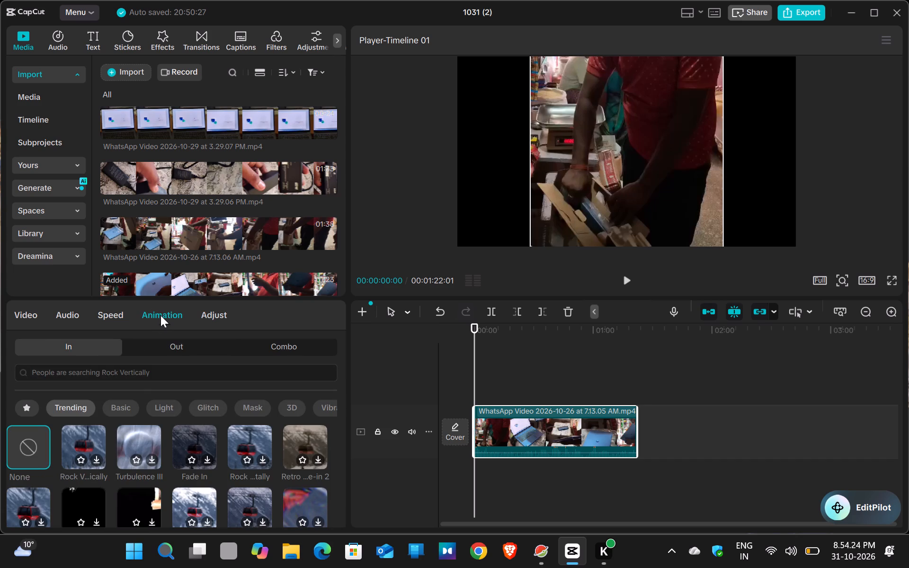
{"action": "scroll", "coordinate": [146, 405], "scroll_direction": "down", "scroll_amount": 2}
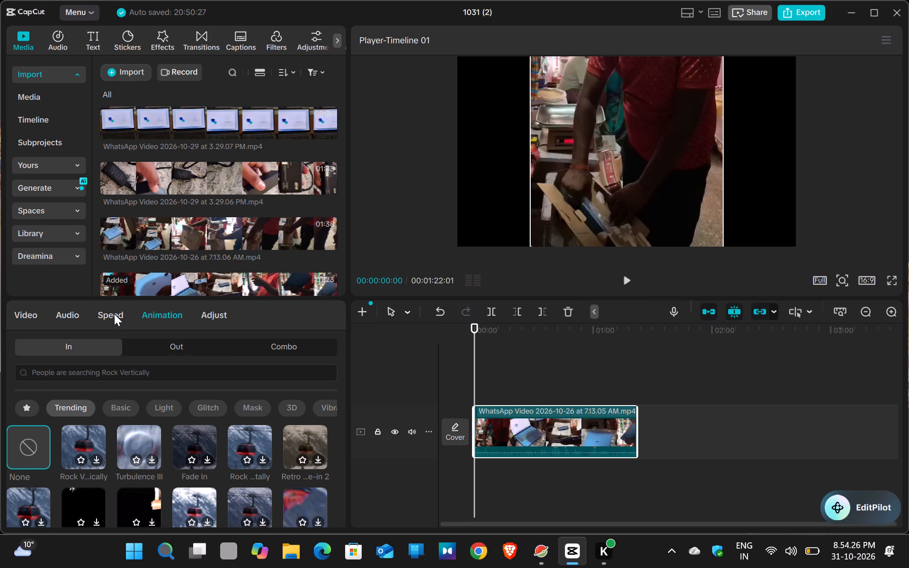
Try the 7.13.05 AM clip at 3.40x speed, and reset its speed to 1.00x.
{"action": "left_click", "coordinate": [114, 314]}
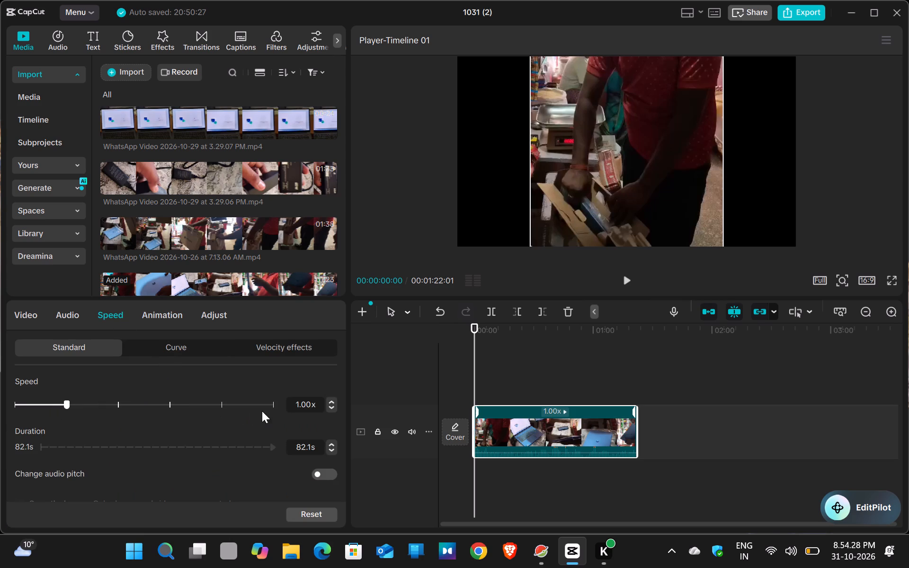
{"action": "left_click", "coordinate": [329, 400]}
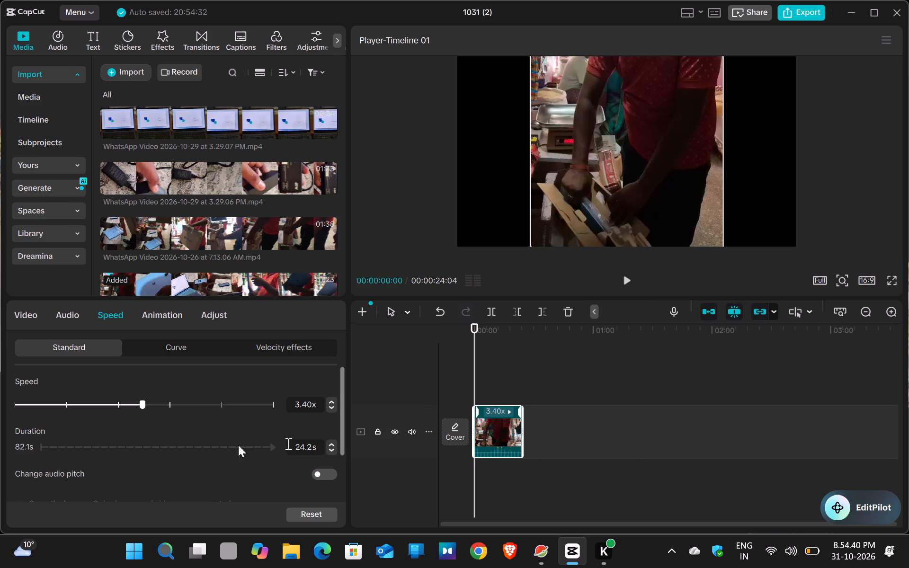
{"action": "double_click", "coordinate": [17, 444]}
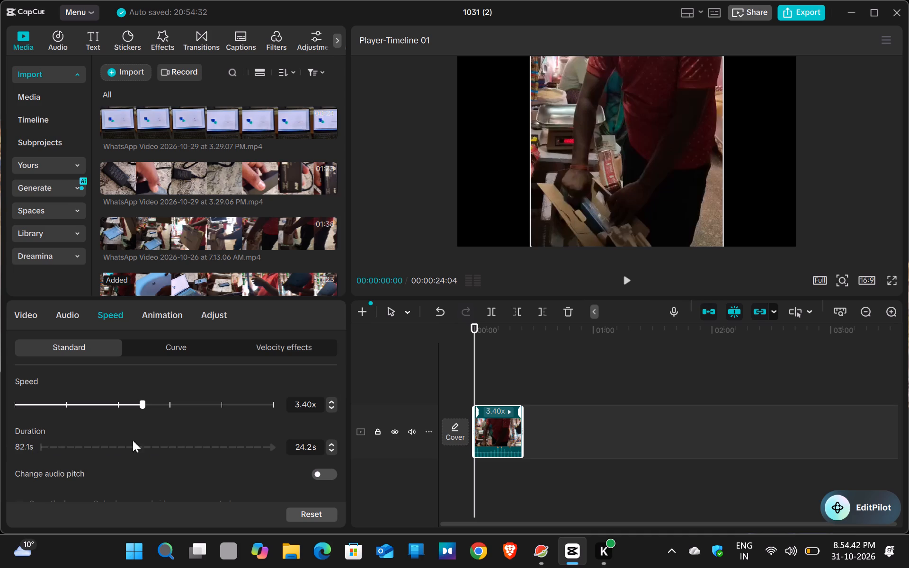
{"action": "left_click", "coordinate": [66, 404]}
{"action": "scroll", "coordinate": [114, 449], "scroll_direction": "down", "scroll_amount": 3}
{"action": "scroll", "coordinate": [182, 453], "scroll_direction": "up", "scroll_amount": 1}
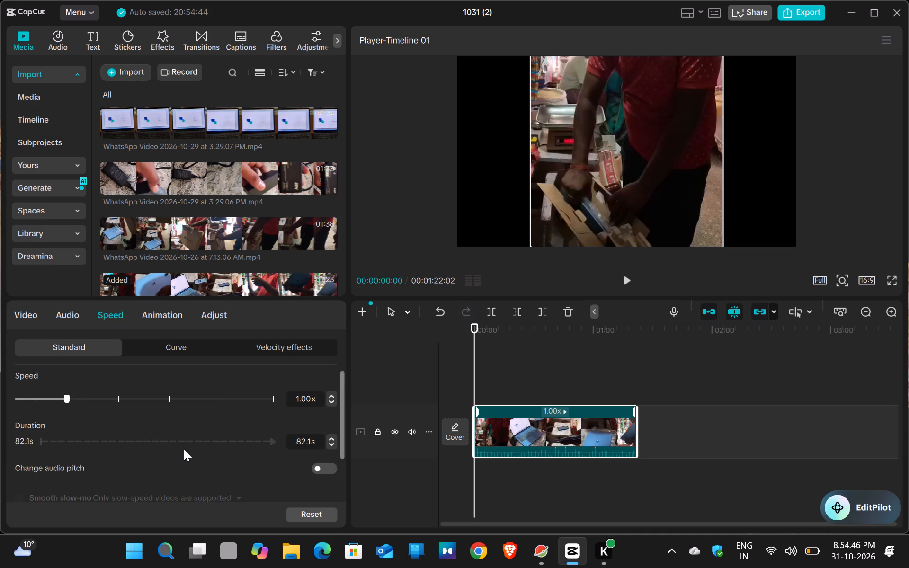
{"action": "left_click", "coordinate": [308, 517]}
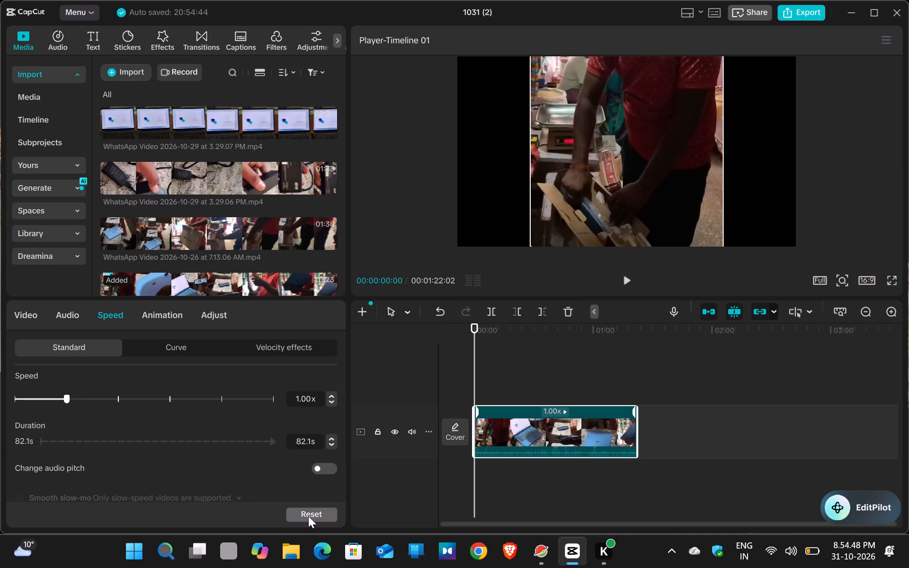
Play the start of the 7.13.05 AM clip, and raise its speed first to 2.00x and finally to 5.00x.
{"action": "left_click", "coordinate": [630, 277]}
{"action": "left_click", "coordinate": [118, 399]}
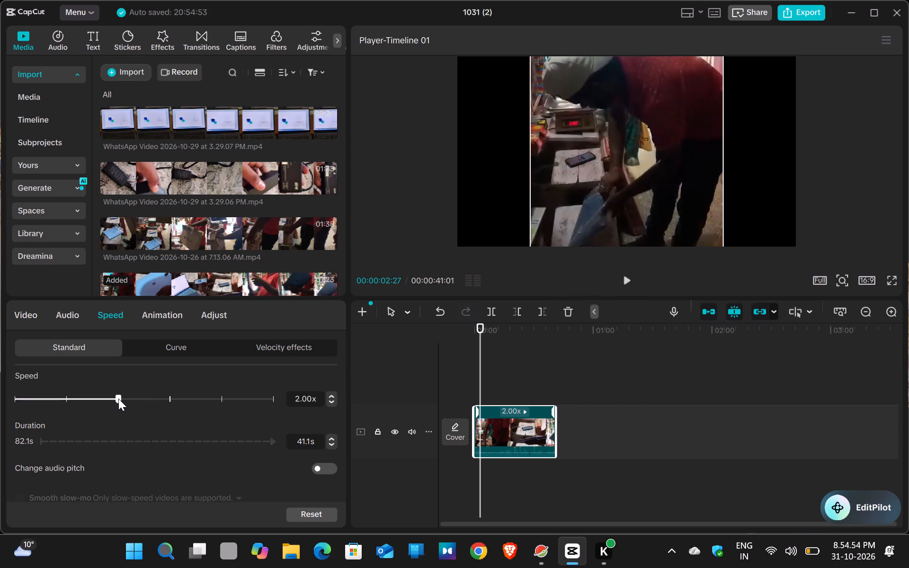
{"action": "left_click", "coordinate": [170, 399]}
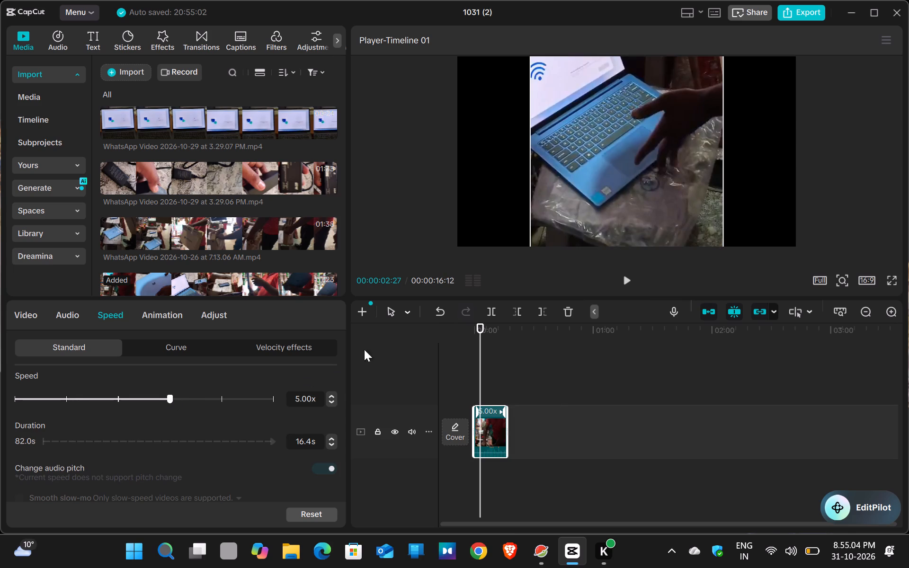
Preview the 7.13.05 AM clip at its new speed, and return the playhead to 00:00:00:00.
{"action": "double_click", "coordinate": [623, 277]}
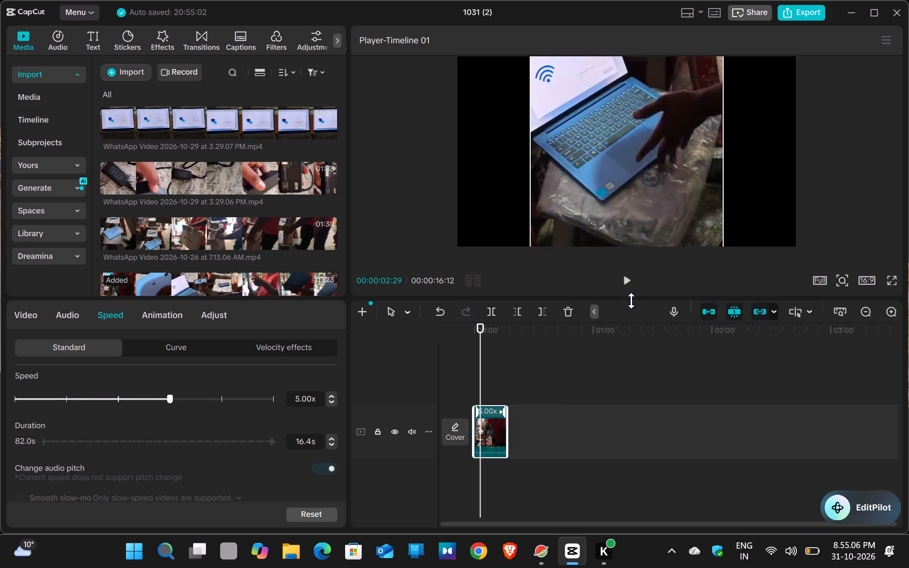
{"action": "left_click", "coordinate": [629, 287]}
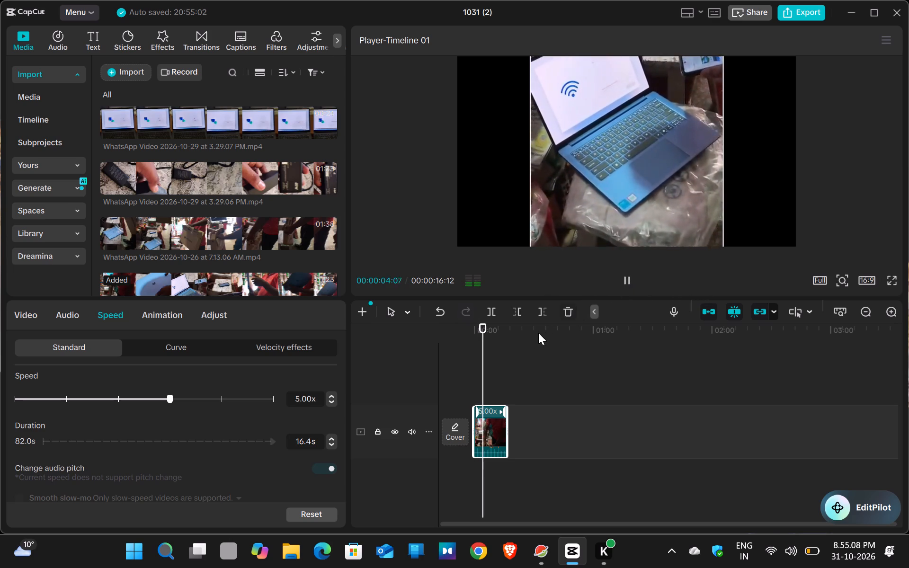
{"action": "left_click_drag", "start_coordinate": [486, 322], "coordinate": [481, 325]}
{"action": "left_click_drag", "start_coordinate": [449, 326], "coordinate": [433, 326]}
{"action": "left_click_drag", "start_coordinate": [429, 326], "coordinate": [427, 326]}
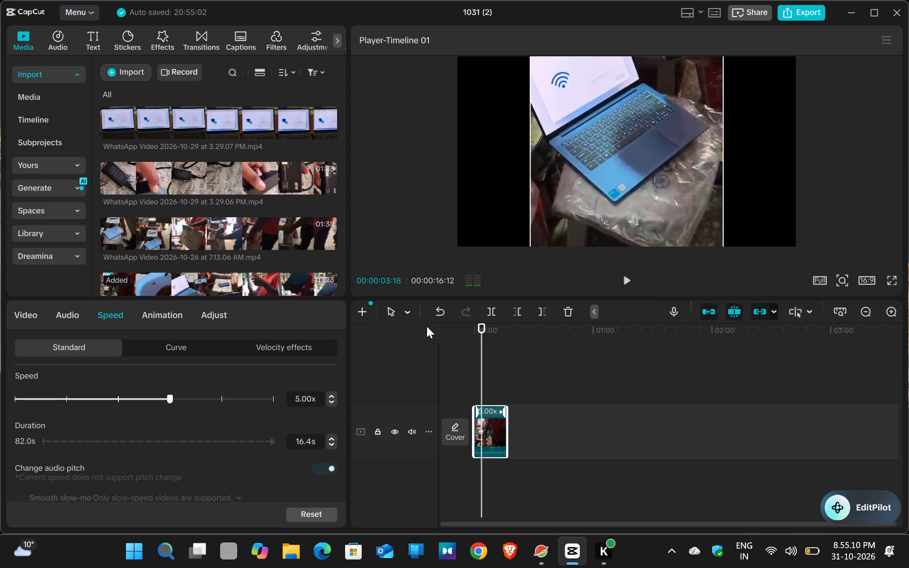
{"action": "left_click_drag", "start_coordinate": [427, 326], "coordinate": [419, 326]}
{"action": "left_click_drag", "start_coordinate": [480, 323], "coordinate": [447, 327]}
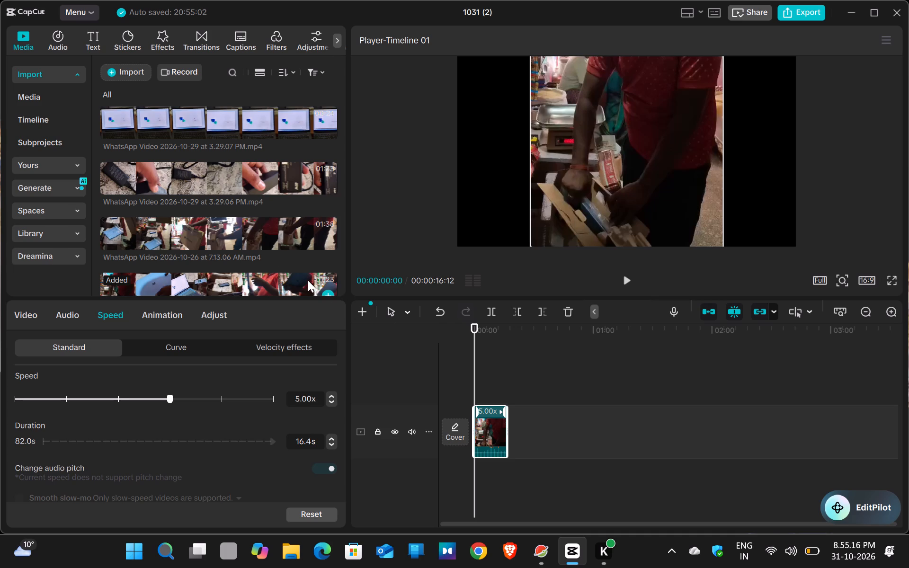
Play the sped-up clip from the beginning on an enlarged timeline.
{"action": "scroll", "coordinate": [307, 280], "scroll_direction": "down", "scroll_amount": 1}
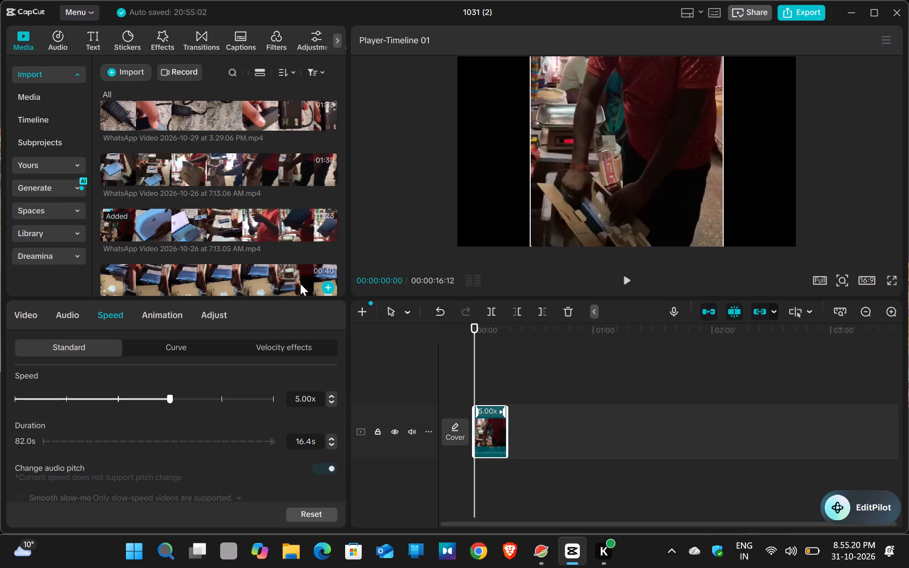
{"action": "left_click", "coordinate": [625, 276]}
{"action": "scroll", "coordinate": [590, 293], "scroll_direction": "up", "scroll_amount": 4}
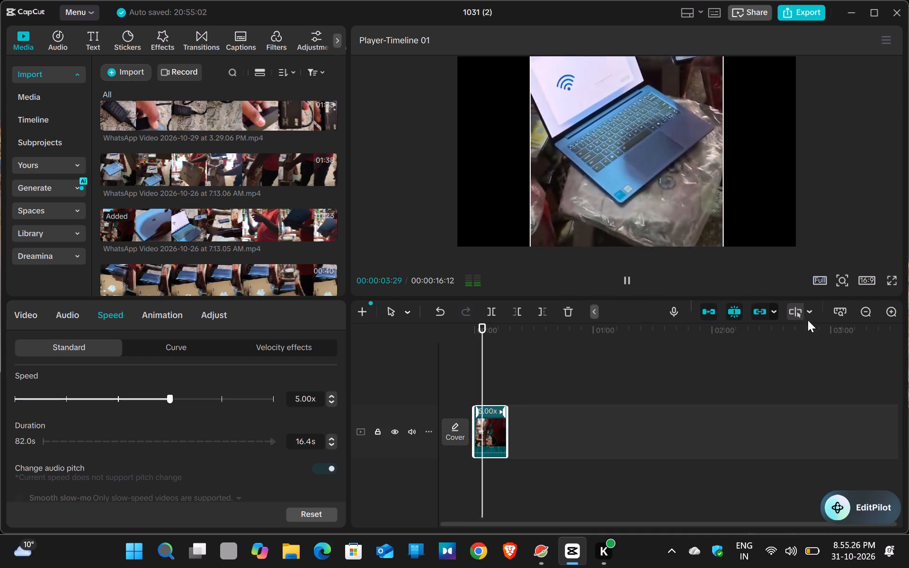
{"action": "left_click", "coordinate": [889, 313]}
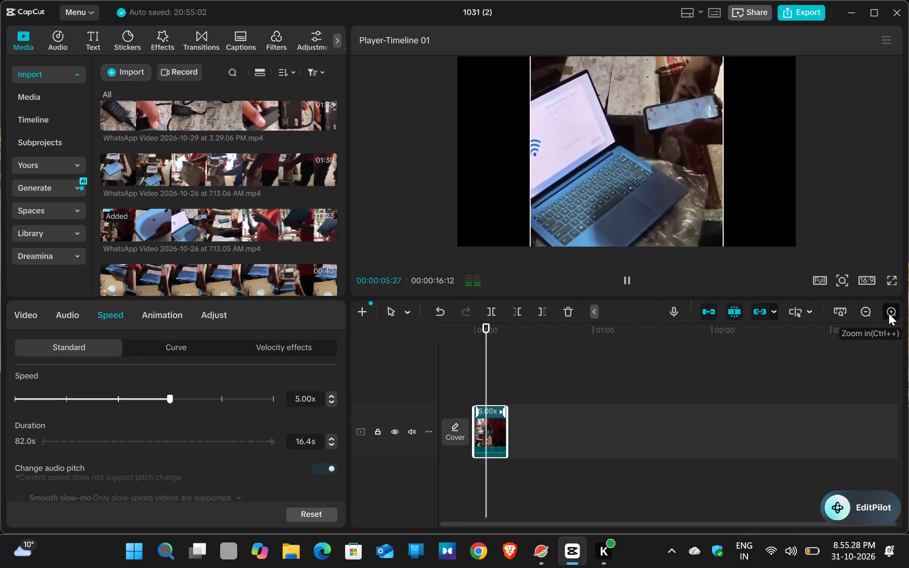
{"action": "left_click", "coordinate": [889, 313]}
{"action": "left_click", "coordinate": [889, 313]}
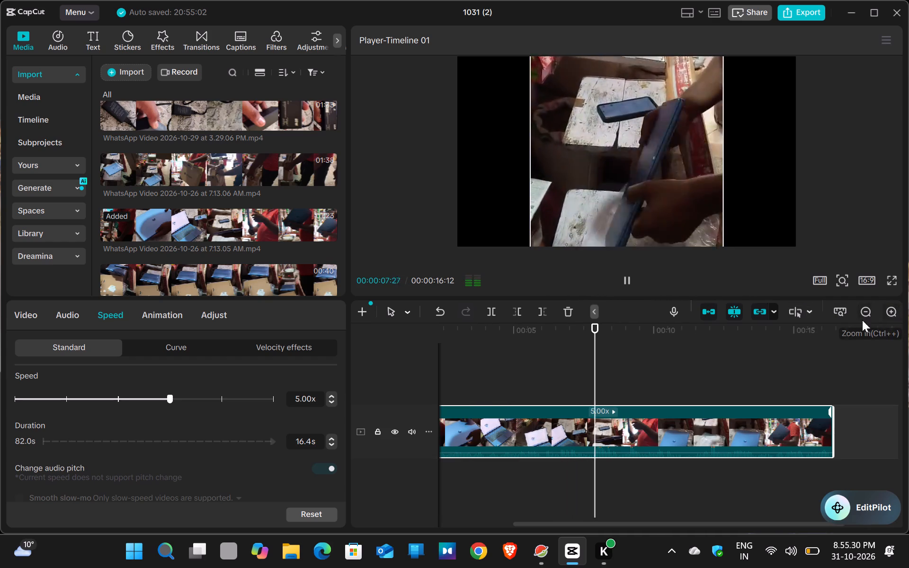
{"action": "left_click", "coordinate": [860, 310]}
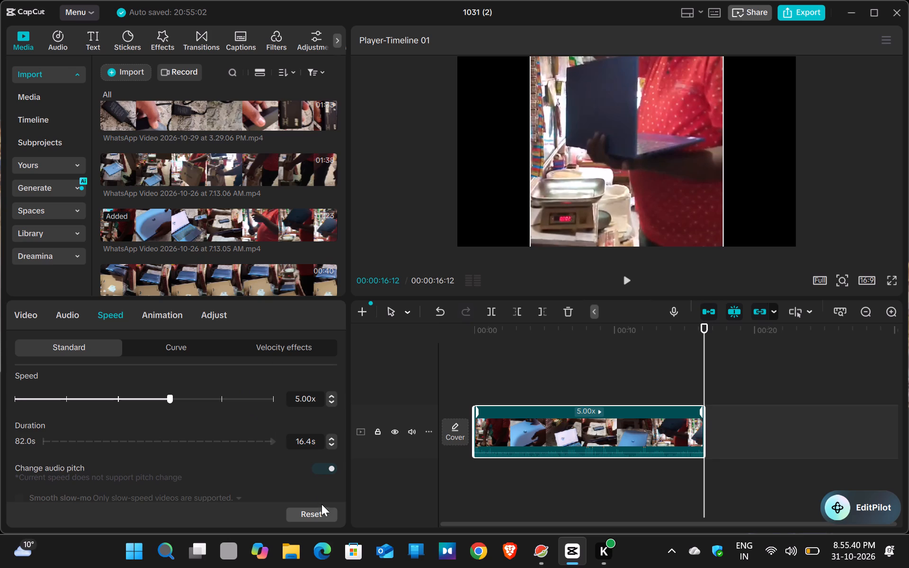
Preview the 7.13.06 AM WhatsApp clip, add it to the timeline after the 5.0X clip, and play its opening moments.
{"action": "scroll", "coordinate": [435, 398], "scroll_direction": "down", "scroll_amount": 2}
{"action": "left_click", "coordinate": [227, 167]}
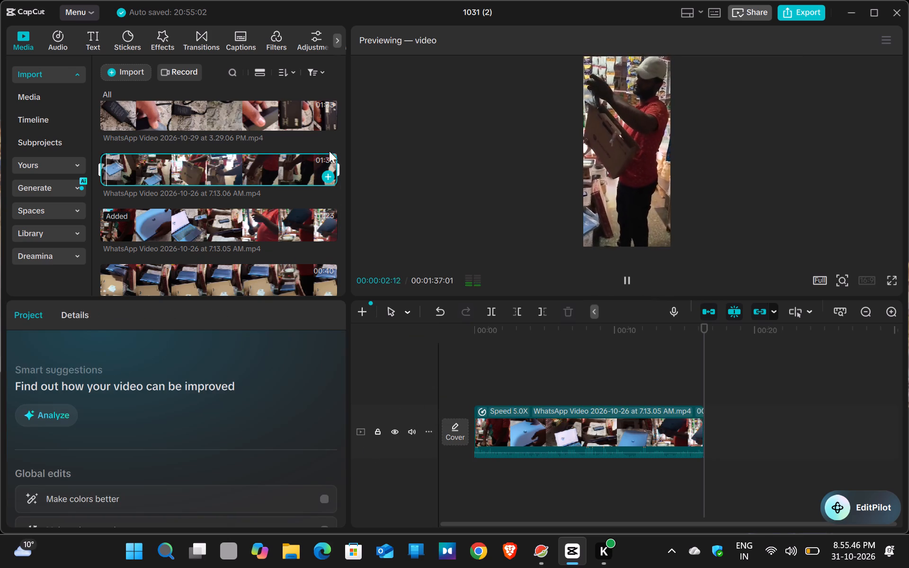
{"action": "left_click", "coordinate": [326, 177]}
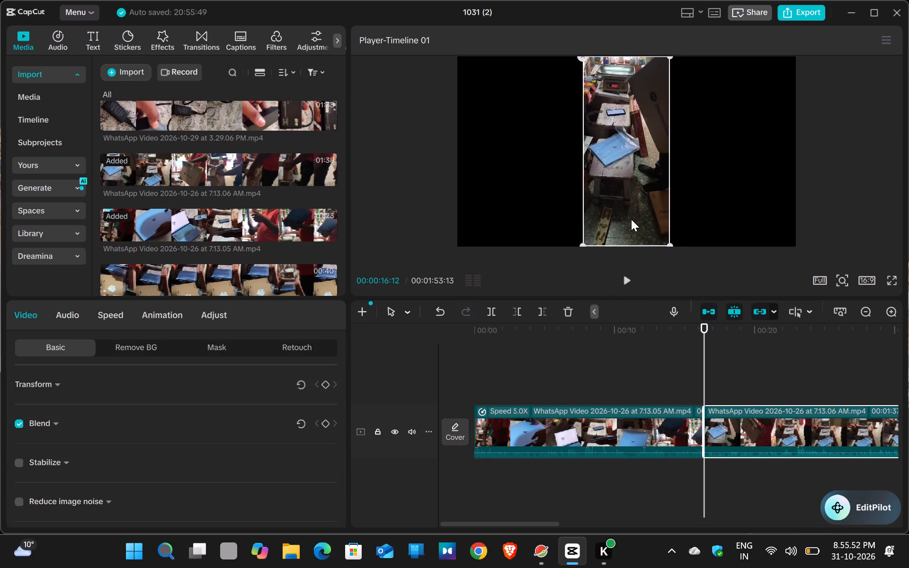
{"action": "scroll", "coordinate": [631, 219], "scroll_direction": "up", "scroll_amount": 4}
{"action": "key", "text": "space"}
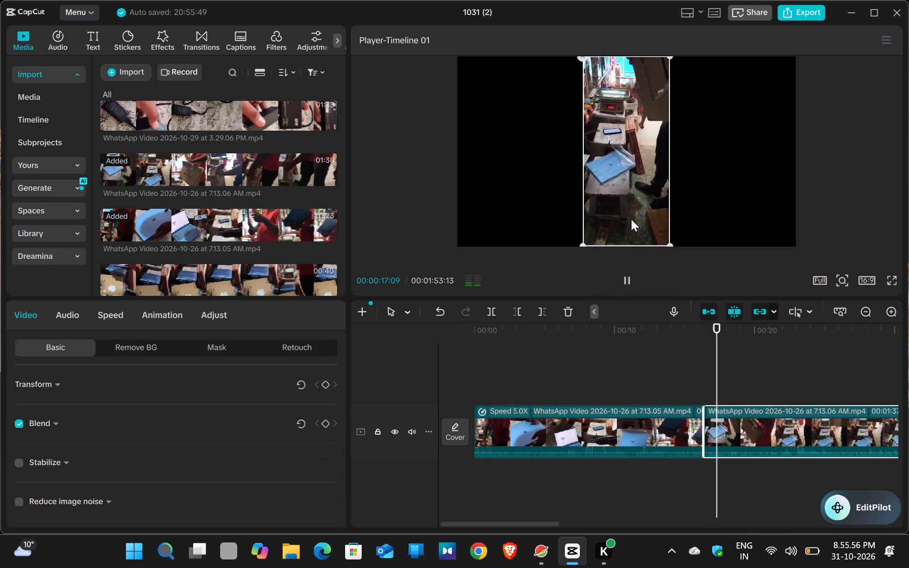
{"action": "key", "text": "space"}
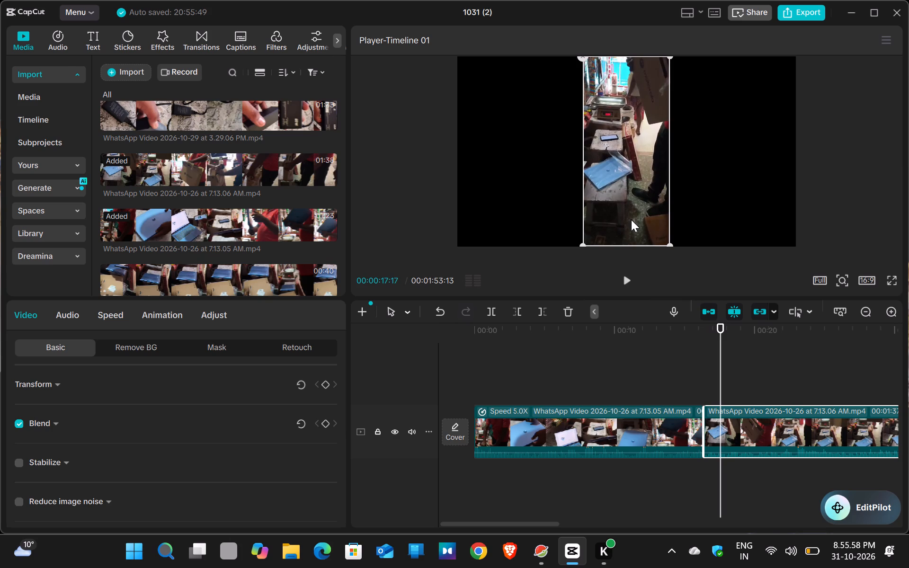
Set the 7.13.06 AM clip's scale to 223% with uniform scaling.
{"action": "left_click", "coordinate": [63, 386]}
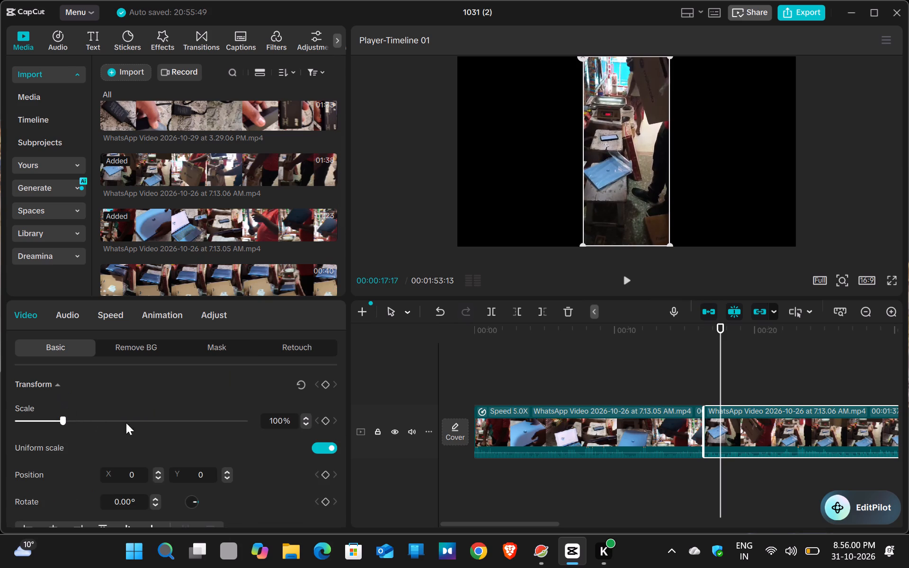
{"action": "left_click", "coordinate": [307, 416]}
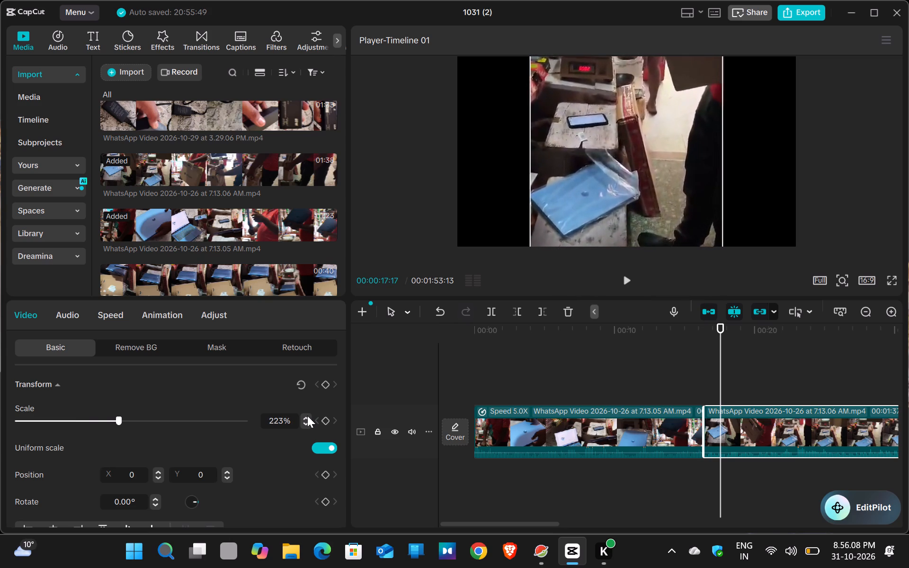
Nudge the 7.13.06 AM clip's scale up and down, leaving it at 223%.
{"action": "left_click", "coordinate": [307, 416]}
{"action": "left_click", "coordinate": [304, 424]}
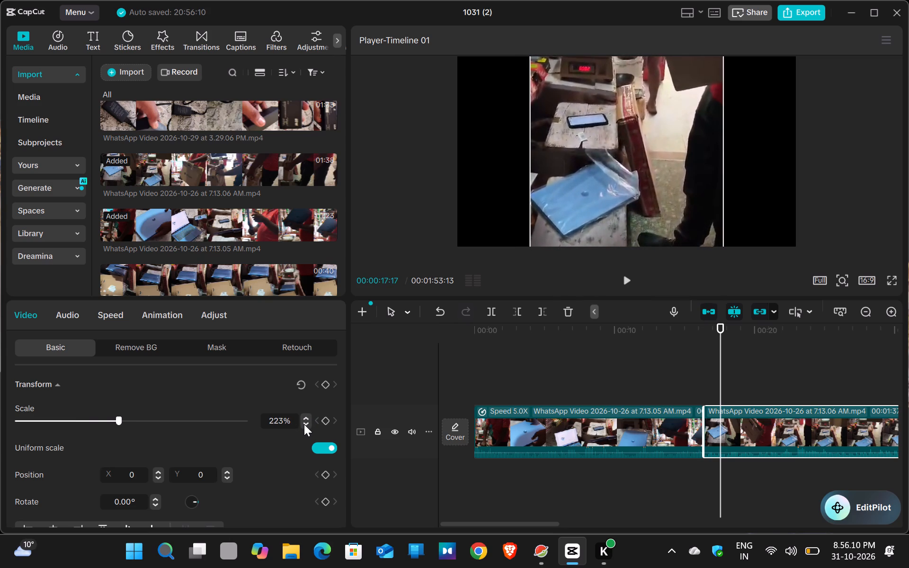
Check the 7.13.05 AM and 7.13.06 AM clips in turn, and play the second one from 00:00:17:17.
{"action": "left_click", "coordinate": [533, 443]}
{"action": "left_click", "coordinate": [815, 441]}
{"action": "left_click", "coordinate": [626, 282]}
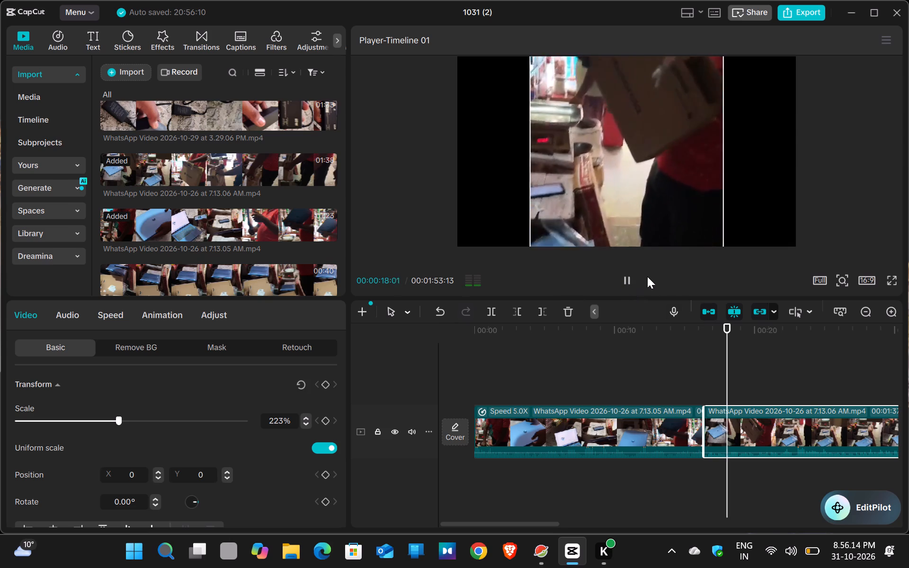
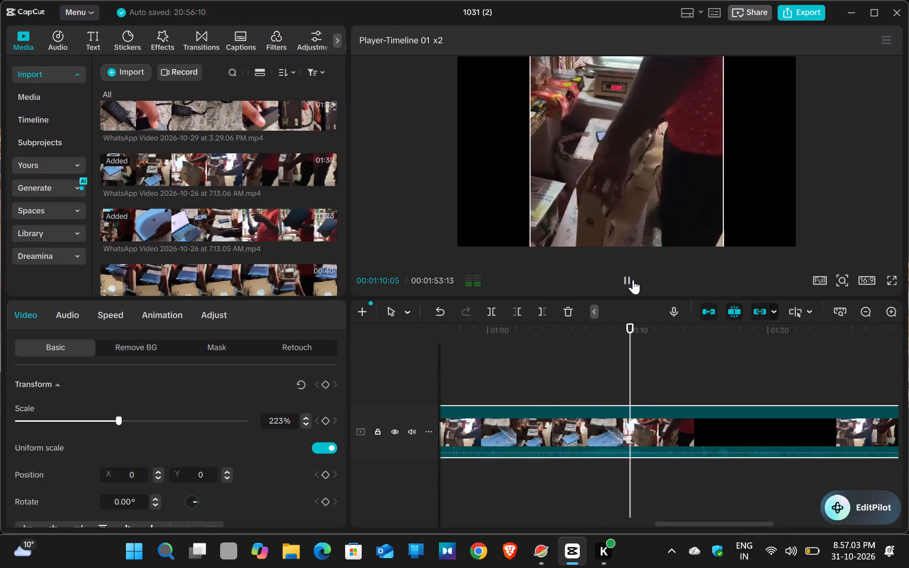
Review the 7.13.06 AM clip from about 00:01:10 at faster forward and reverse speeds, looking for a section to cut.
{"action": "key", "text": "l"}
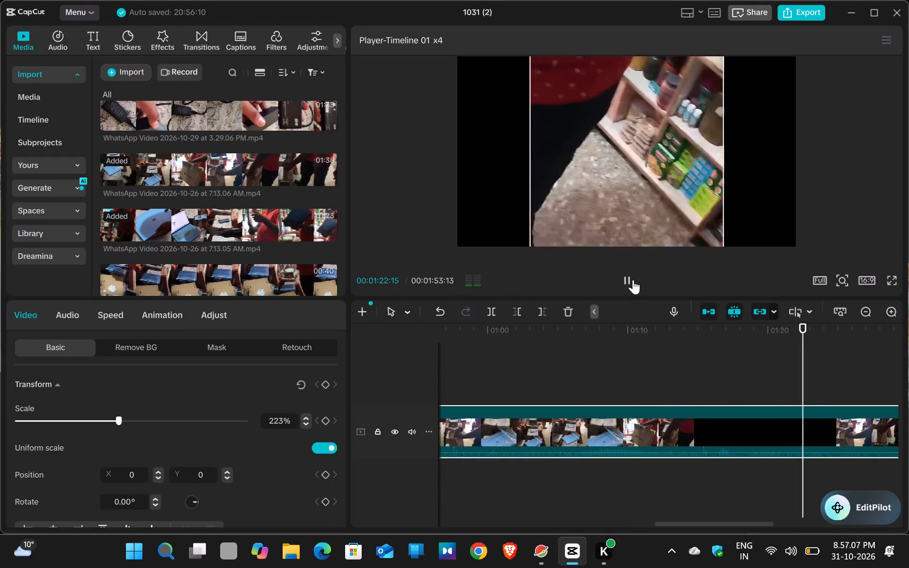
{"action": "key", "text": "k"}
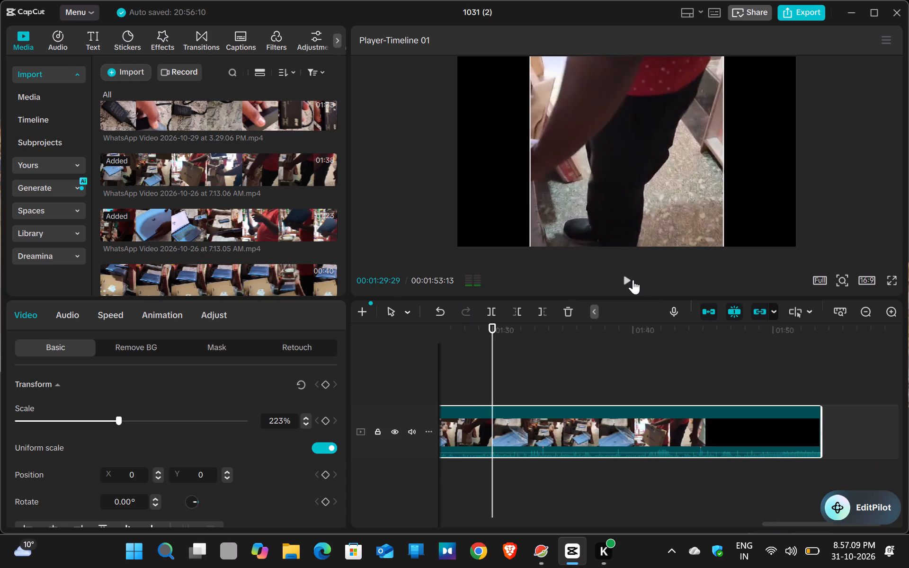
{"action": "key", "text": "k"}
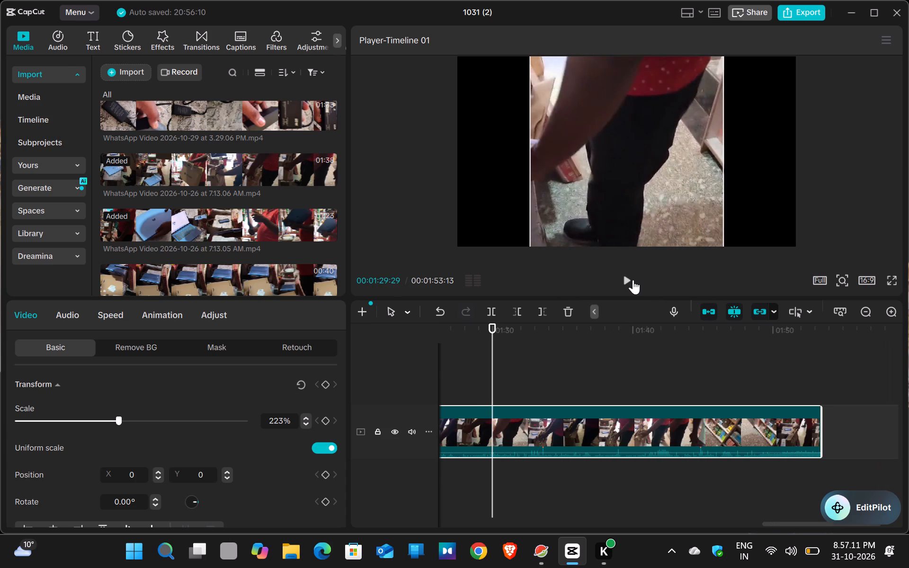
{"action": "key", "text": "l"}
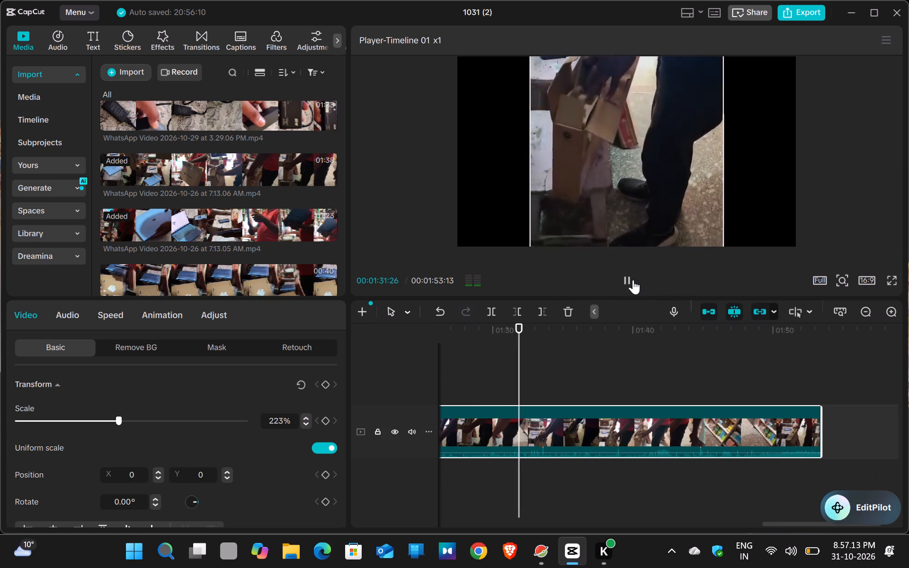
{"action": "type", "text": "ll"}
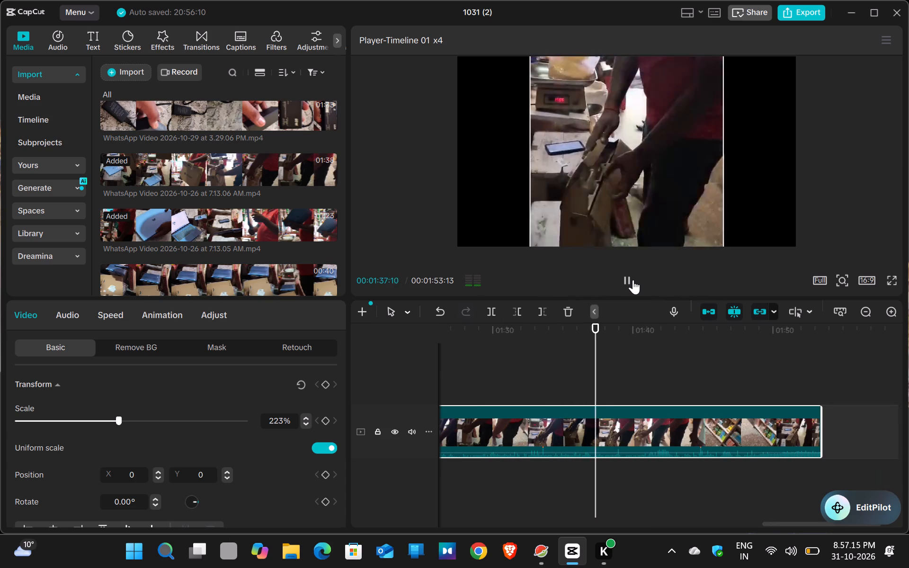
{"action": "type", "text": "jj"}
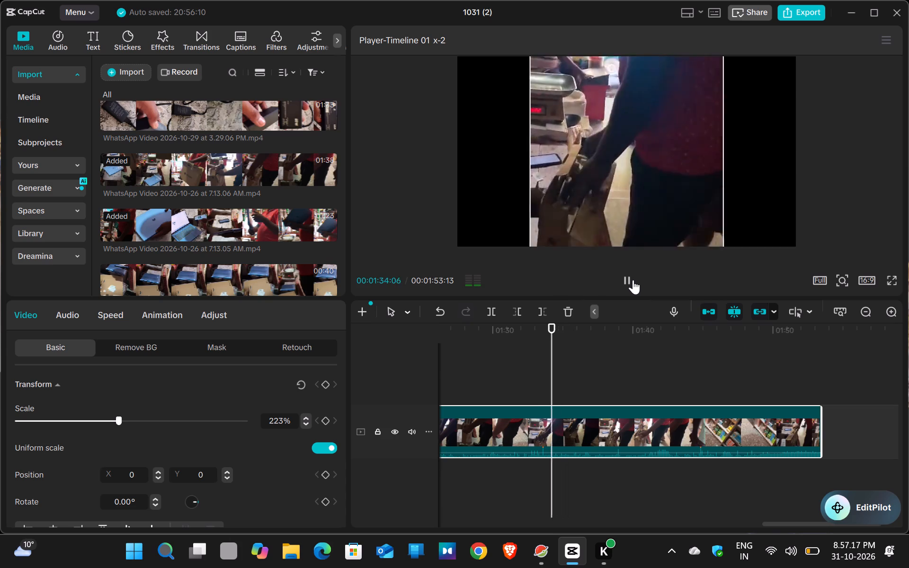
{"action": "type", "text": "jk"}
Play on to 00:01:33:12 and split the 7.13.06 AM clip there.
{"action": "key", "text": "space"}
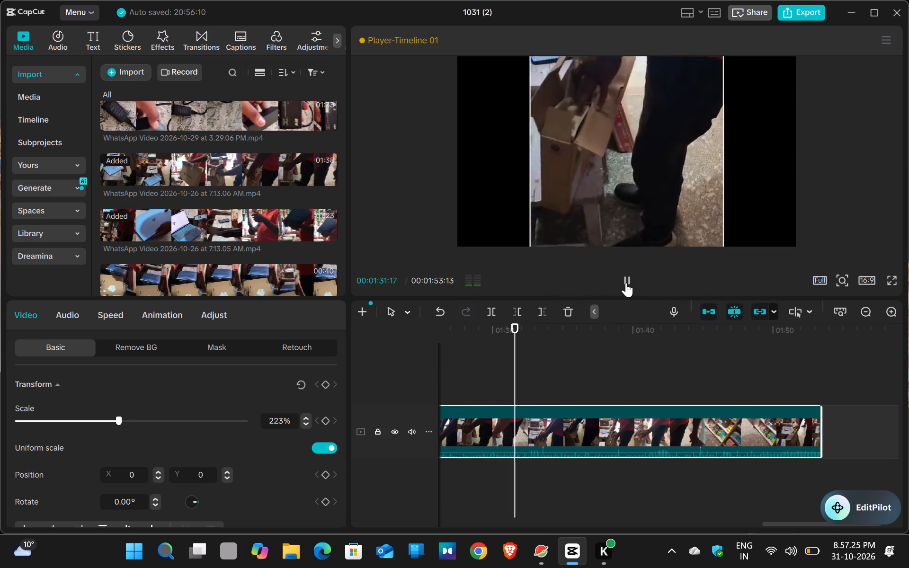
{"action": "left_click", "coordinate": [626, 283]}
{"action": "left_click", "coordinate": [626, 283]}
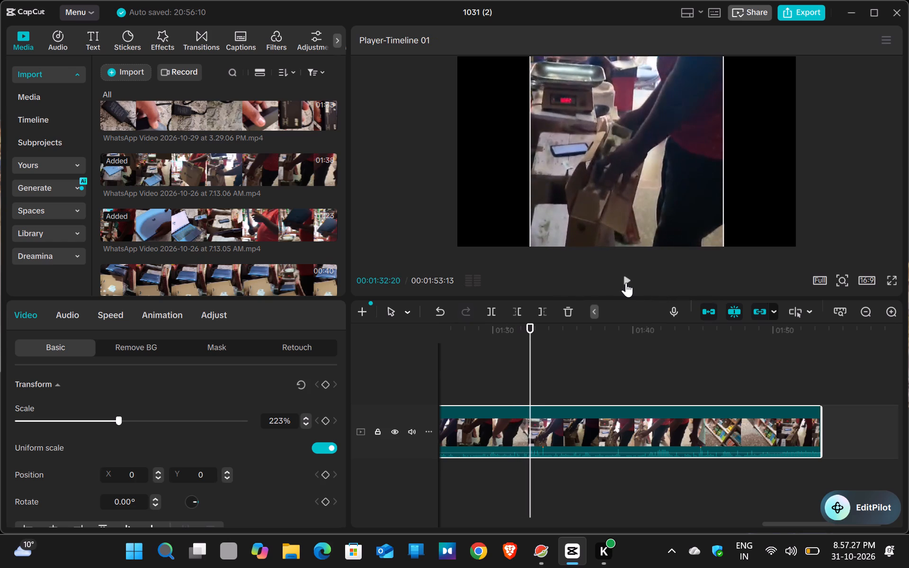
{"action": "left_click", "coordinate": [626, 283]}
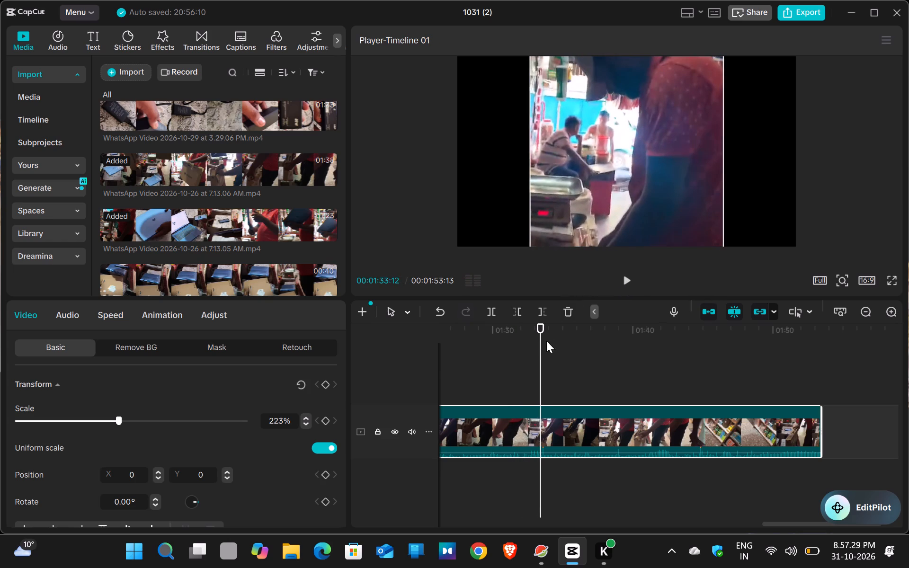
{"action": "left_click", "coordinate": [495, 309]}
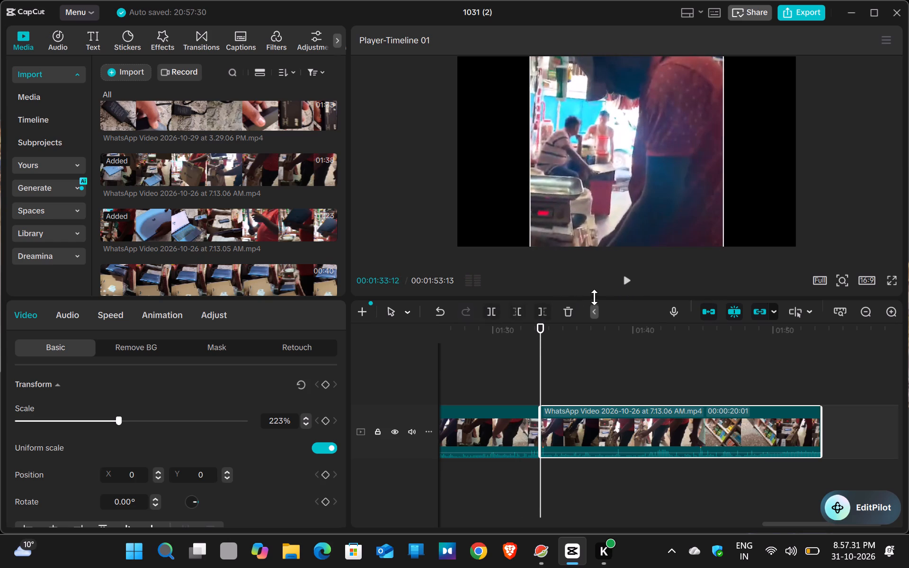
Play on from the cut to 00:01:35:16 and split the 7.13.06 AM clip again there.
{"action": "left_click", "coordinate": [624, 281]}
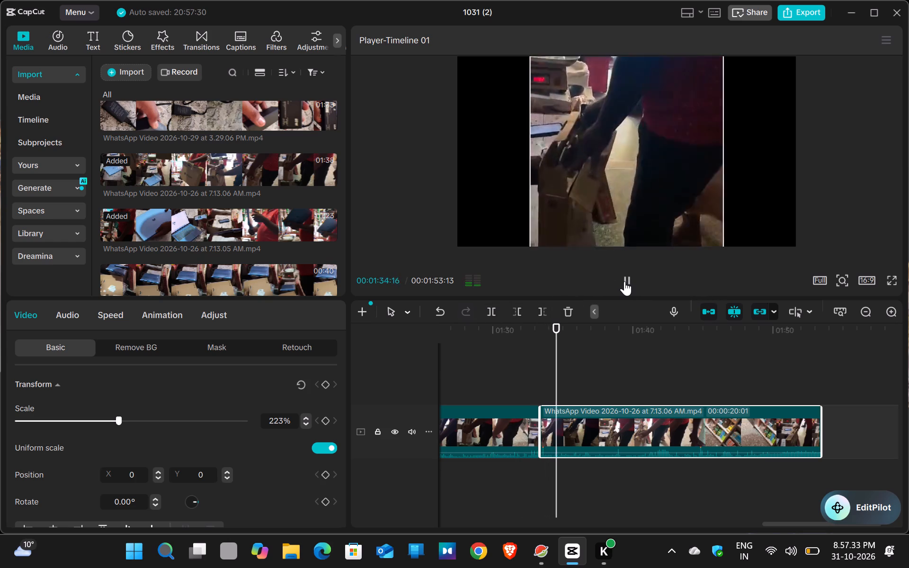
{"action": "left_click", "coordinate": [624, 281]}
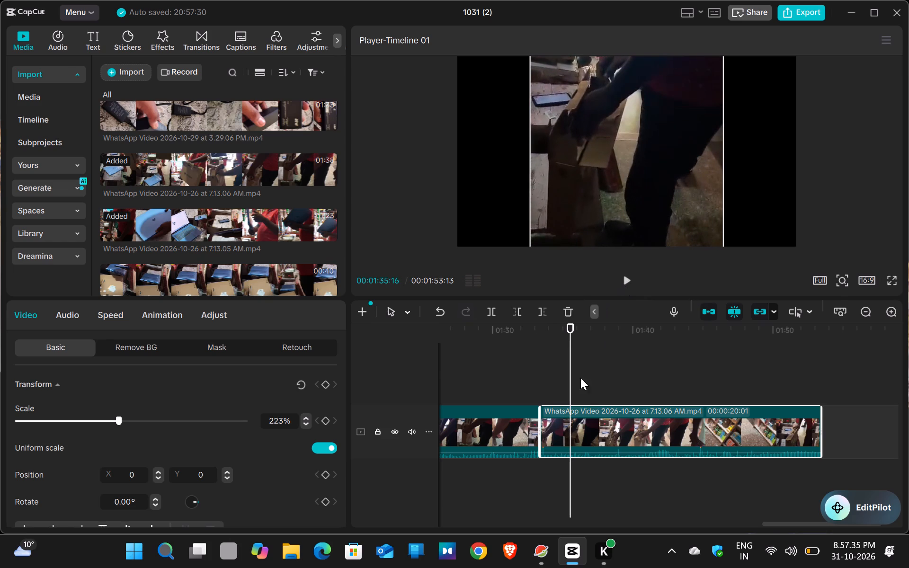
{"action": "left_click", "coordinate": [494, 314]}
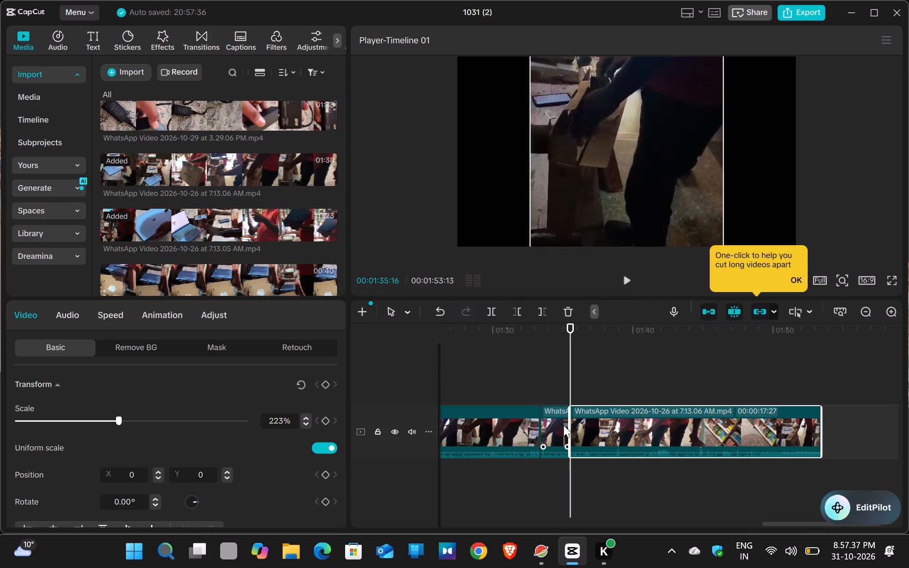
Shorten the small segment between the two cuts from its end, and delete that segment from the timeline.
{"action": "left_click", "coordinate": [561, 426]}
{"action": "left_click_drag", "start_coordinate": [571, 424], "coordinate": [569, 424]}
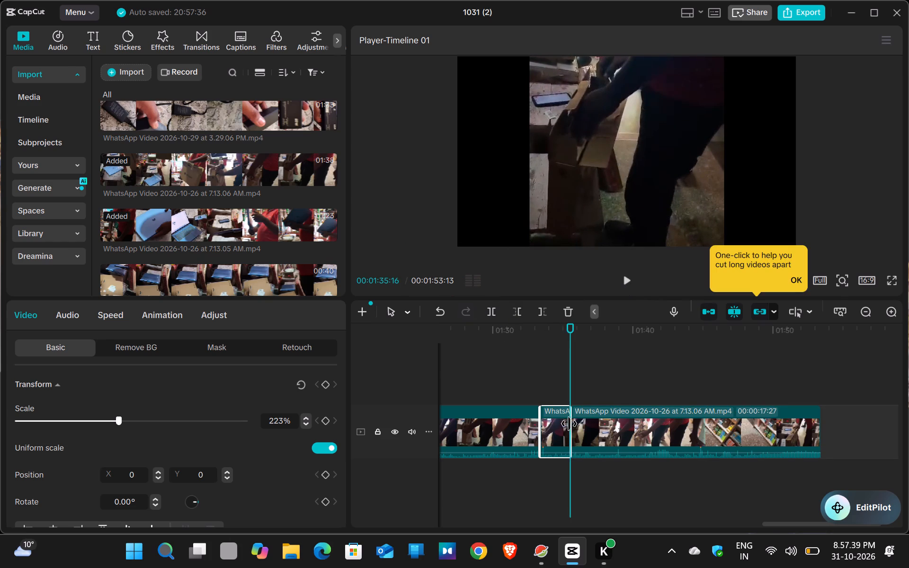
{"action": "left_click_drag", "start_coordinate": [569, 424], "coordinate": [556, 426]}
{"action": "left_click_drag", "start_coordinate": [554, 426], "coordinate": [547, 426]}
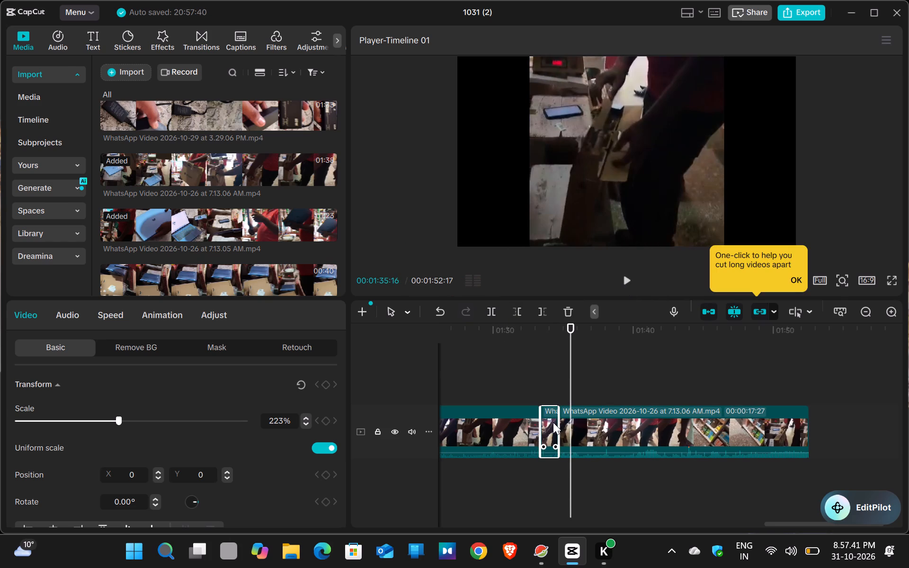
{"action": "key", "text": "Delete"}
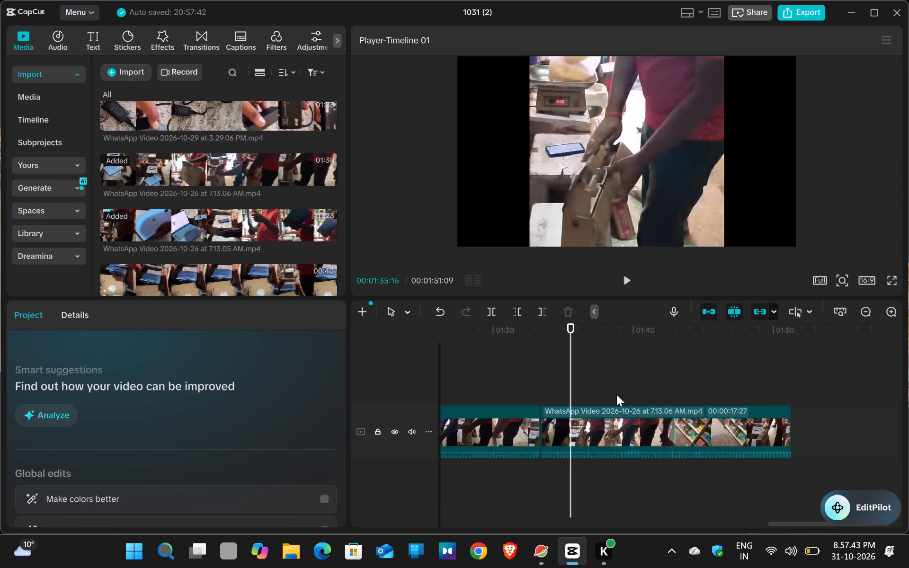
Replay the join at 00:01:33:12 several times to examine how the 7.13.06 AM footage flows across the cut.
{"action": "double_click", "coordinate": [629, 275]}
{"action": "left_click", "coordinate": [544, 328]}
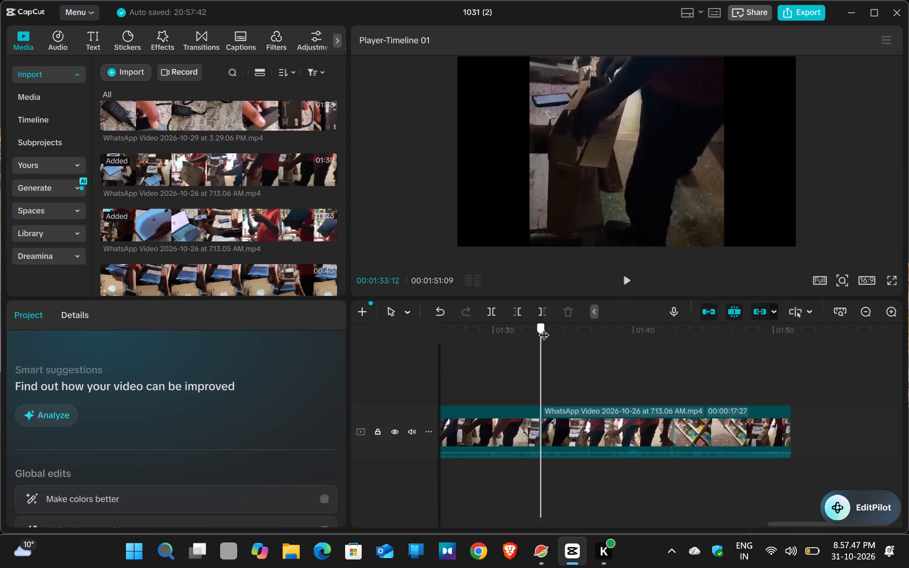
{"action": "left_click", "coordinate": [532, 326]}
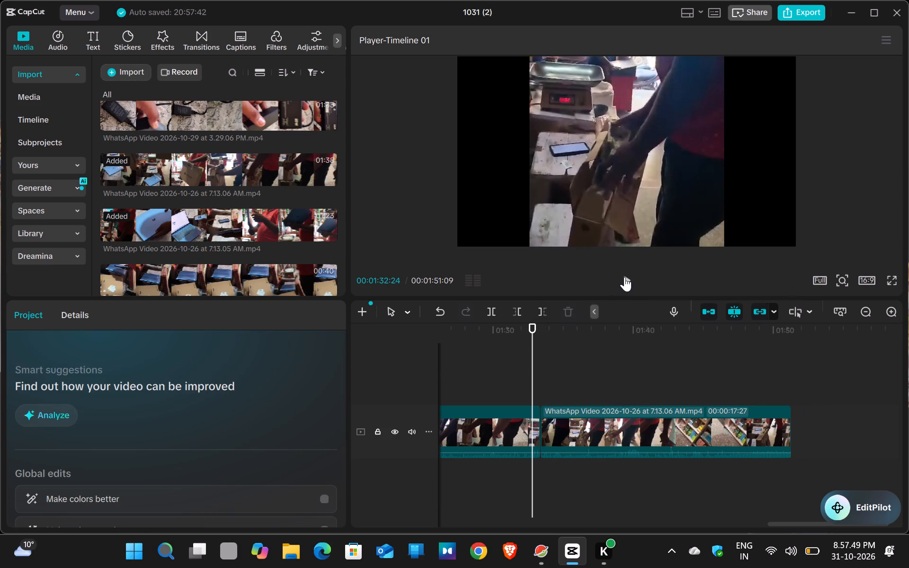
{"action": "left_click", "coordinate": [629, 275]}
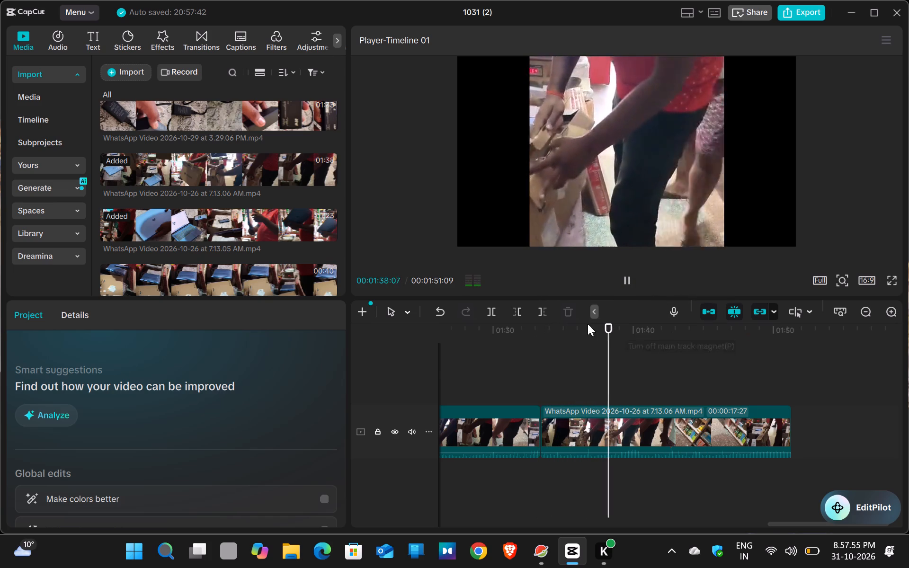
{"action": "left_click", "coordinate": [523, 326]}
{"action": "left_click", "coordinate": [622, 279]}
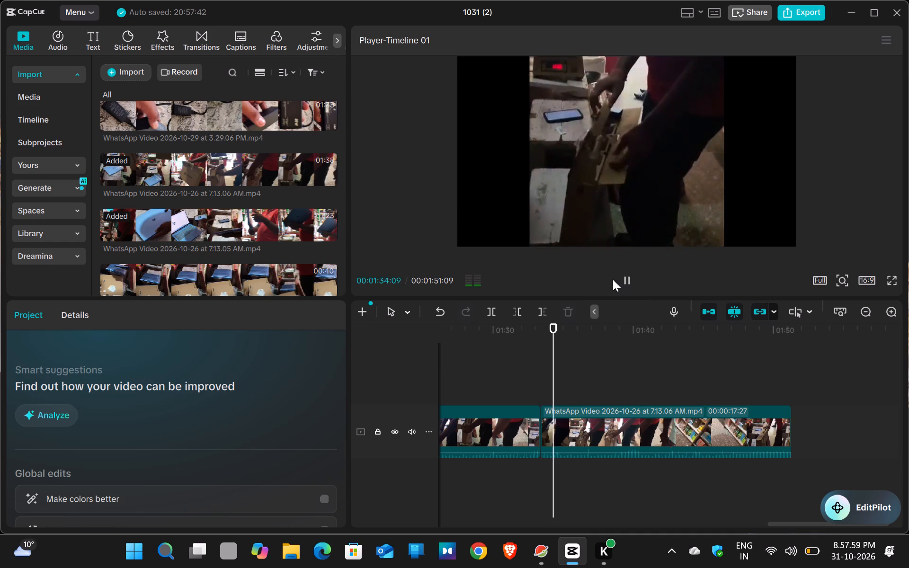
{"action": "left_click", "coordinate": [543, 324]}
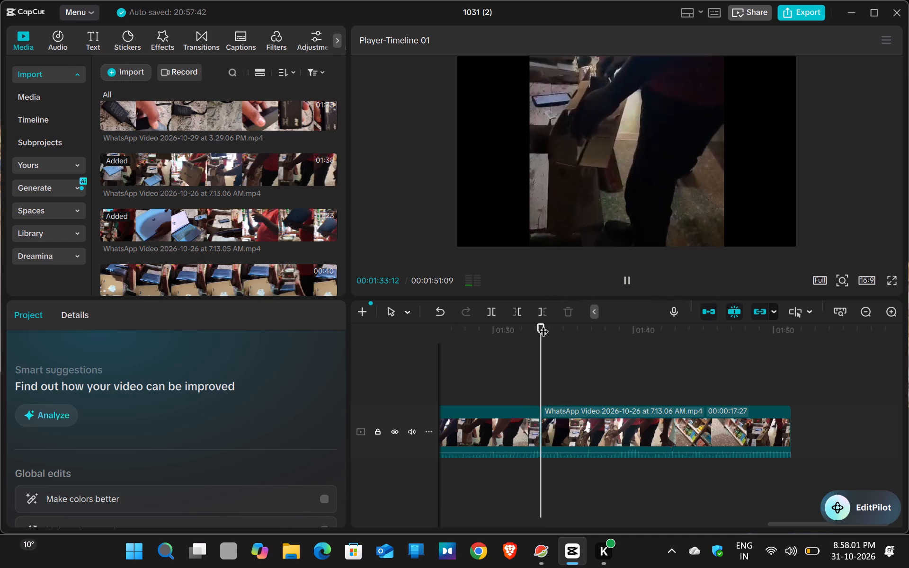
{"action": "left_click", "coordinate": [628, 284]}
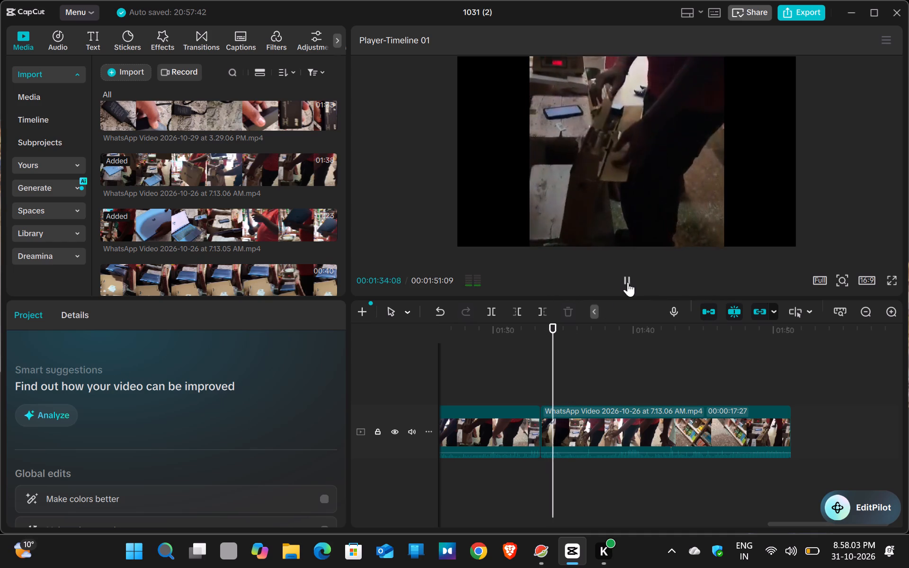
{"action": "left_click", "coordinate": [628, 282]}
{"action": "left_click", "coordinate": [628, 282]}
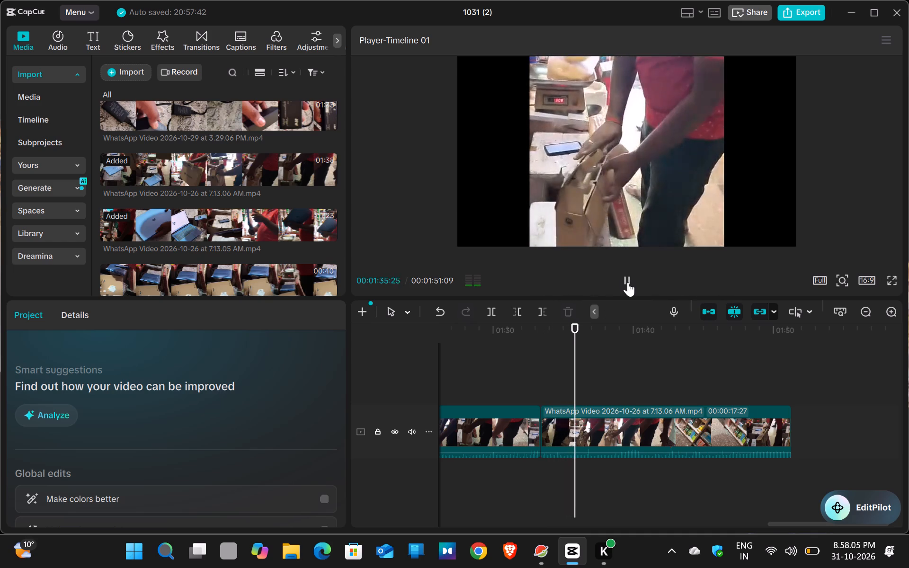
{"action": "left_click", "coordinate": [523, 330]}
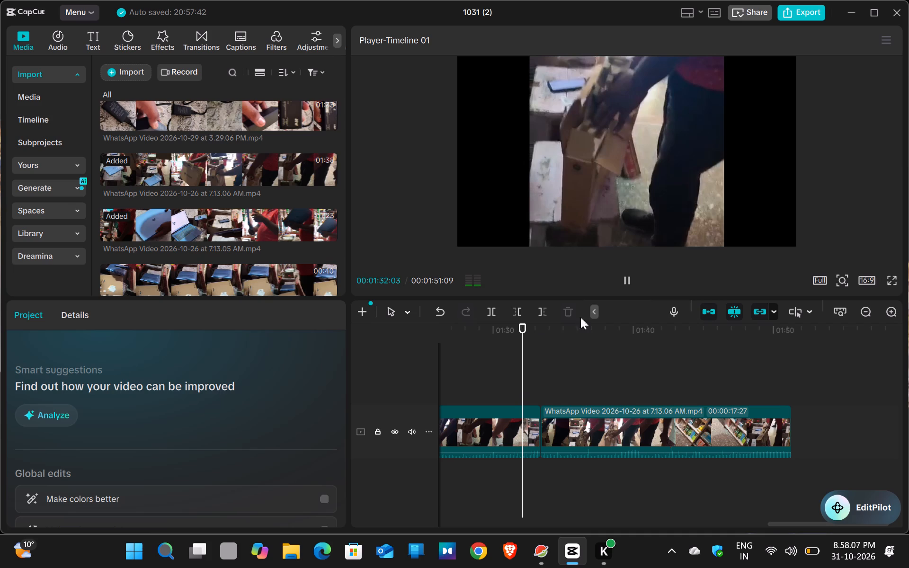
{"action": "left_click", "coordinate": [625, 281]}
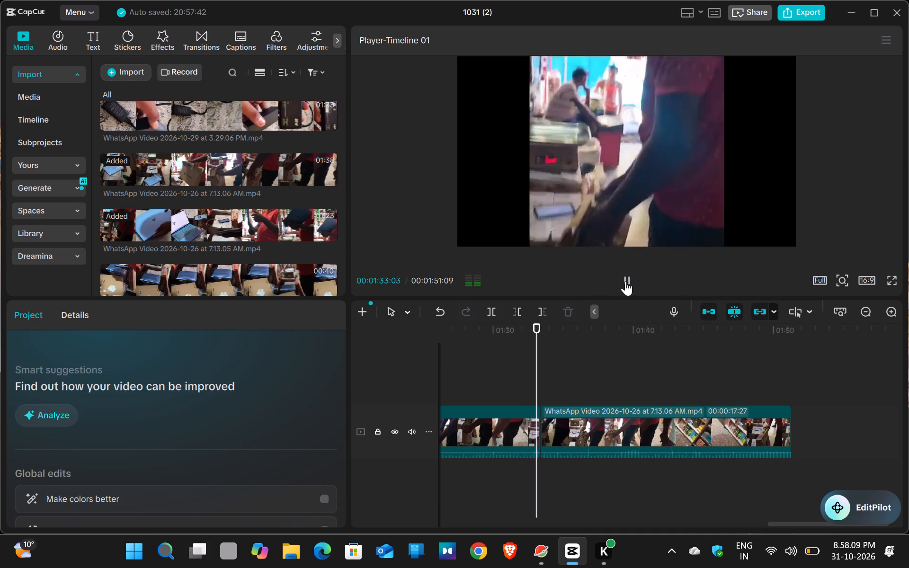
{"action": "left_click", "coordinate": [625, 281]}
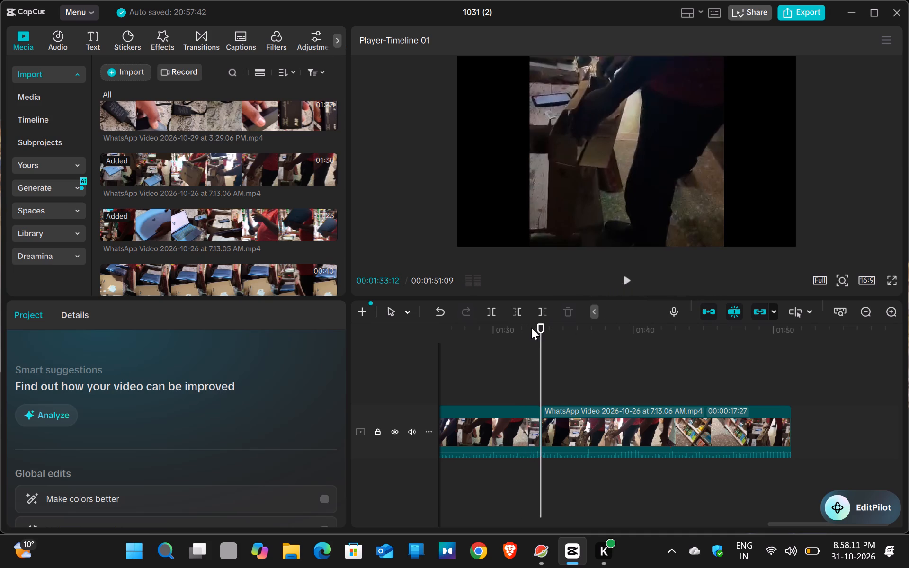
{"action": "left_click", "coordinate": [531, 328]}
Replay the join near 00:01:33 and trim the start of the final 7.13.06 AM segment, shortening it to 00:00:17:12.
{"action": "left_click", "coordinate": [629, 282]}
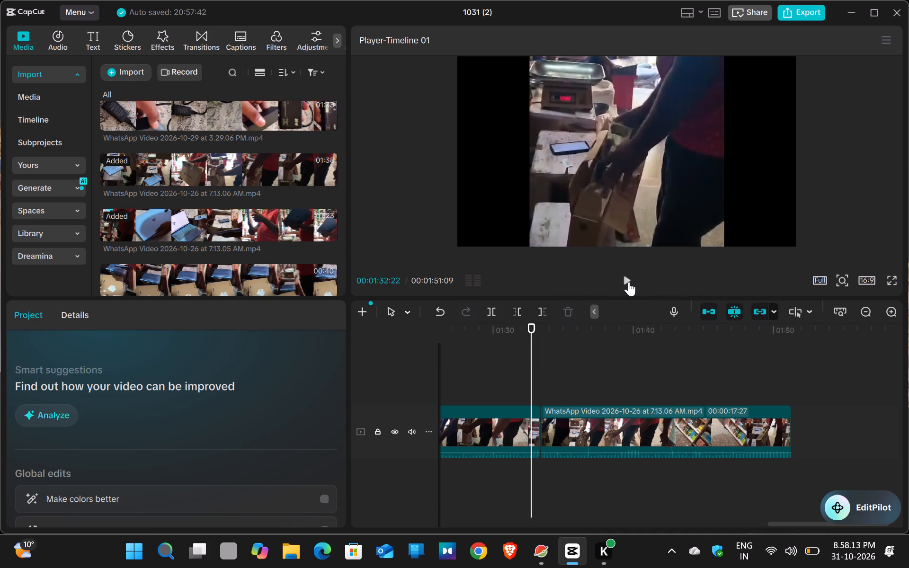
{"action": "left_click", "coordinate": [535, 416]}
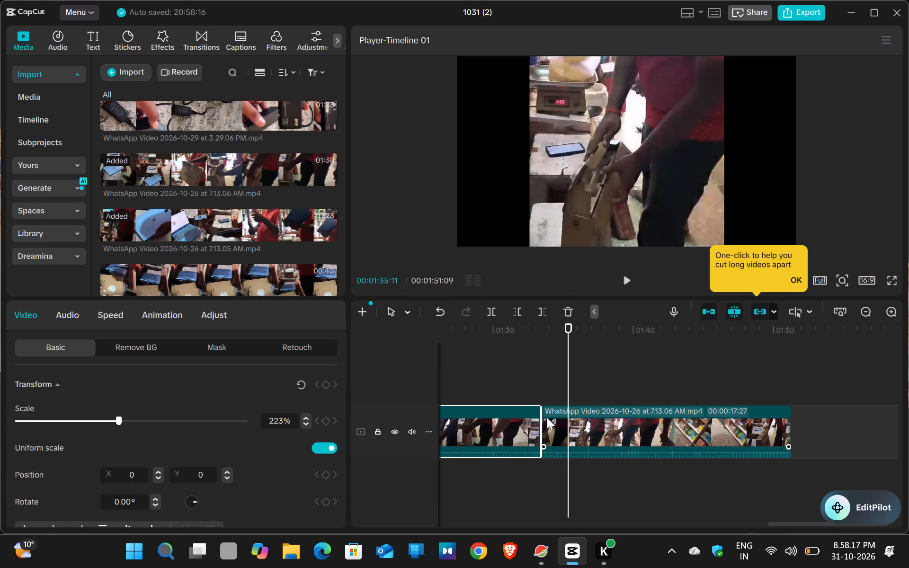
{"action": "left_click", "coordinate": [547, 417]}
{"action": "double_click", "coordinate": [541, 422]}
{"action": "left_click_drag", "start_coordinate": [541, 422], "coordinate": [548, 422]}
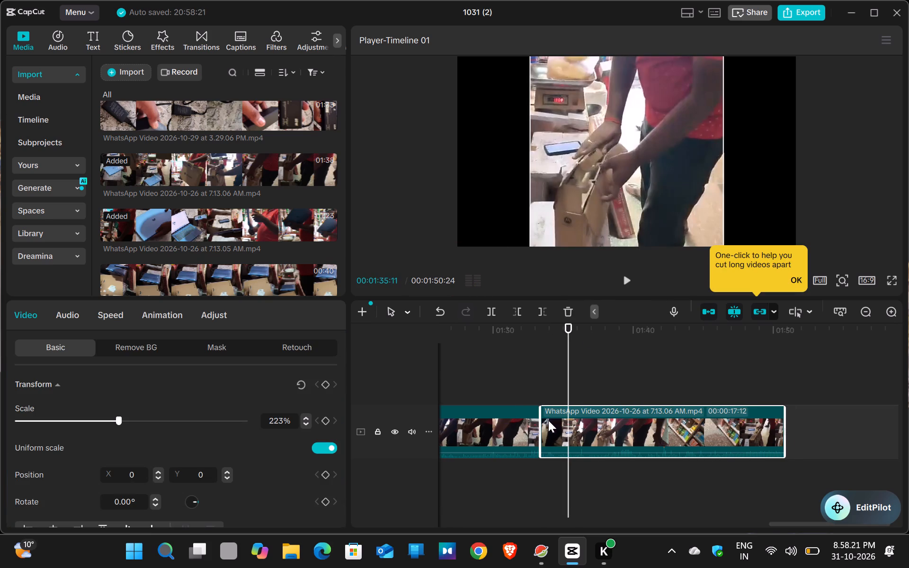
Replay the join and trim the end of the preceding 7.13.06 AM segment back to about 00:01:32.
{"action": "left_click", "coordinate": [627, 277]}
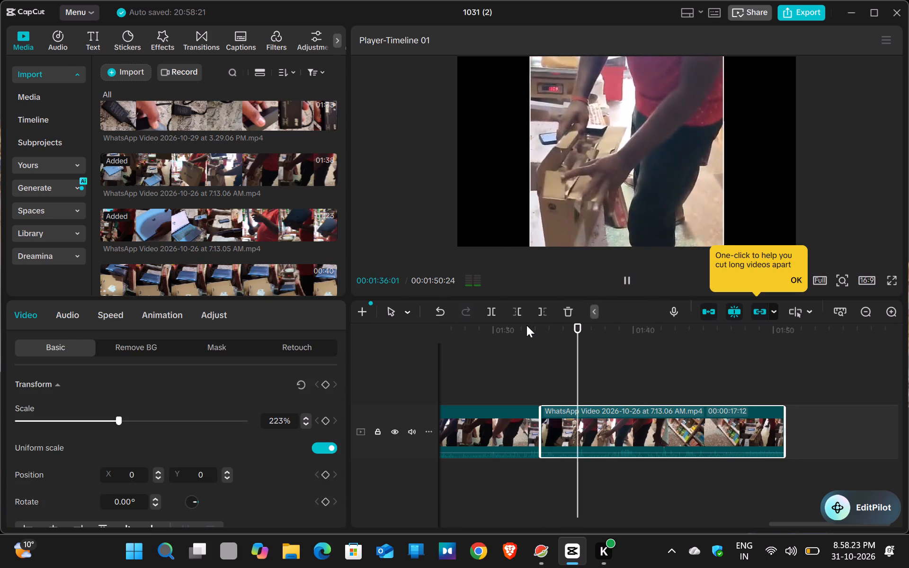
{"action": "left_click", "coordinate": [526, 325]}
{"action": "left_click", "coordinate": [626, 284]}
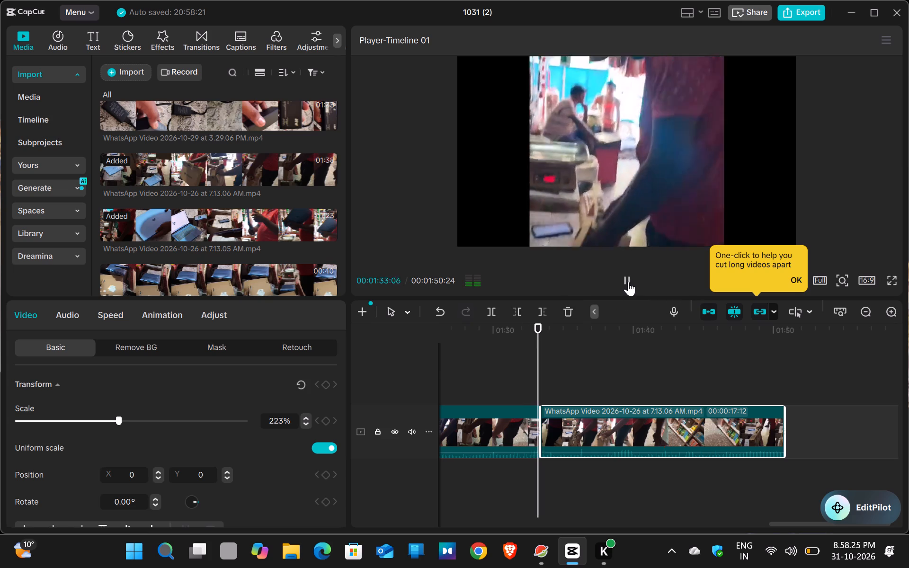
{"action": "left_click", "coordinate": [529, 417]}
{"action": "left_click_drag", "start_coordinate": [538, 420], "coordinate": [528, 421]}
{"action": "left_click", "coordinate": [528, 421]}
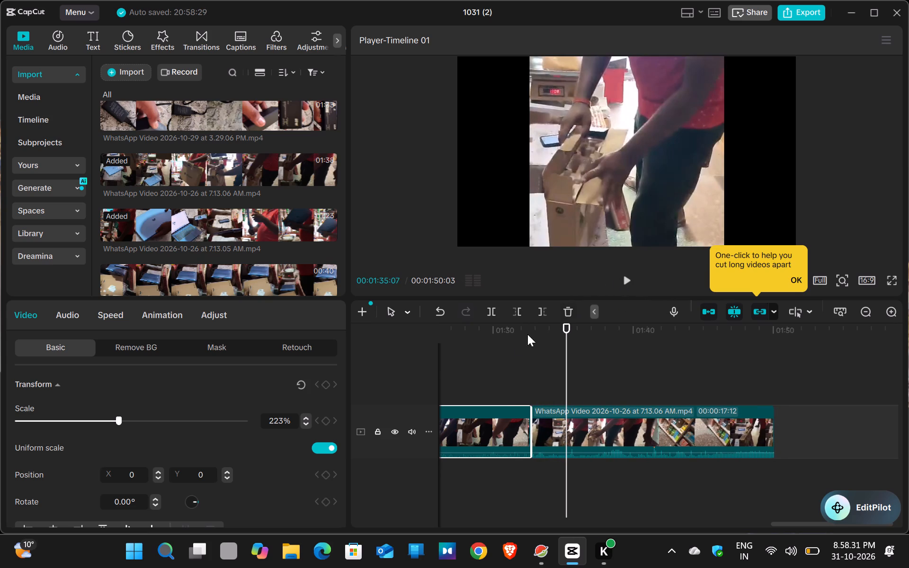
Play through the trimmed join and the footage after it, and split the final 7.13.06 AM segment at 00:01:36:29.
{"action": "left_click", "coordinate": [514, 331]}
{"action": "left_click", "coordinate": [626, 285]}
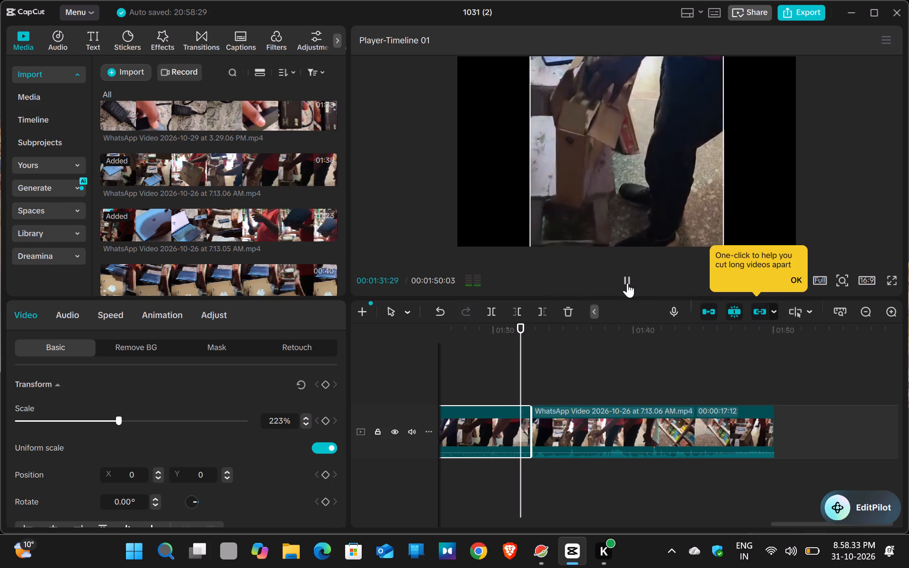
{"action": "left_click", "coordinate": [794, 277]}
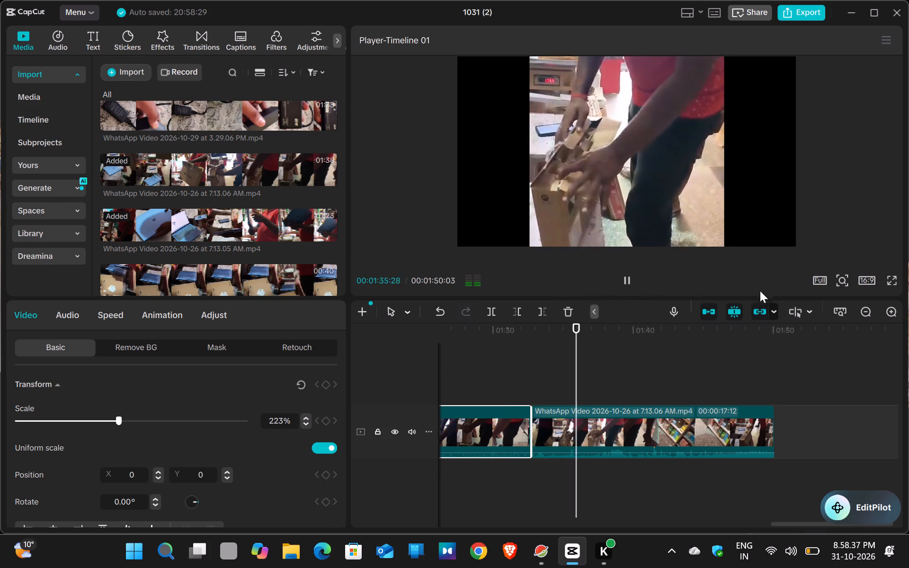
{"action": "left_click", "coordinate": [521, 332]}
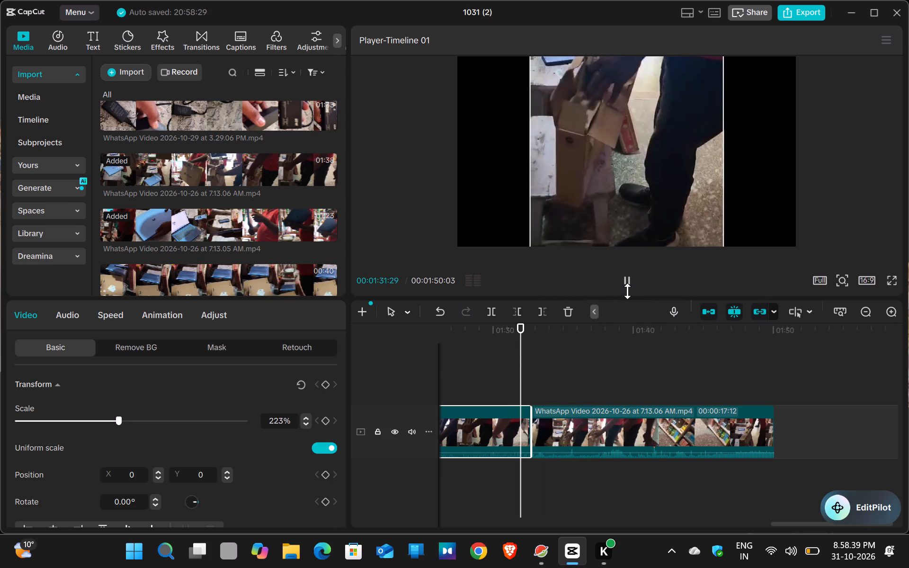
{"action": "left_click", "coordinate": [632, 277]}
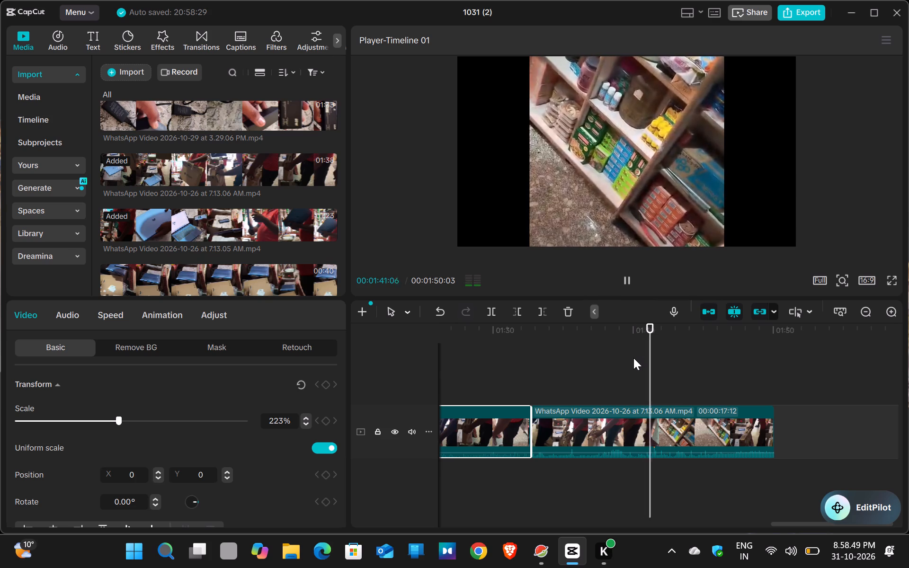
{"action": "left_click", "coordinate": [560, 329]}
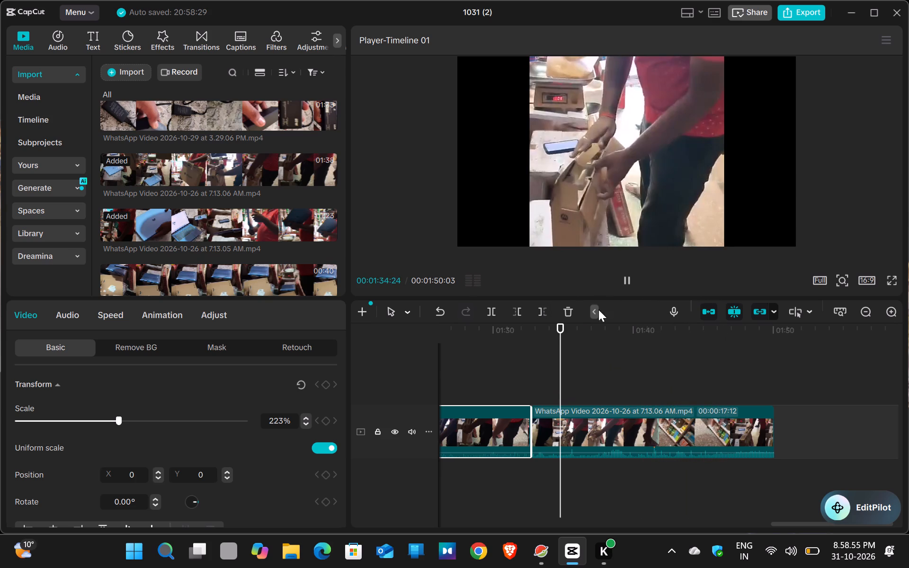
{"action": "left_click", "coordinate": [623, 279]}
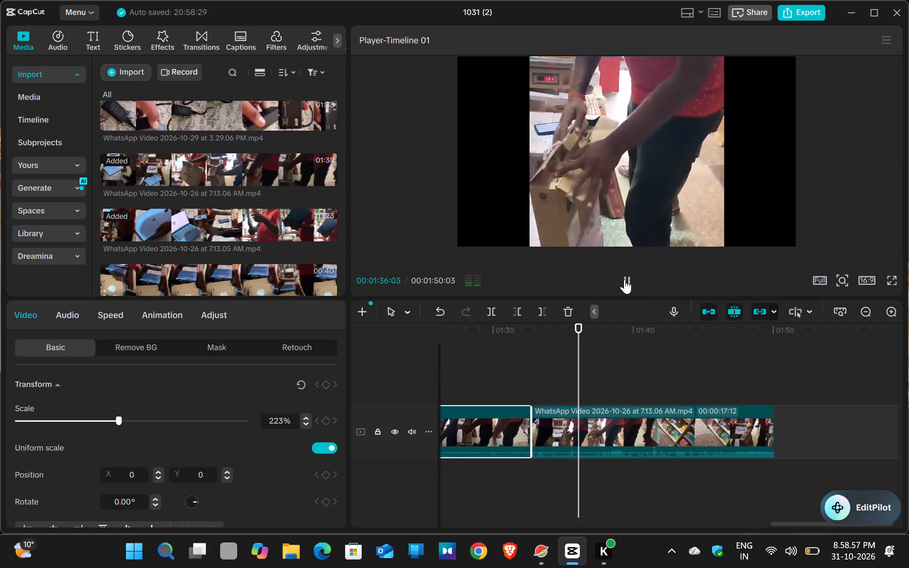
{"action": "left_click", "coordinate": [624, 279]}
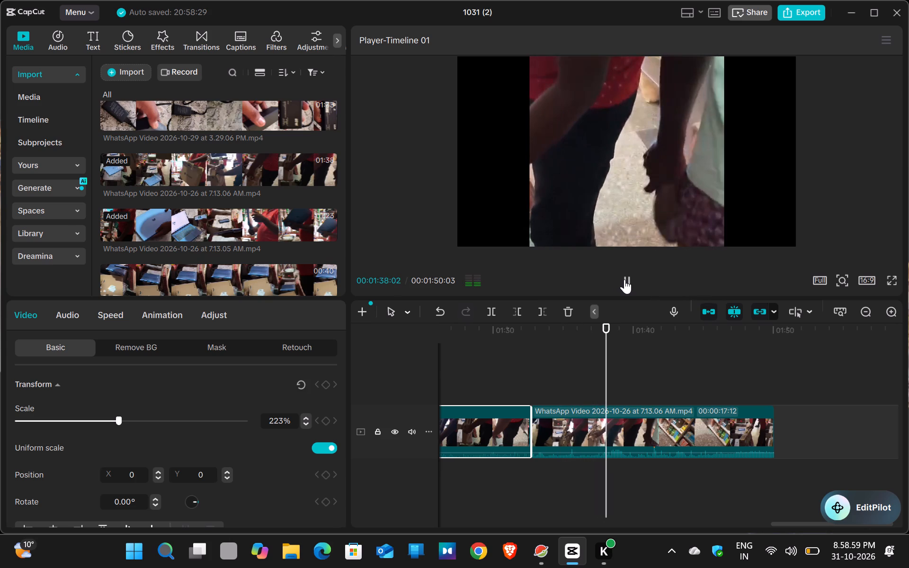
{"action": "left_click", "coordinate": [588, 327]}
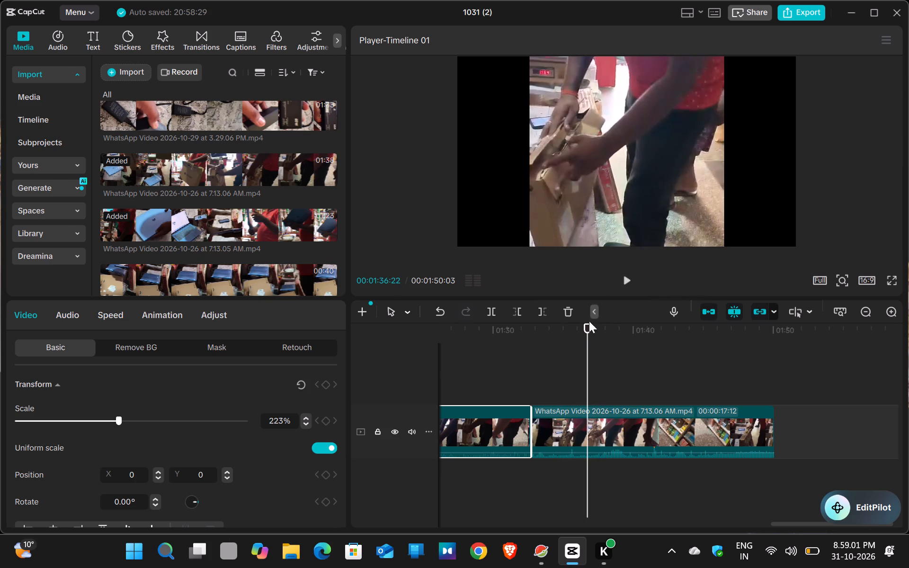
{"action": "double_click", "coordinate": [624, 276]}
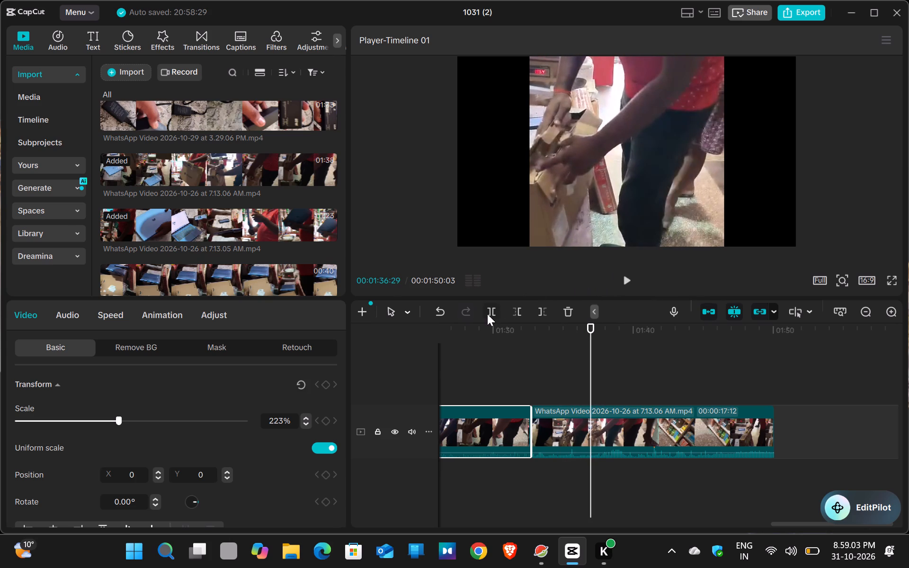
{"action": "left_click", "coordinate": [487, 314]}
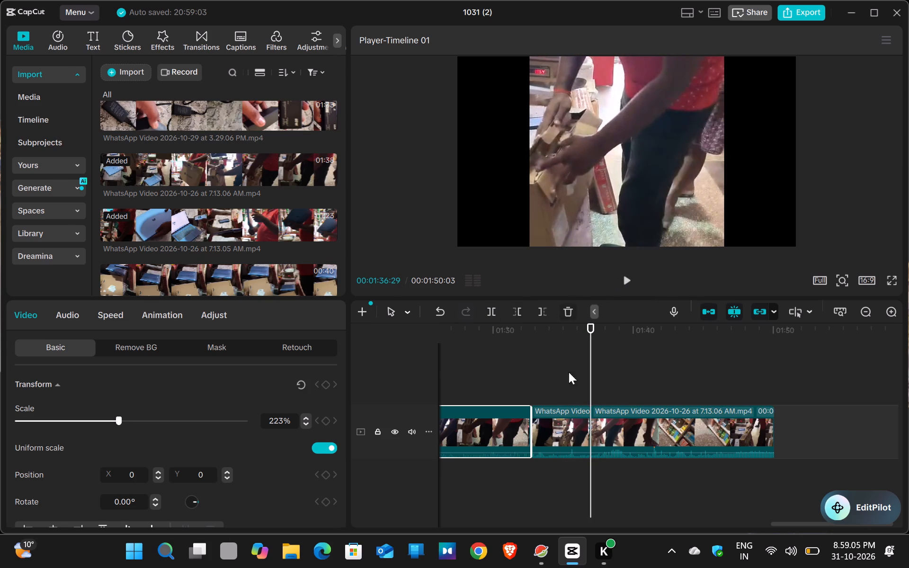
Split the last 7.13.06 AM segment again at 00:01:45:28, and delete the section between the two cuts.
{"action": "left_click", "coordinate": [489, 421]}
{"action": "left_click", "coordinate": [609, 423]}
{"action": "left_click", "coordinate": [626, 276]}
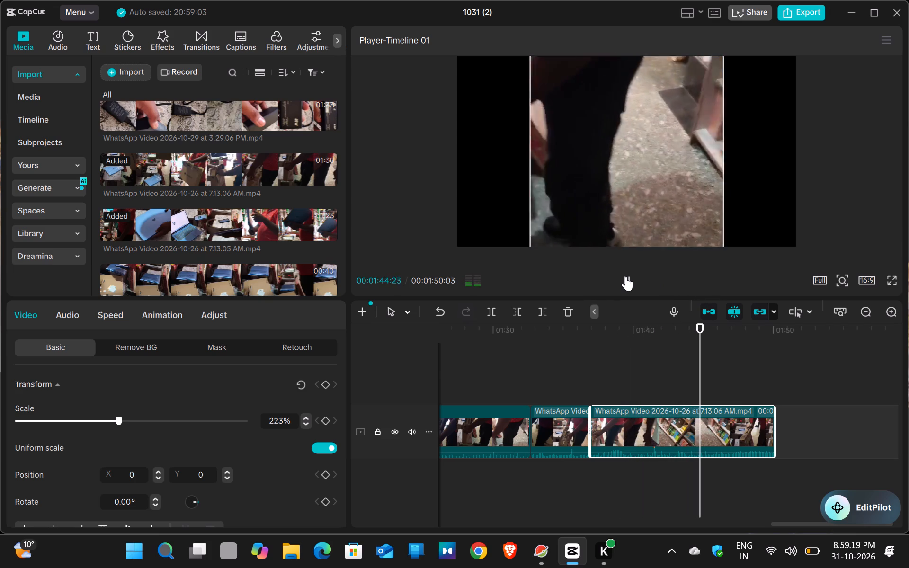
{"action": "left_click", "coordinate": [626, 276]}
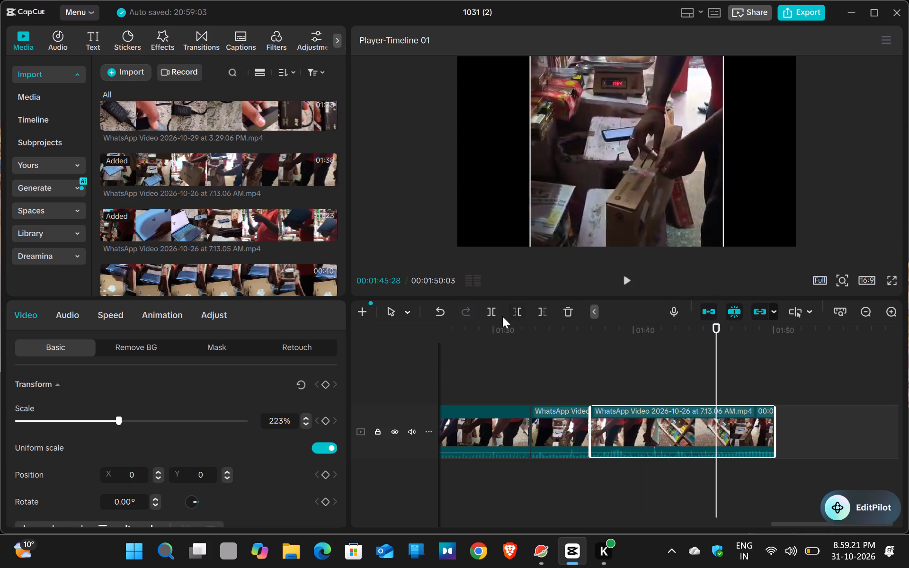
{"action": "left_click", "coordinate": [491, 311]}
{"action": "left_click", "coordinate": [685, 447]}
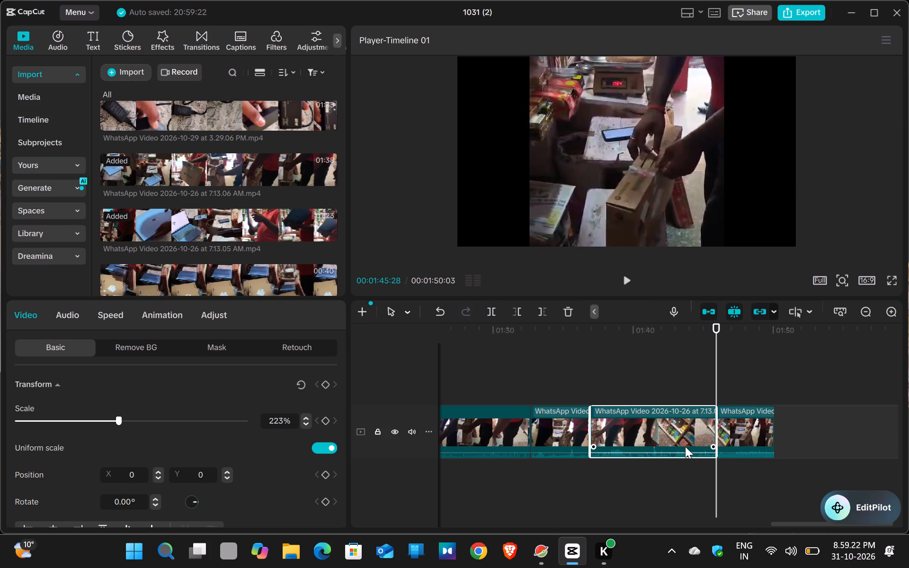
{"action": "key", "text": "Delete"}
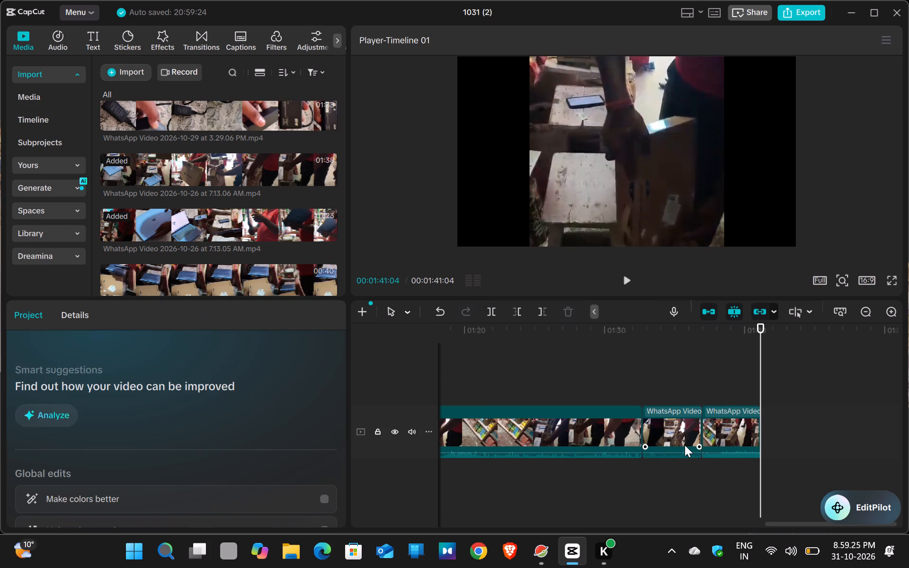
Play across the new join at 00:01:36:29, again from slightly earlier, through to the end of the timeline.
{"action": "left_click", "coordinate": [701, 328]}
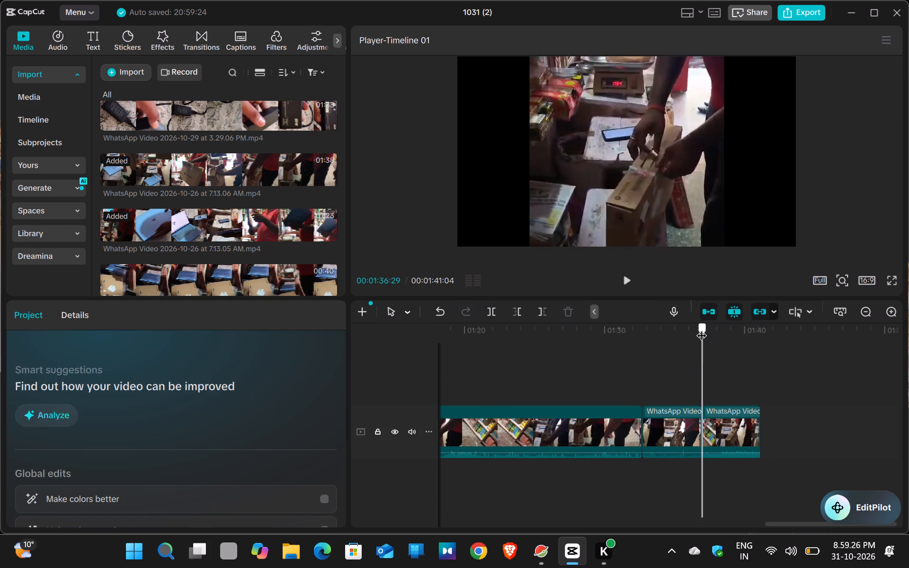
{"action": "left_click", "coordinate": [623, 273]}
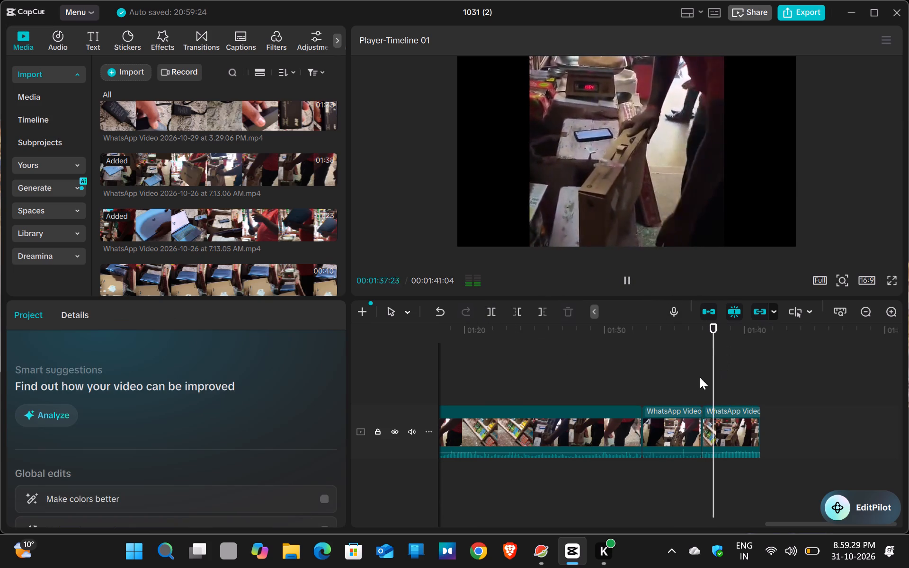
{"action": "left_click", "coordinate": [682, 335]}
{"action": "left_click", "coordinate": [630, 276]}
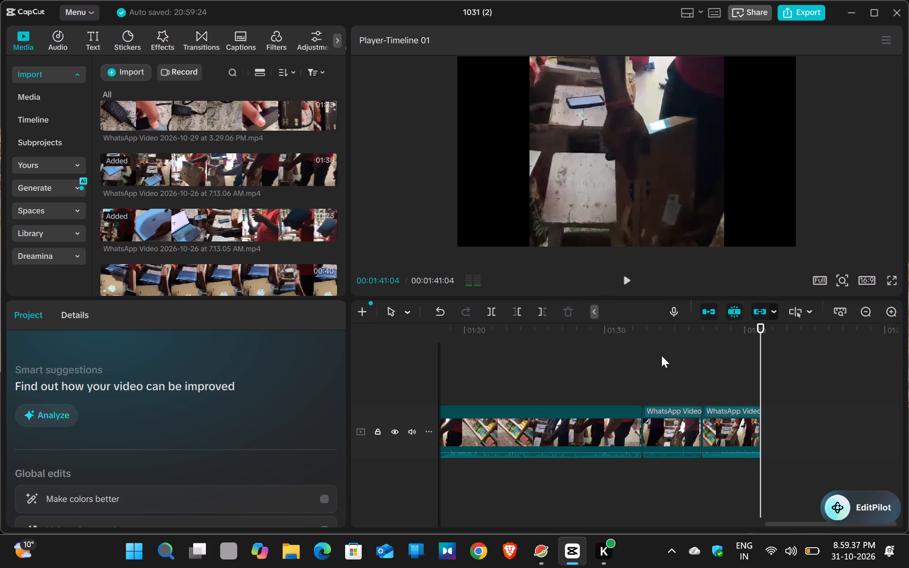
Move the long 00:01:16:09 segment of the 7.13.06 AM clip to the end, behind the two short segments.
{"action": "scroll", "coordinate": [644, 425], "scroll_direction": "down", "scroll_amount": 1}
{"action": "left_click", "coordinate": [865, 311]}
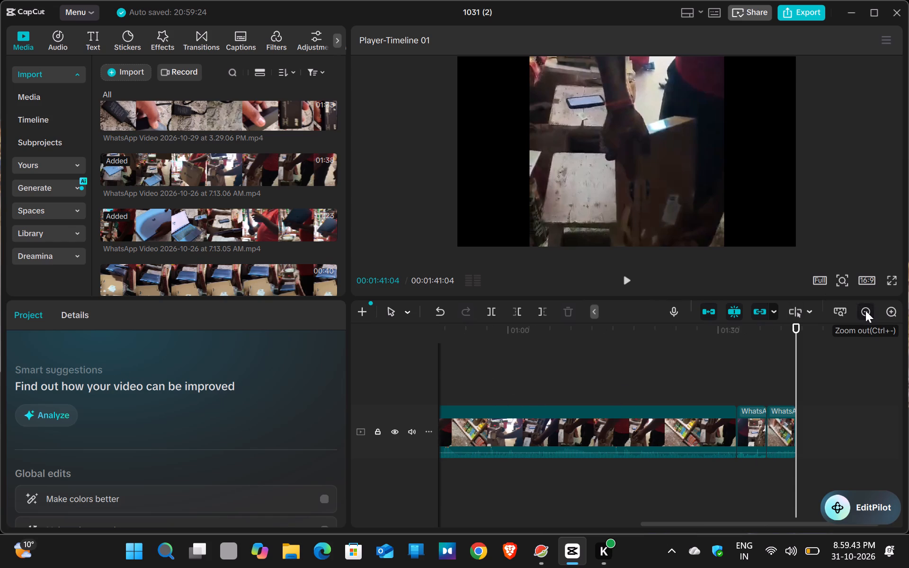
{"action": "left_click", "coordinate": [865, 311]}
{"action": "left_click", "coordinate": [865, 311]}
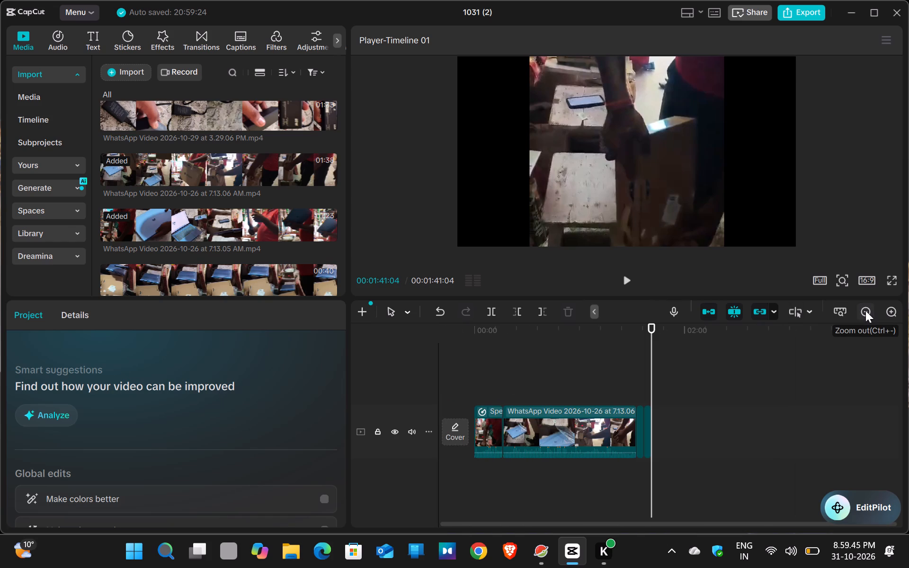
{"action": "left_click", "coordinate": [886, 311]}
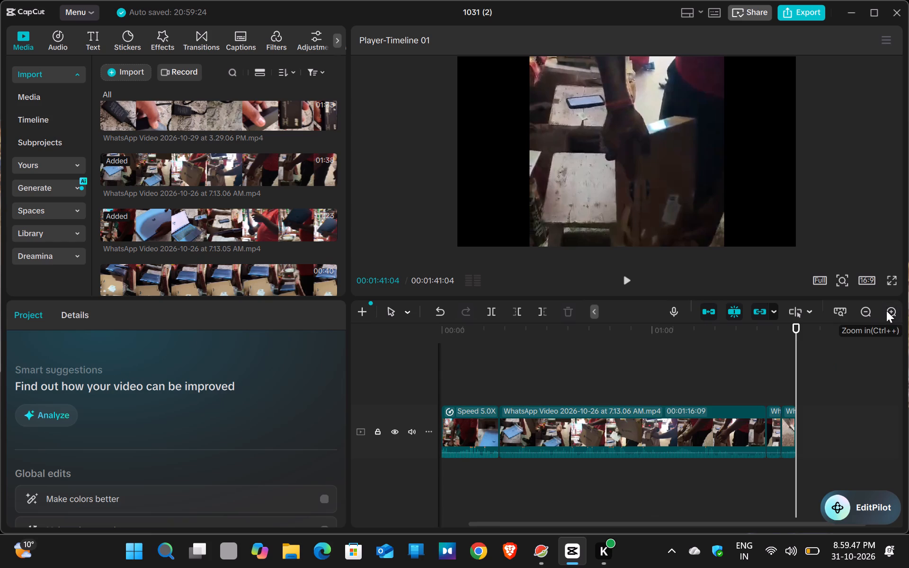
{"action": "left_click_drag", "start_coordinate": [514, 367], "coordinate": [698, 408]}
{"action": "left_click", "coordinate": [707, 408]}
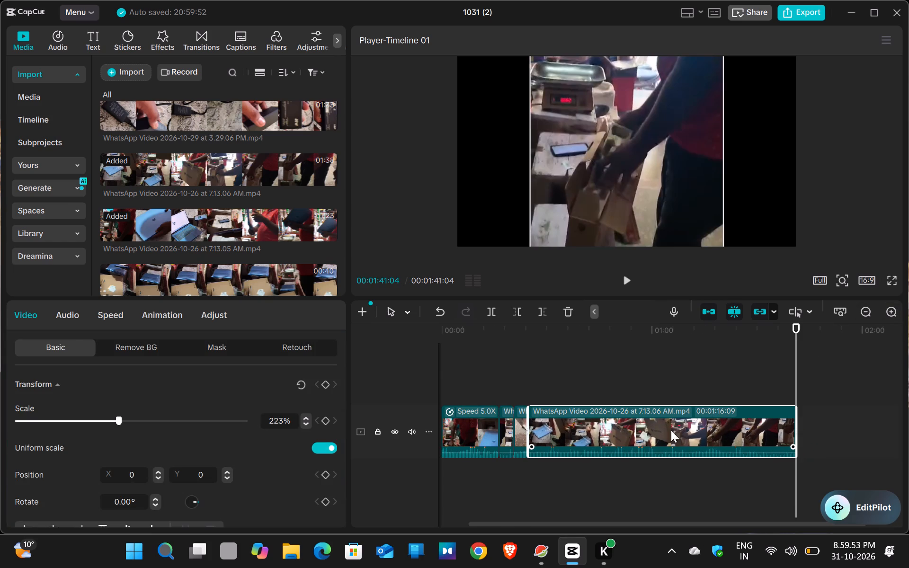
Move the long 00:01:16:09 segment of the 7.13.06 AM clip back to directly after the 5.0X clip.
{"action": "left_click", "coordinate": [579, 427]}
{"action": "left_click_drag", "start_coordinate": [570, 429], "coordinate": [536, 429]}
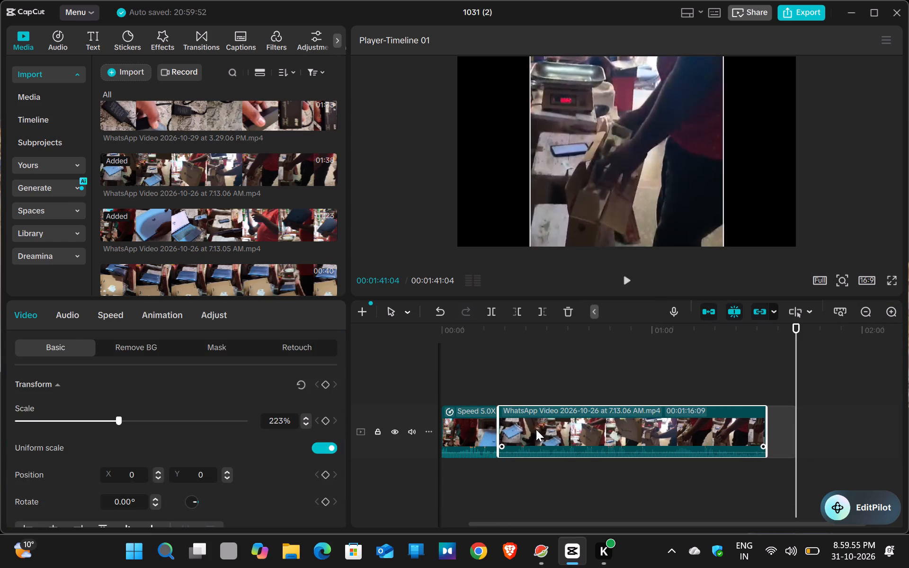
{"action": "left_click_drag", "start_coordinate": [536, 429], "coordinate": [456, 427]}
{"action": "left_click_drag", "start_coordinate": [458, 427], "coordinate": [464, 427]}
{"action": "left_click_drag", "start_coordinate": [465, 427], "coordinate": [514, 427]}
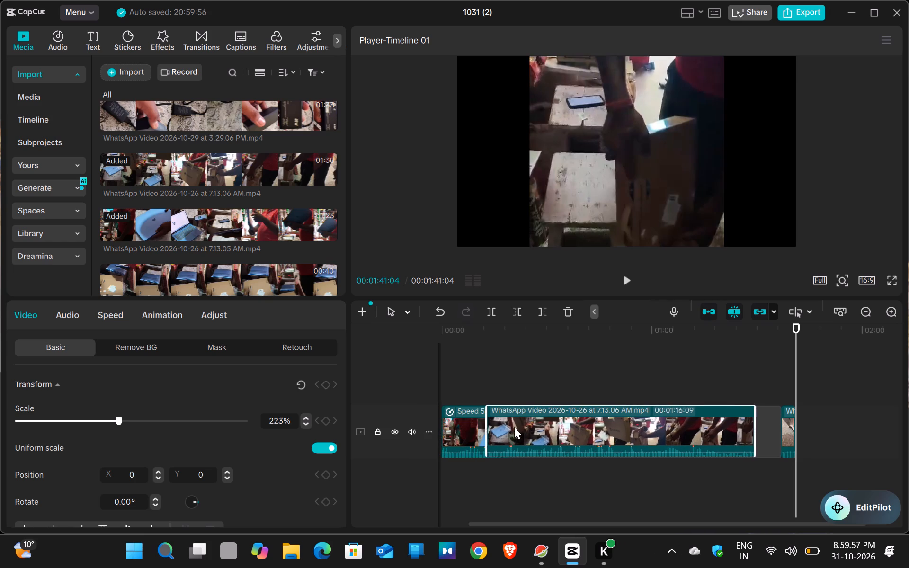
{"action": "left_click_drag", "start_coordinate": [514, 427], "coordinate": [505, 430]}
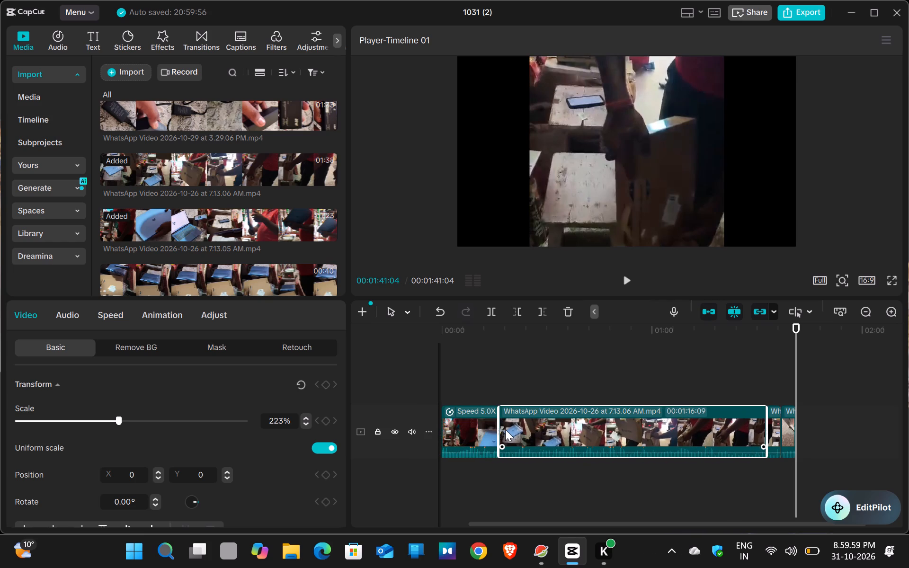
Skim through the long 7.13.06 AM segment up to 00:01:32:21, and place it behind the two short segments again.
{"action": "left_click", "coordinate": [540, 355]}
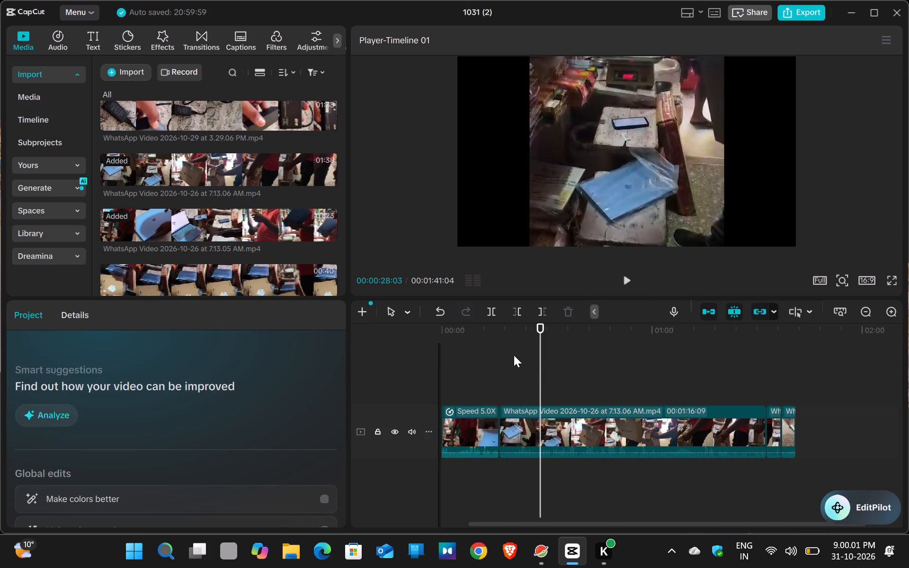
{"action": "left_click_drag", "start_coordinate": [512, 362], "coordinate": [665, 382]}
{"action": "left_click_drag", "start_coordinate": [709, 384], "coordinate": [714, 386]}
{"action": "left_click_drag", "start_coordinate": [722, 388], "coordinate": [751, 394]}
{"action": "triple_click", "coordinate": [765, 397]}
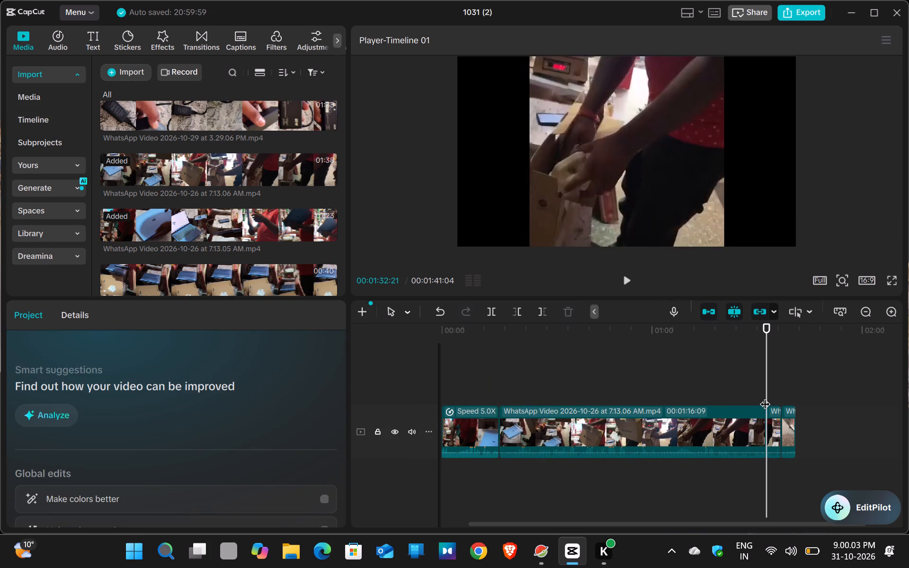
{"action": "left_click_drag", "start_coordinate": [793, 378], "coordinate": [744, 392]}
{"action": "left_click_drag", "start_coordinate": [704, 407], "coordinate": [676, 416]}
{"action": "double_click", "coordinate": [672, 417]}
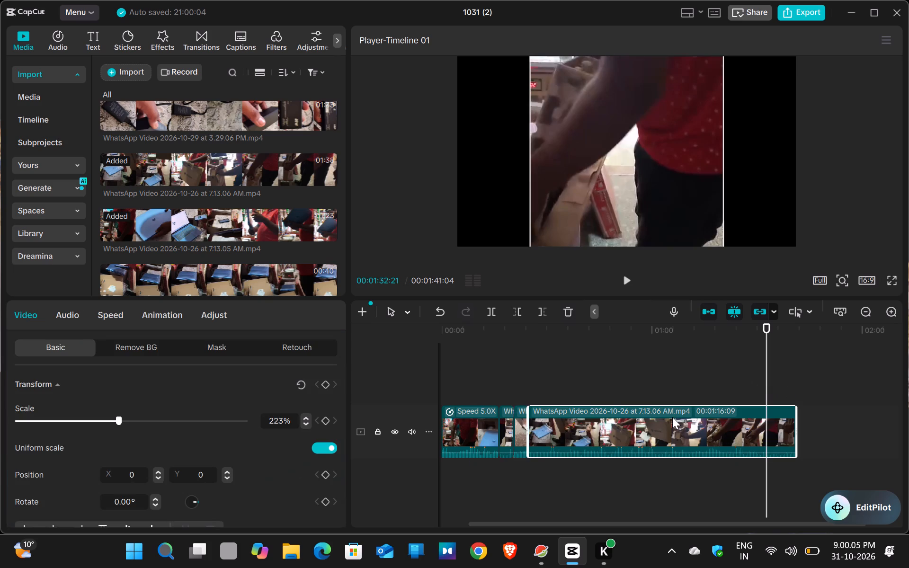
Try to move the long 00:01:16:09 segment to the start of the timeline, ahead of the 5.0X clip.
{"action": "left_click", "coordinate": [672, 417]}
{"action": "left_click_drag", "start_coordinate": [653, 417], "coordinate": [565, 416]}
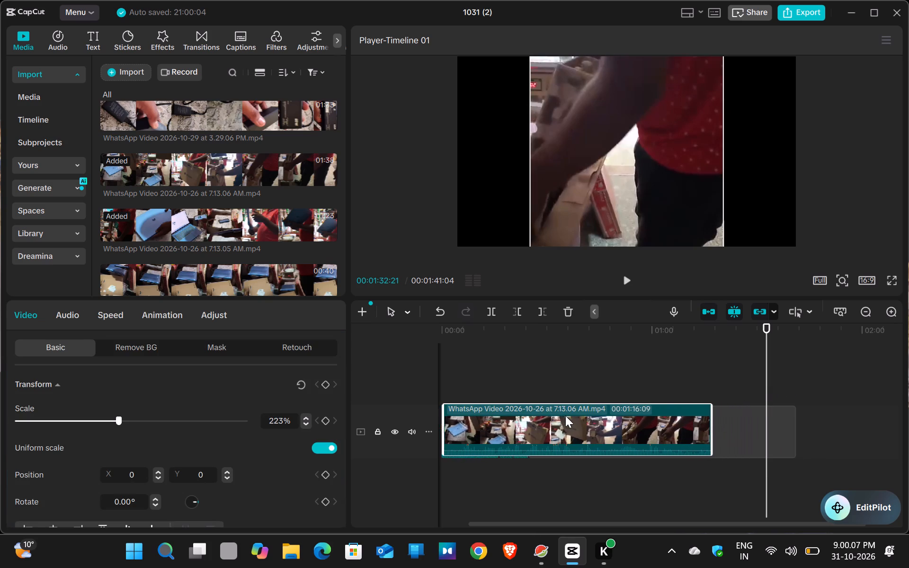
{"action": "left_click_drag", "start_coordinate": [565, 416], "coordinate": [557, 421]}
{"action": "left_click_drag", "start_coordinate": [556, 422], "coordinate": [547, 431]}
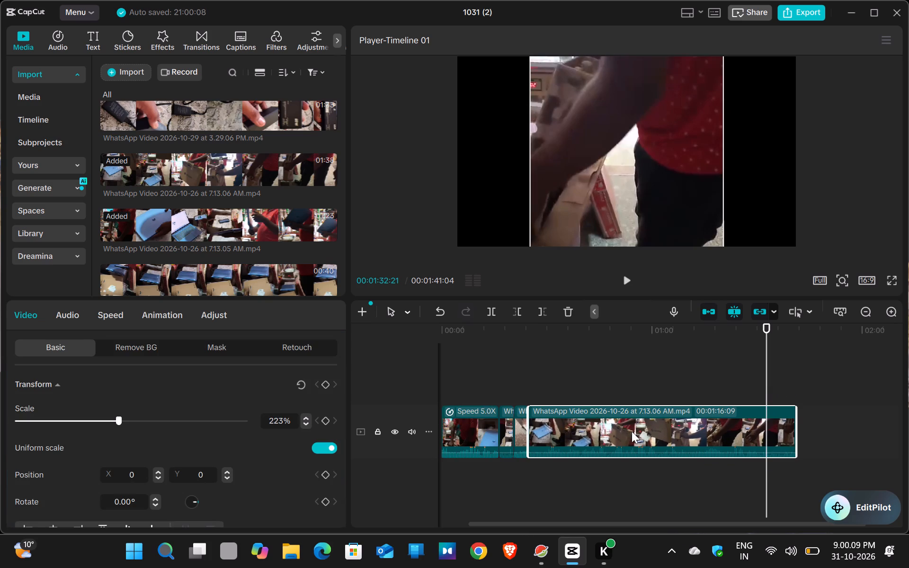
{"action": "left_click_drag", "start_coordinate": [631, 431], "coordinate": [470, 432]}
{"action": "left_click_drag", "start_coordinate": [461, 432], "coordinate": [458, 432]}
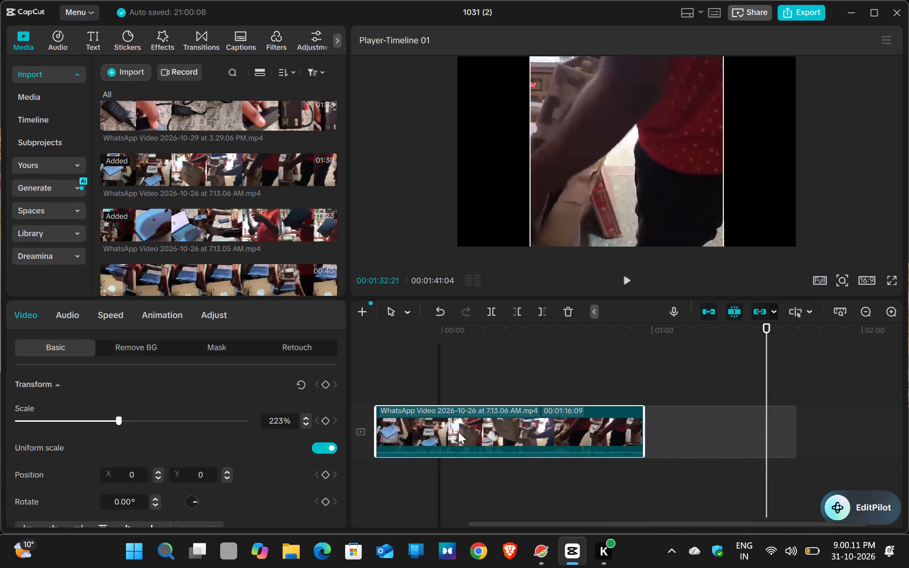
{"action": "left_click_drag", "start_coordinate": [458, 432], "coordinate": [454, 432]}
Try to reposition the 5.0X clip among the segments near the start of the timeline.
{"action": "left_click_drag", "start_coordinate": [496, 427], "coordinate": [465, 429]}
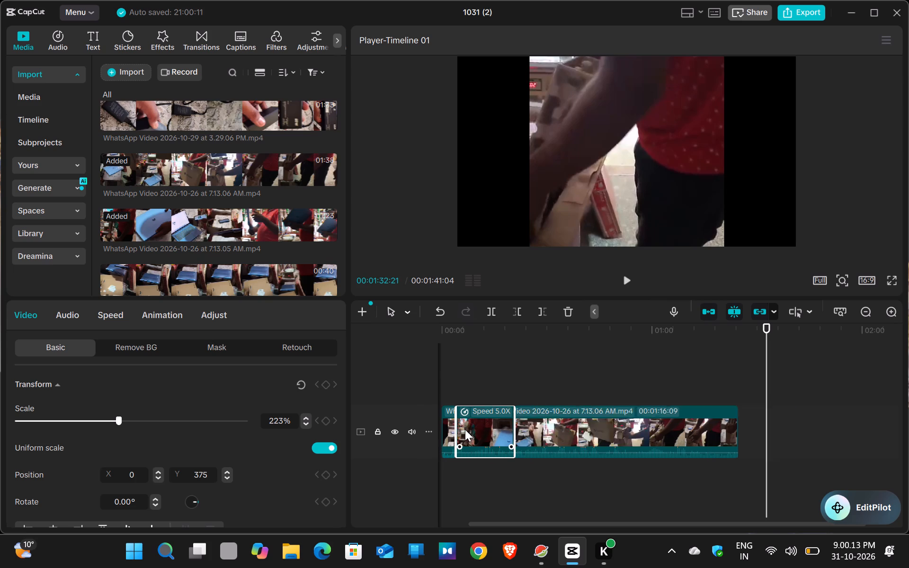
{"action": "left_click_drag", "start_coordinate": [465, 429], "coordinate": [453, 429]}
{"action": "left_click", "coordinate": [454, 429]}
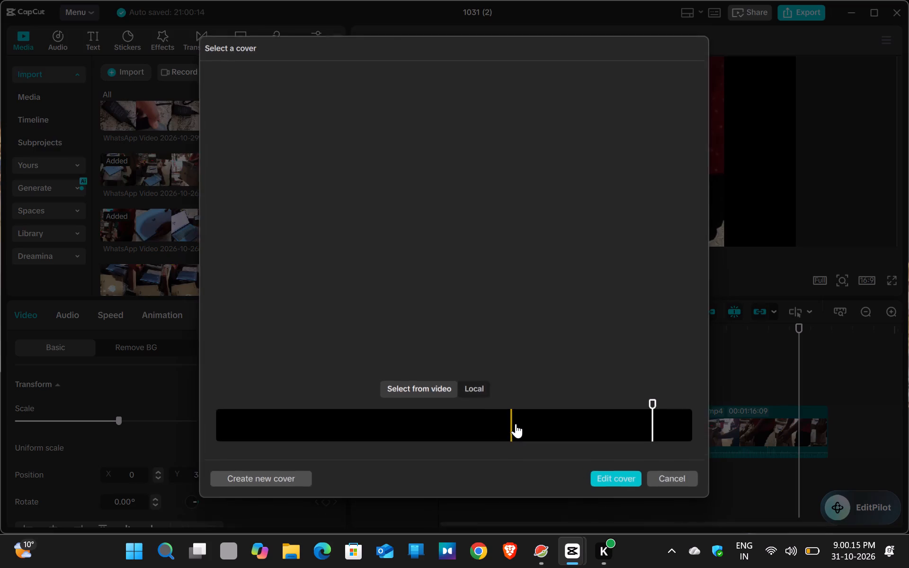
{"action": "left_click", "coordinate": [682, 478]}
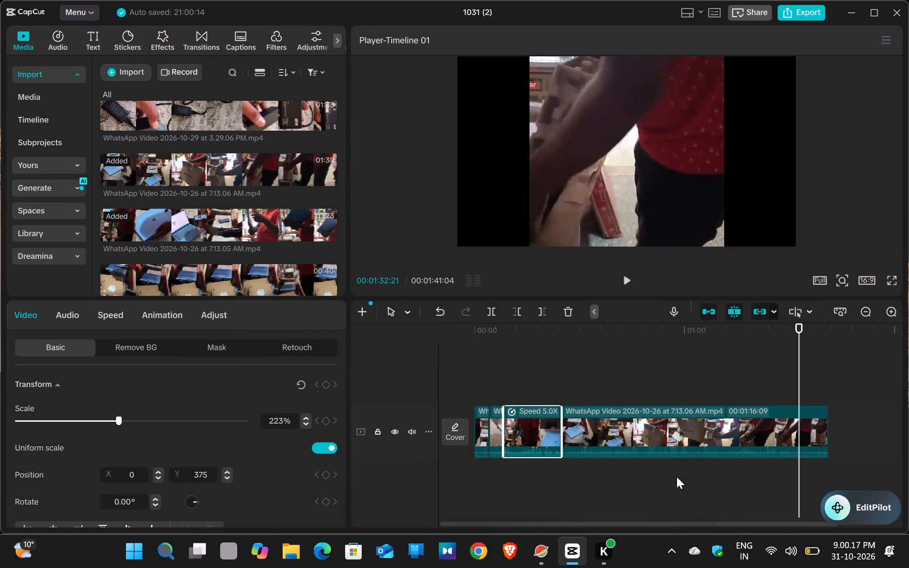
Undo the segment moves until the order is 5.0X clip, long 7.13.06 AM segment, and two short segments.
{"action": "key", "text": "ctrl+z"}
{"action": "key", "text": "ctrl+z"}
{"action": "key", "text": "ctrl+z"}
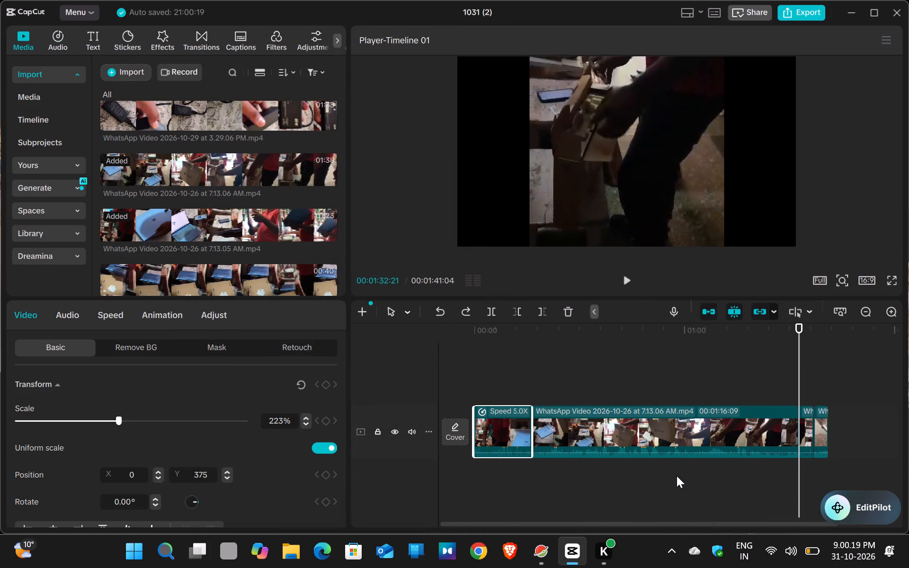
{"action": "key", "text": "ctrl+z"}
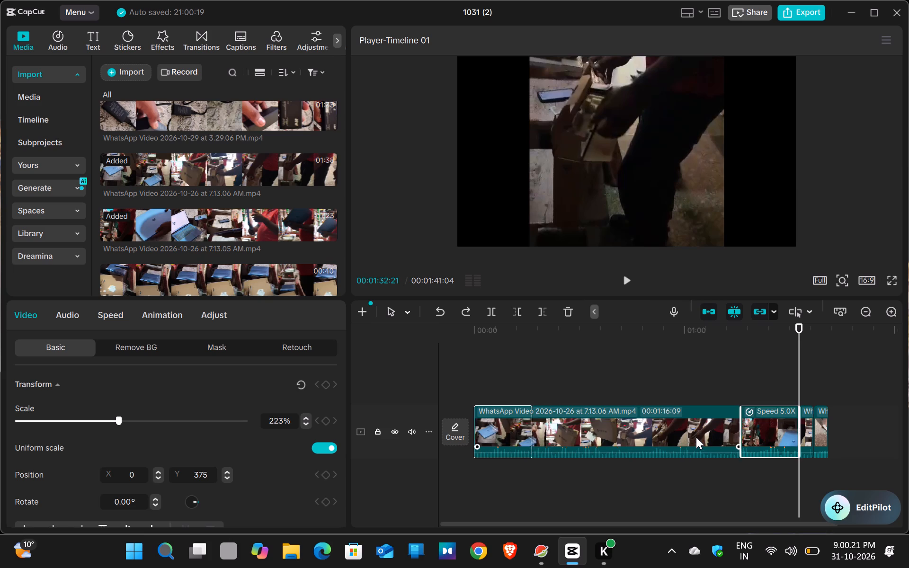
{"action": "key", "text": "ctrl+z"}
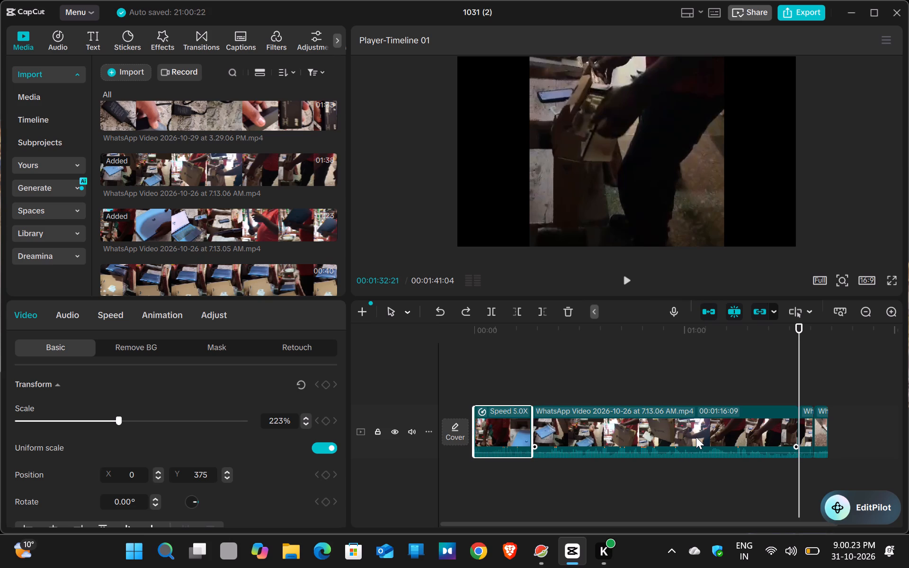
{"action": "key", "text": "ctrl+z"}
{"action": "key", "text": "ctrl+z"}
Undo the earlier deletions, splits and trims of the 7.13.06 AM clip back to a single segment after 00:01:32:21.
{"action": "key", "text": "ctrl+z"}
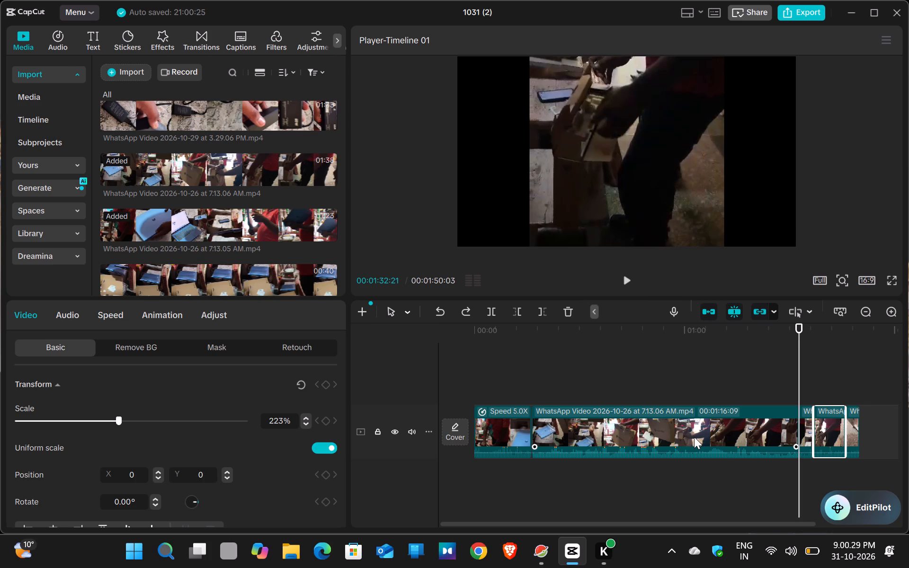
{"action": "key", "text": "ctrl+z"}
{"action": "key", "text": "ctrl+z"}
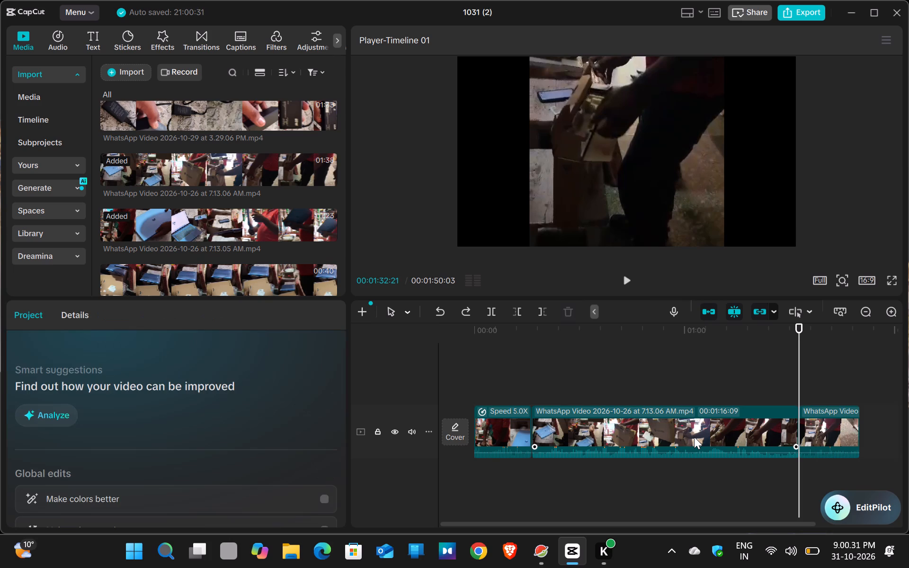
{"action": "key", "text": "ctrl+z"}
{"action": "key", "text": "ctrl+z"}
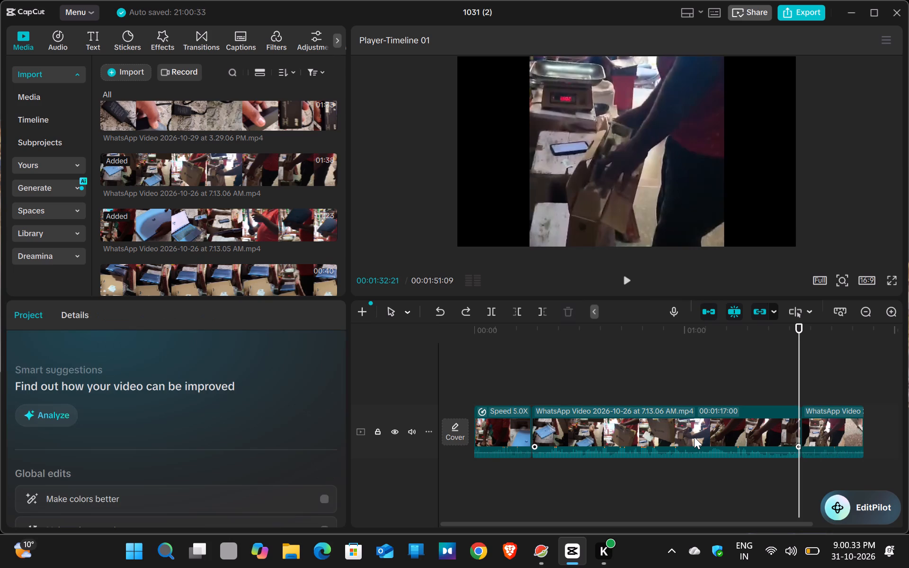
{"action": "key", "text": "ctrl+z"}
{"action": "key", "text": "ctrl+z"}
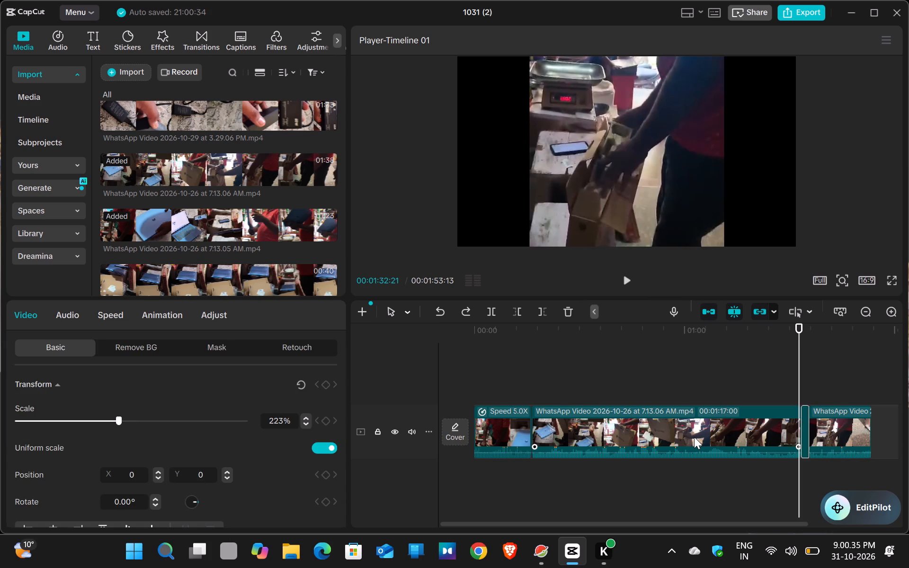
{"action": "key", "text": "ctrl+z"}
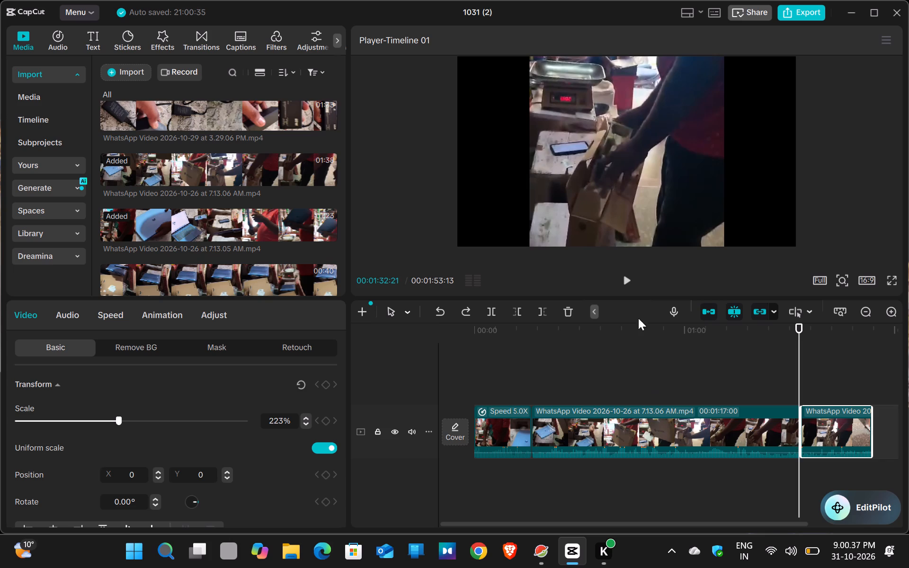
Play the last 7.13.06 AM segment from its start, and replay from 00:01:19:03 across the join.
{"action": "left_click", "coordinate": [624, 276]}
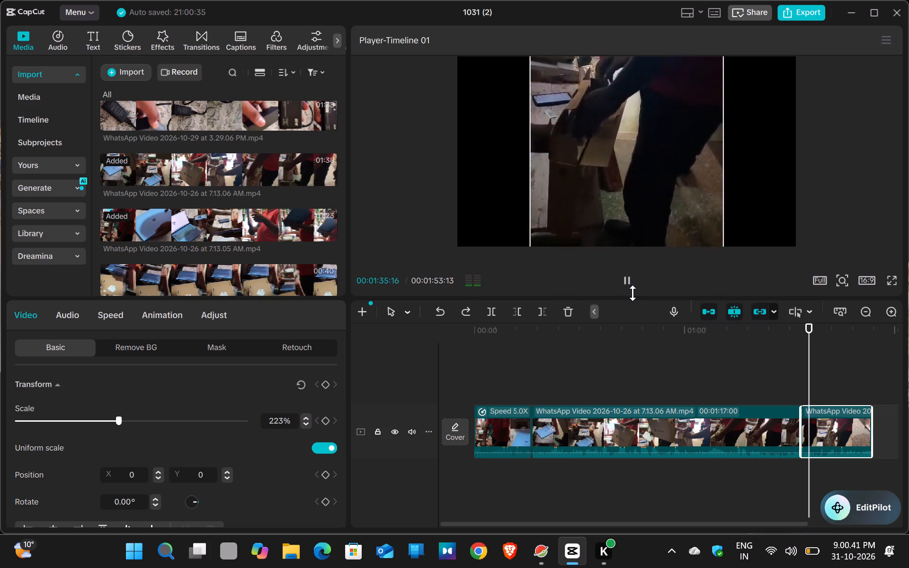
{"action": "key", "text": "ctrl+r"}
{"action": "key", "text": "ctrl+r"}
{"action": "key", "text": "ctrl+r"}
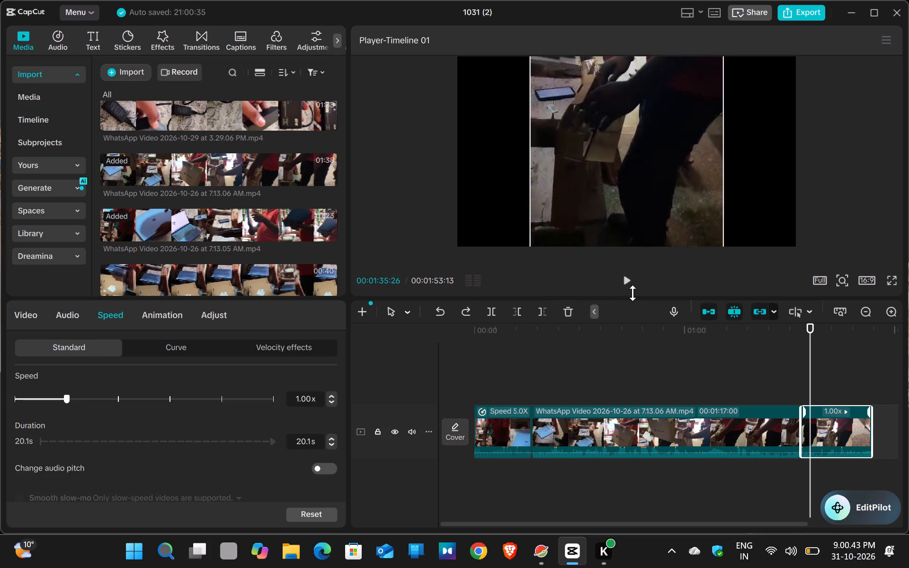
{"action": "key", "text": "ctrl+r"}
{"action": "left_click", "coordinate": [626, 284]}
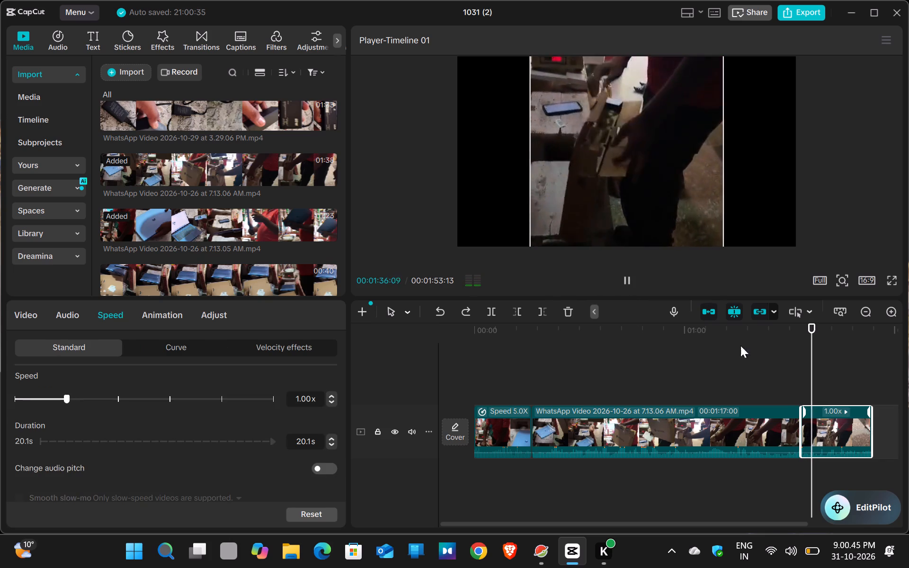
{"action": "left_click", "coordinate": [784, 325]}
{"action": "left_click", "coordinate": [751, 328]}
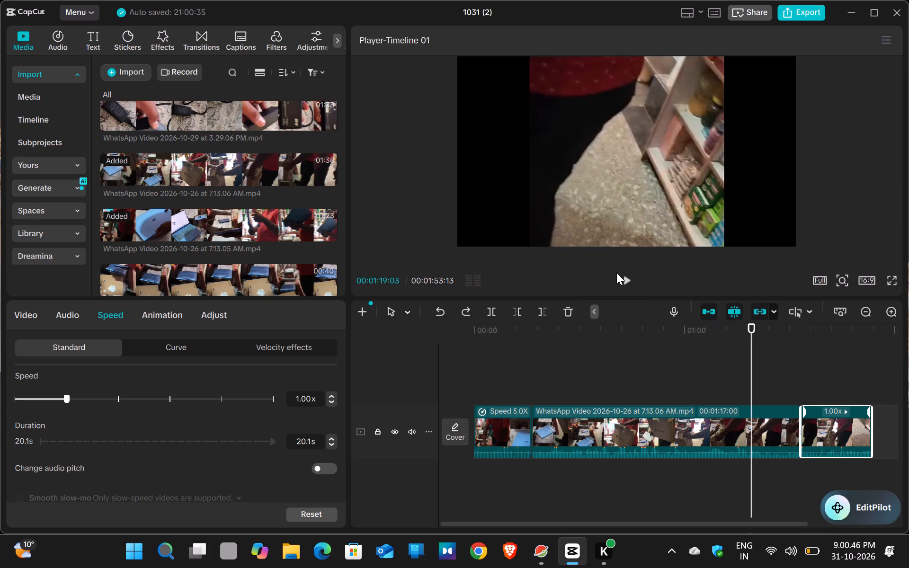
{"action": "left_click", "coordinate": [639, 277]}
{"action": "left_click", "coordinate": [628, 280]}
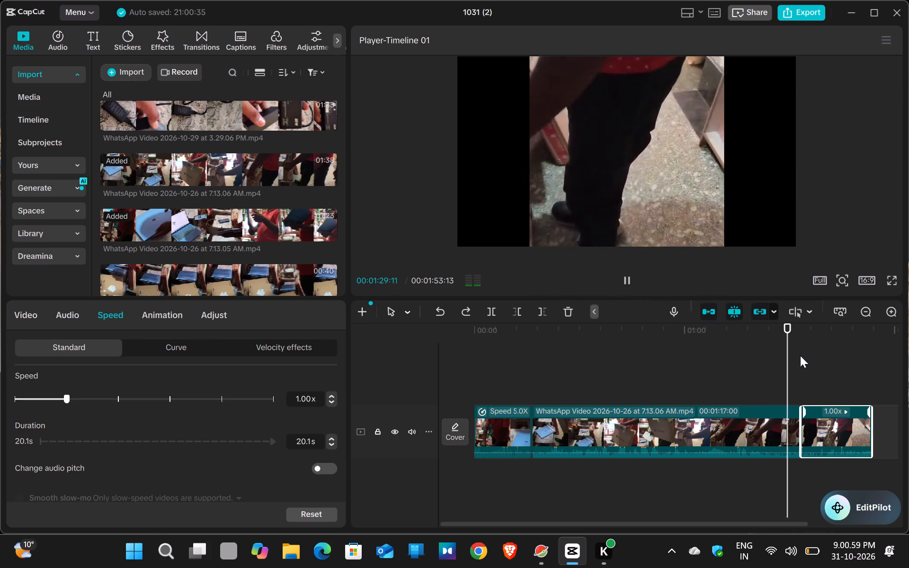
Trim the beginning of the last 7.13.06 AM segment, shortening it to 16.5 s.
{"action": "left_click", "coordinate": [811, 431]}
{"action": "left_click_drag", "start_coordinate": [798, 430], "coordinate": [803, 430]}
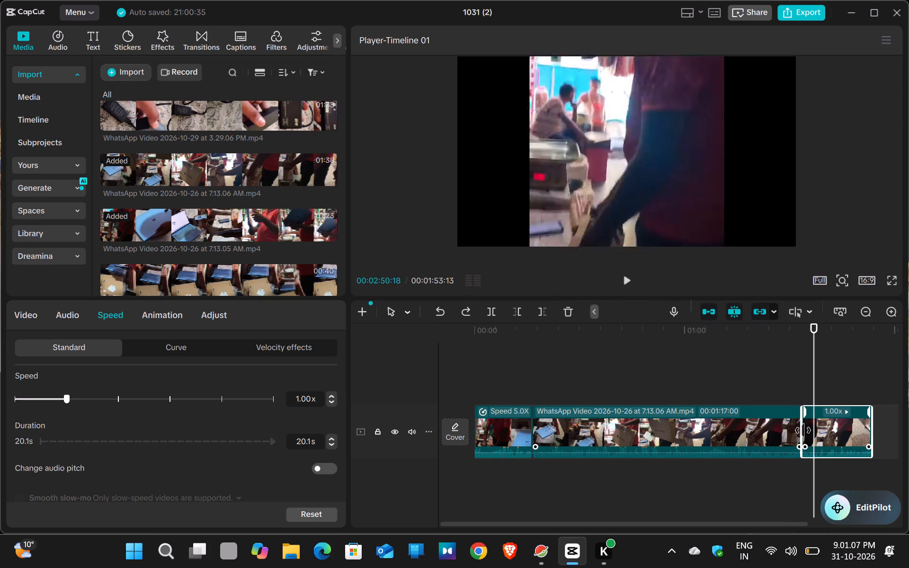
{"action": "left_click_drag", "start_coordinate": [803, 430], "coordinate": [814, 430]}
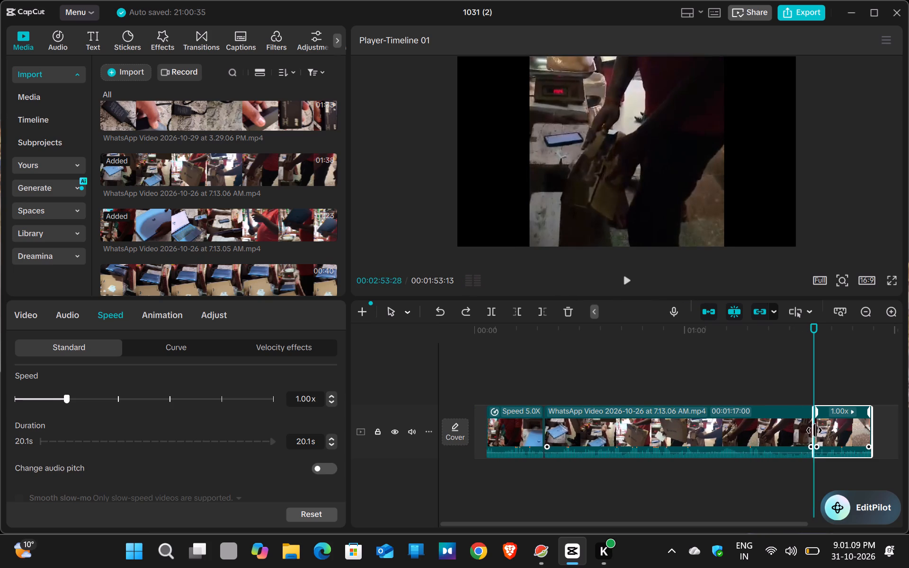
{"action": "left_click_drag", "start_coordinate": [814, 430], "coordinate": [816, 430]}
{"action": "left_click", "coordinate": [816, 430]}
Play past the trimmed join and split the last 7.13.06 AM segment at 00:01:37:02.
{"action": "left_click", "coordinate": [629, 283]}
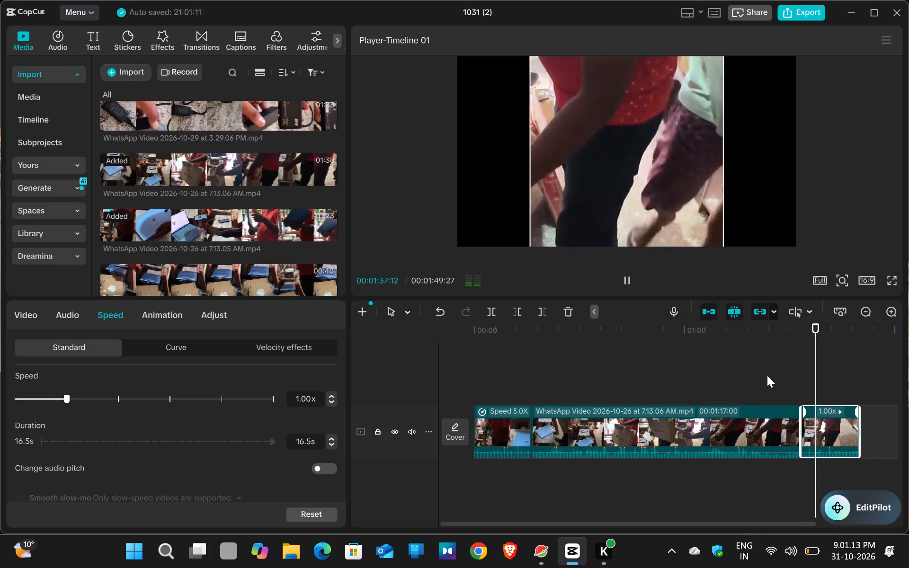
{"action": "left_click", "coordinate": [629, 280]}
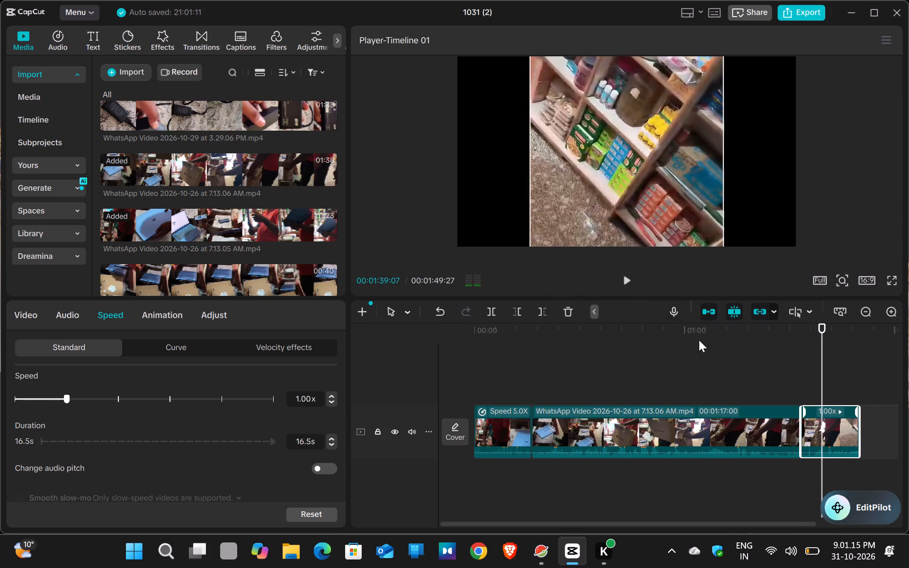
{"action": "left_click", "coordinate": [814, 324]}
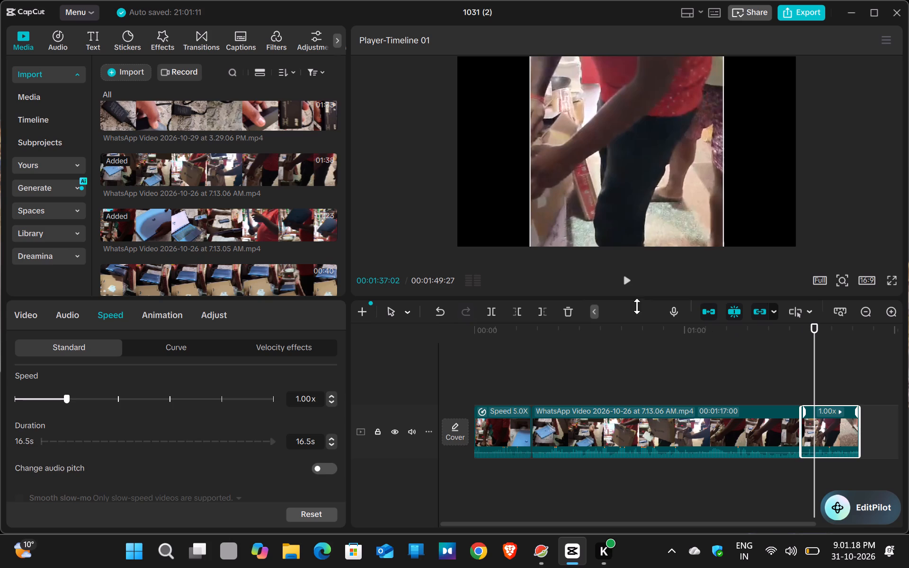
{"action": "left_click", "coordinate": [490, 310]}
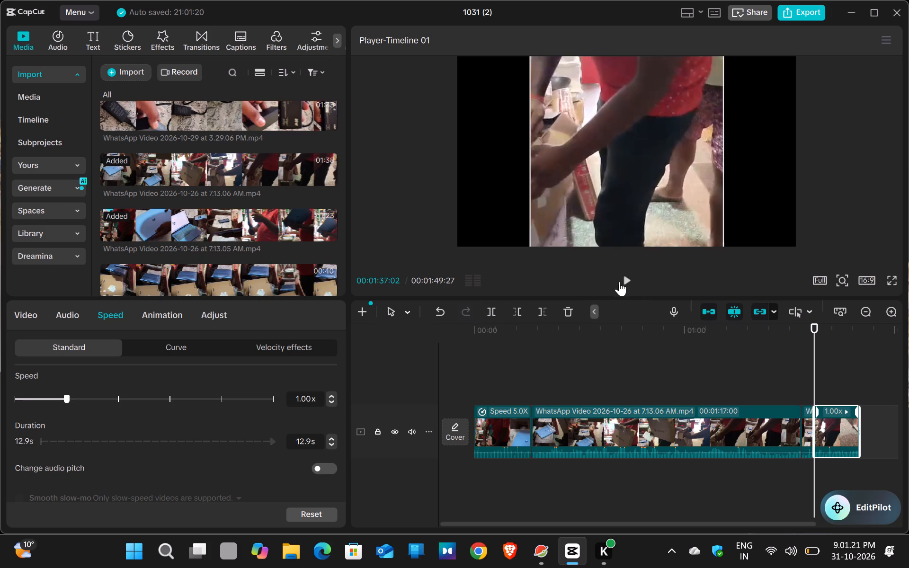
Play on from the cut and split the last 7.13.06 AM segment again at 00:01:45:14.
{"action": "left_click", "coordinate": [628, 278]}
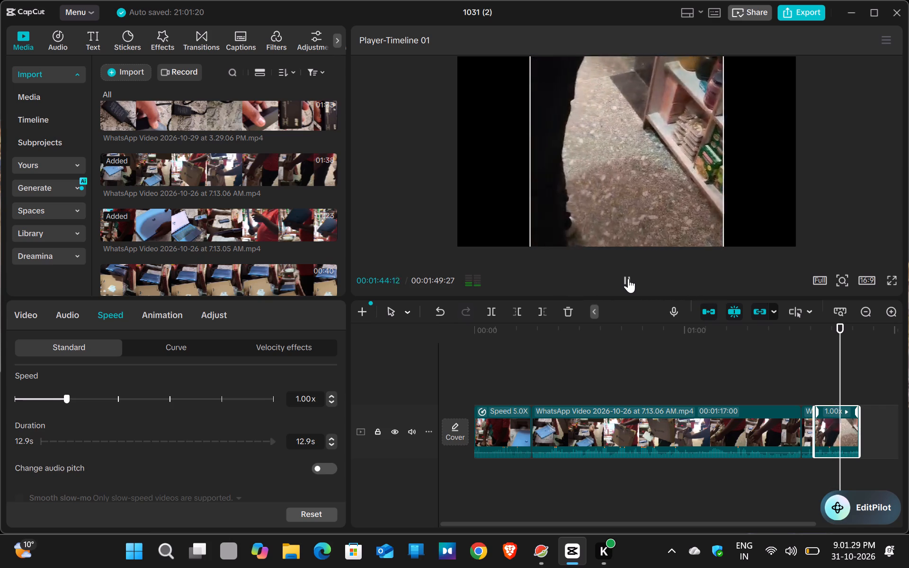
{"action": "left_click", "coordinate": [628, 278]}
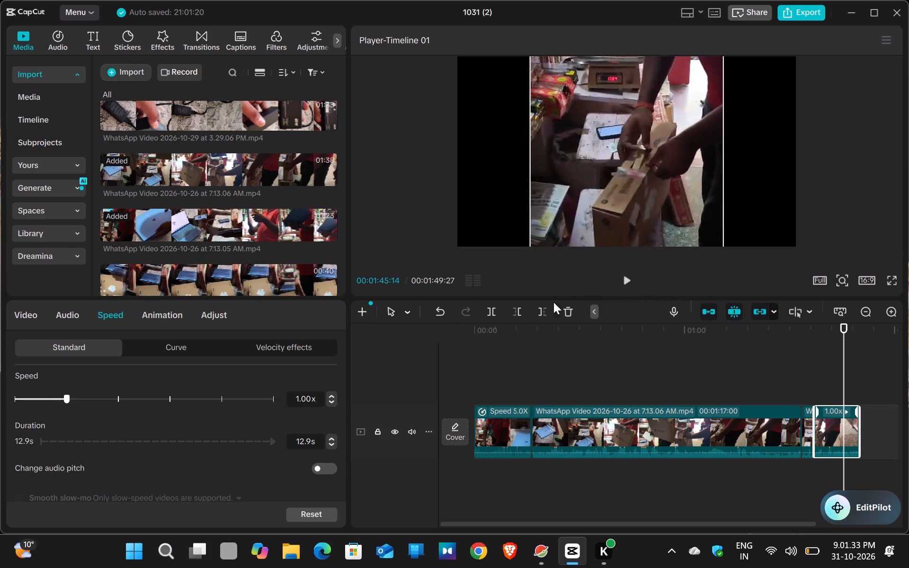
{"action": "left_click", "coordinate": [491, 312]}
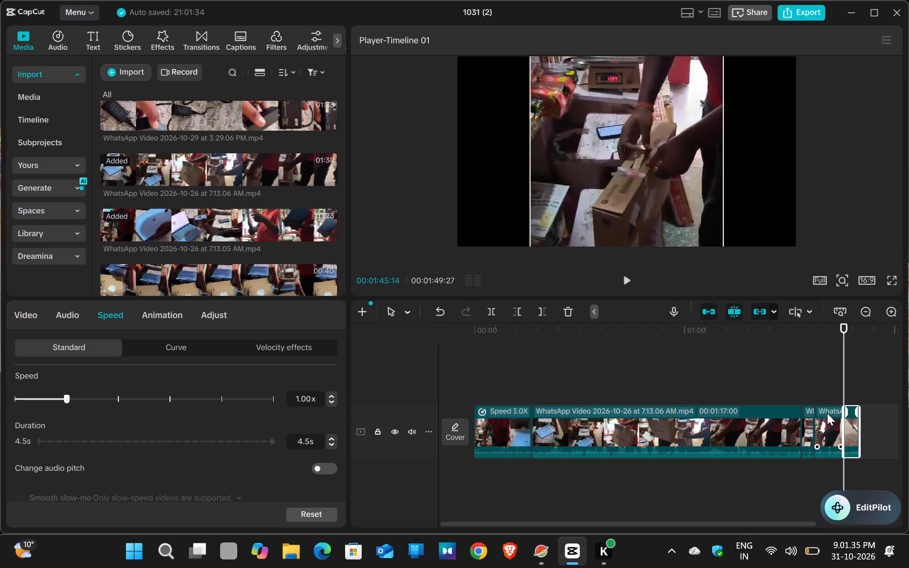
Delete the 7.13.06 AM segment between the cuts at 00:01:37:02 and 00:01:45:14.
{"action": "left_click", "coordinate": [827, 413]}
{"action": "key", "text": "Delete"}
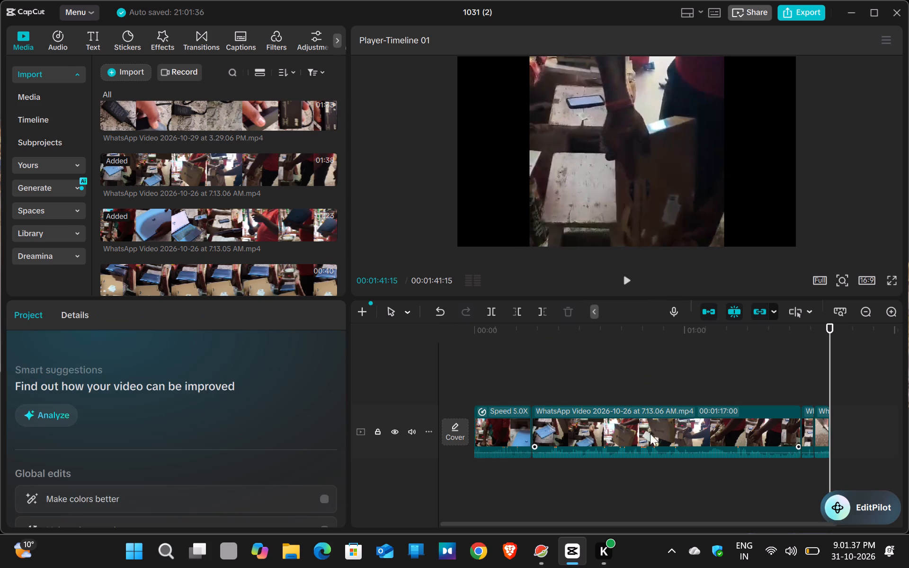
Set the speed of all three remaining 7.13.06 AM segments together to 5.00x.
{"action": "left_click", "coordinate": [654, 422]}
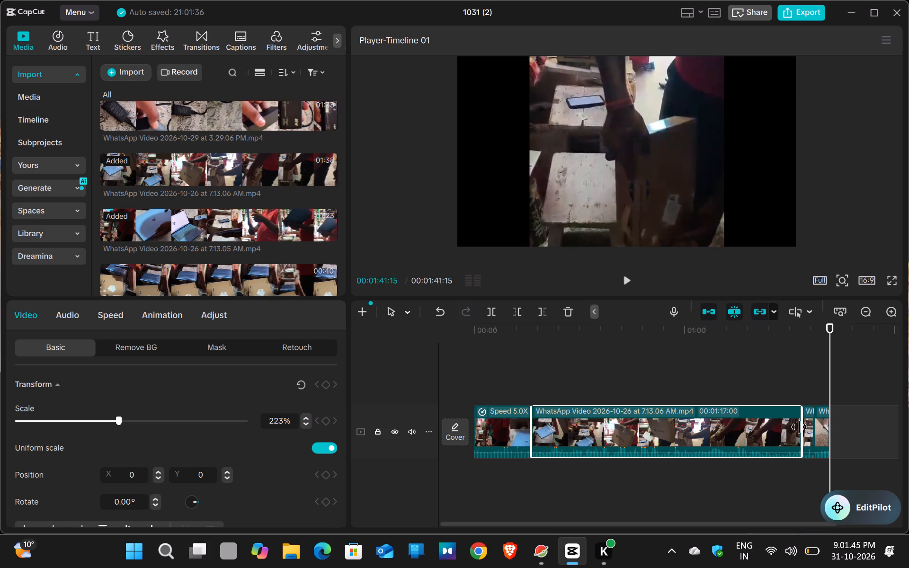
{"action": "left_click", "coordinate": [769, 438], "text": "ctrl"}
{"action": "left_click", "coordinate": [823, 429], "text": "ctrl"}
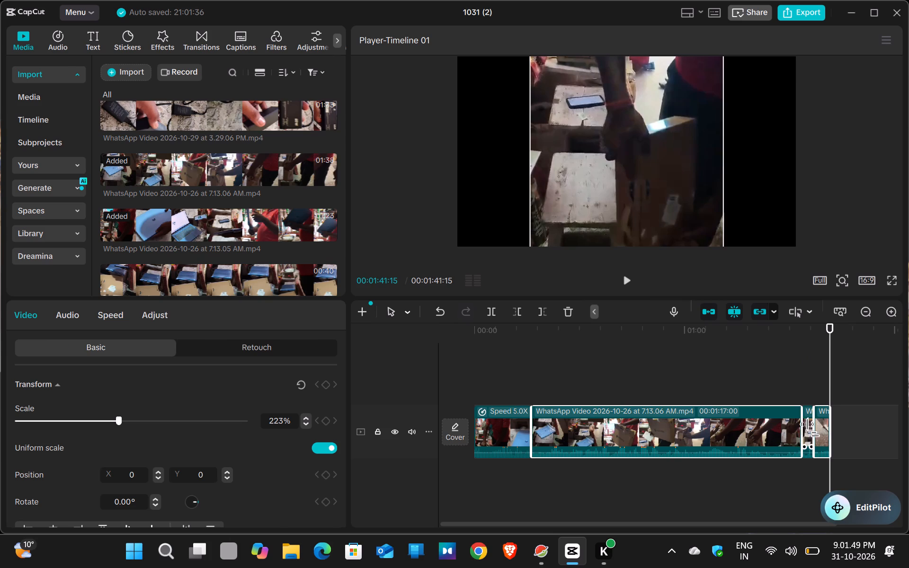
{"action": "left_click", "coordinate": [810, 429], "text": "ctrl"}
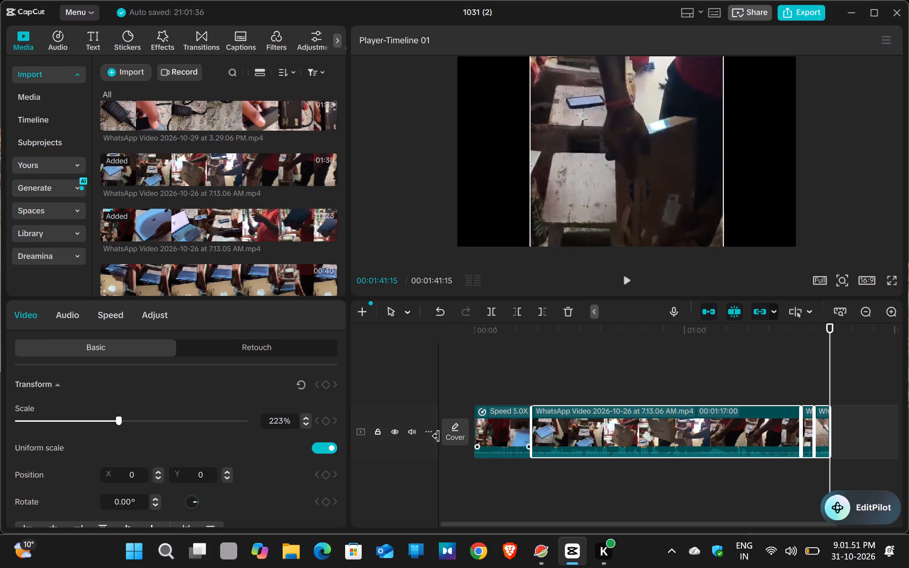
{"action": "double_click", "coordinate": [120, 319]}
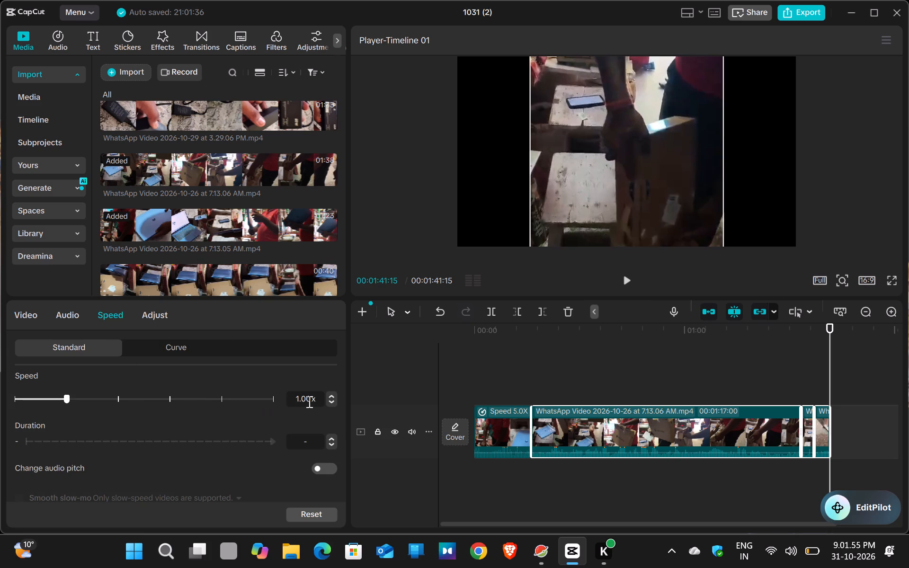
{"action": "left_click", "coordinate": [221, 396]}
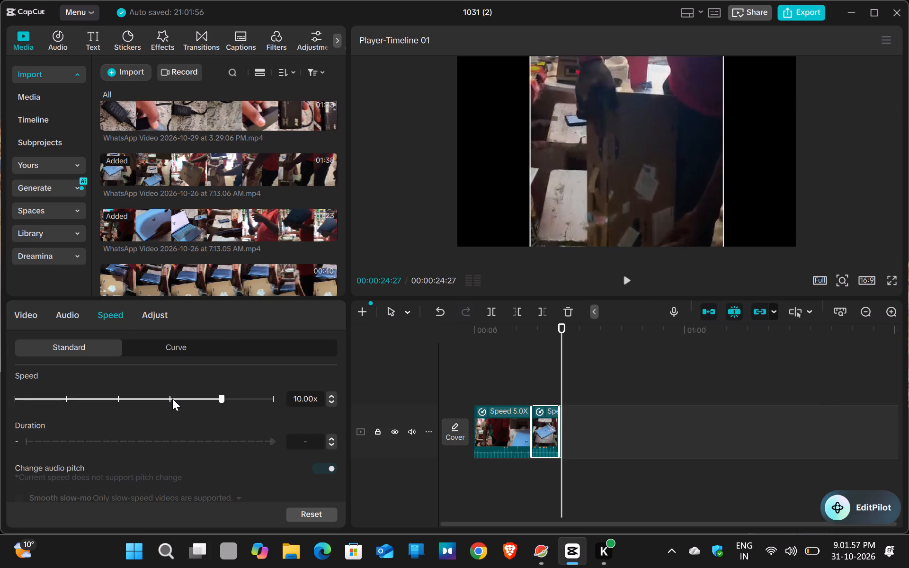
{"action": "left_click", "coordinate": [169, 398]}
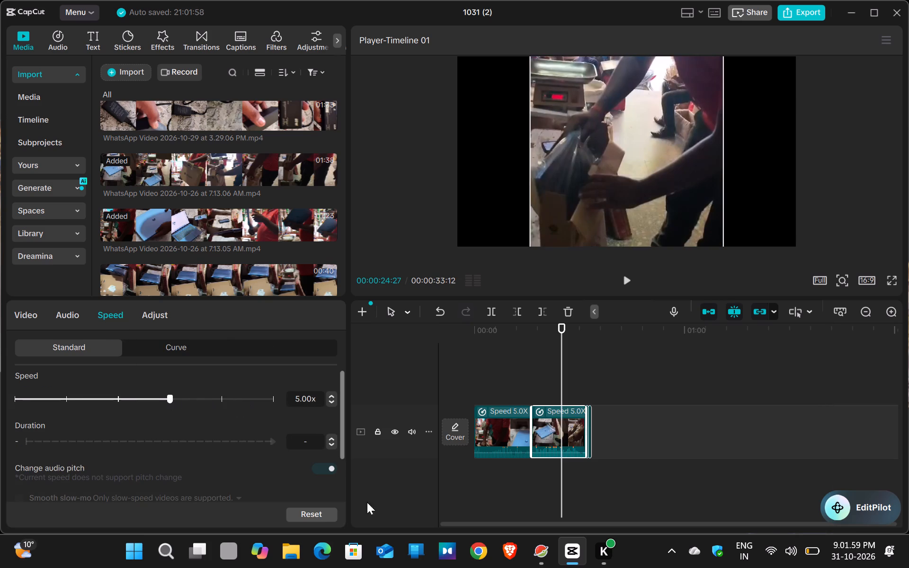
Play the sped-up timeline from the start to its end, and check the 7.13.05 AM source clip and the join at 00:00:16:12.
{"action": "left_click", "coordinate": [458, 496]}
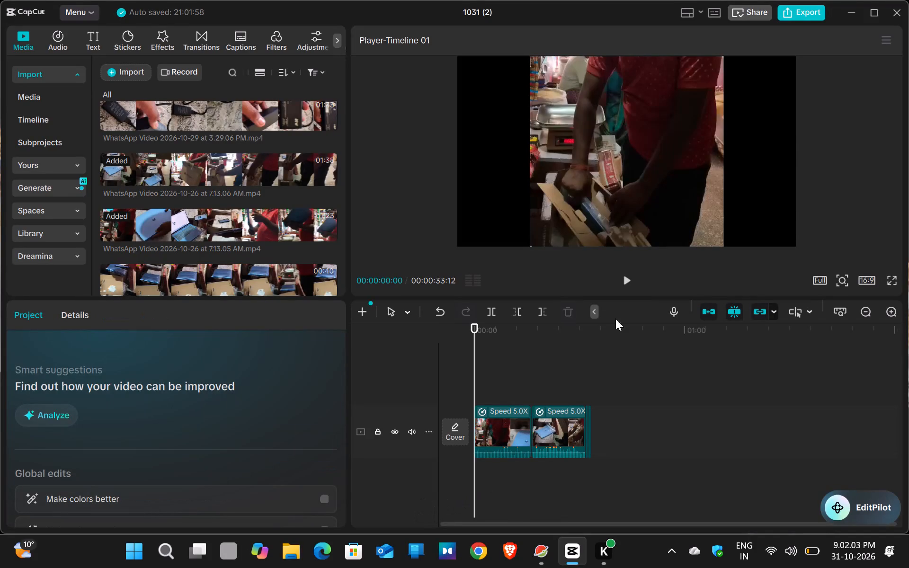
{"action": "left_click", "coordinate": [627, 279]}
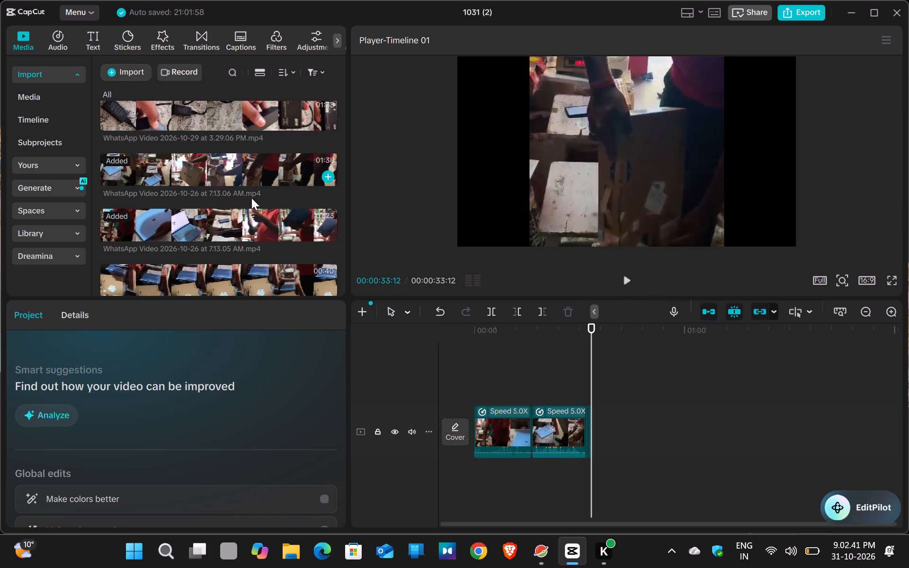
{"action": "left_click", "coordinate": [271, 218]}
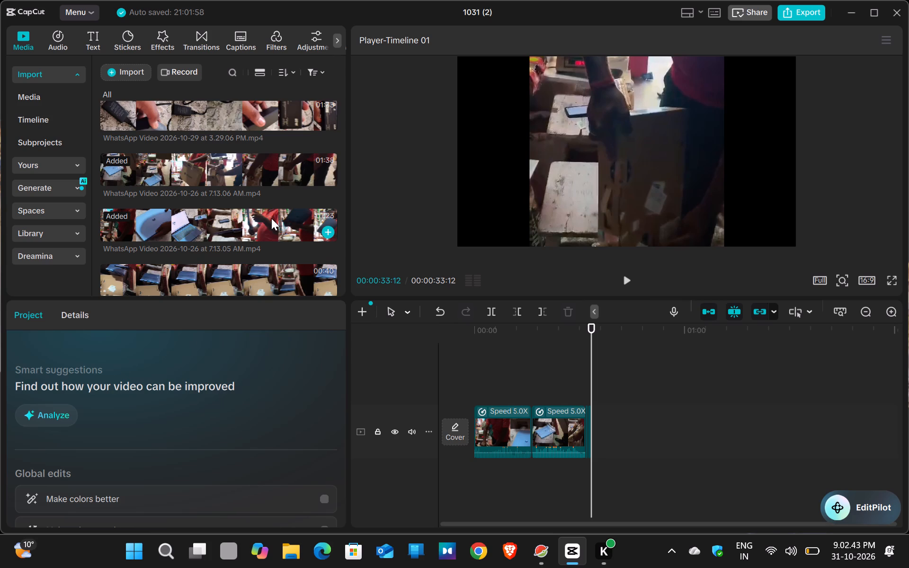
{"action": "left_click", "coordinate": [271, 218]}
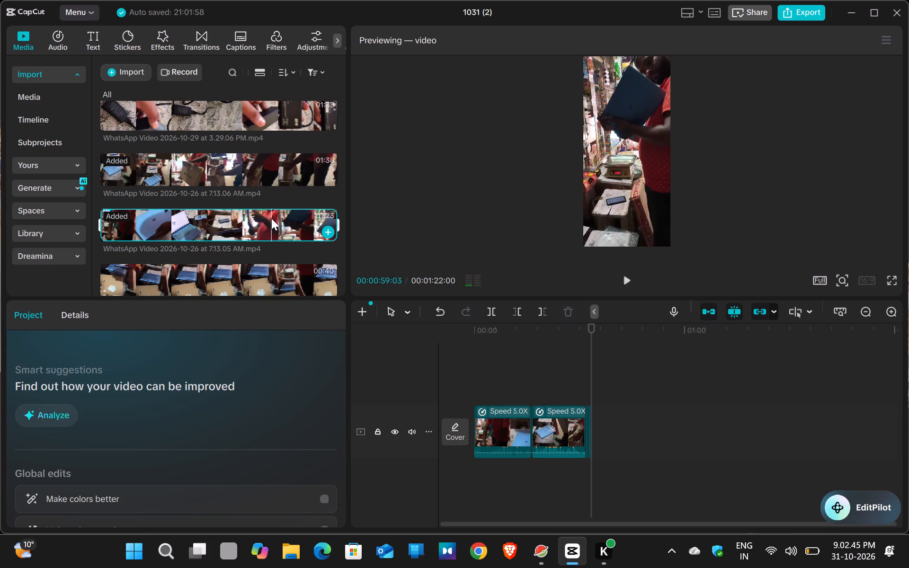
{"action": "left_click", "coordinate": [530, 384]}
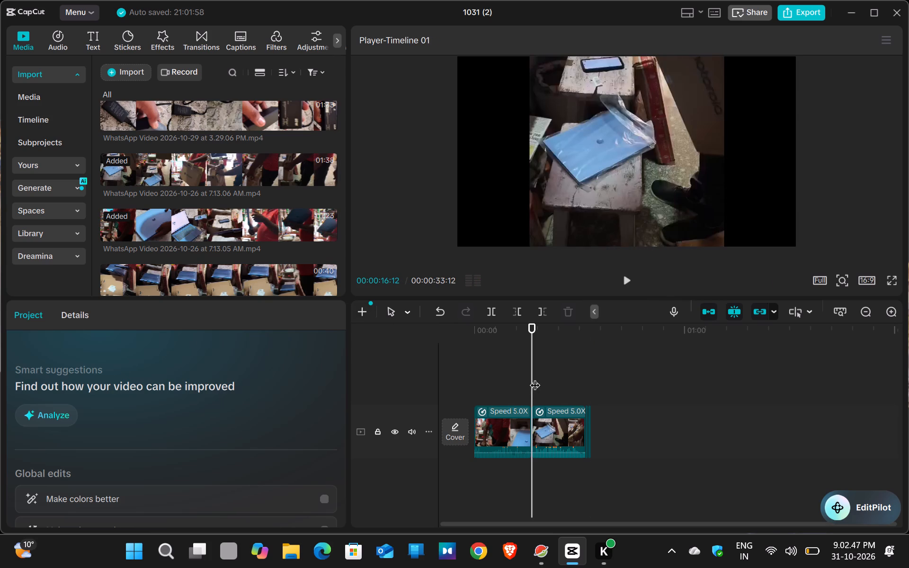
Set the speed of the 7.13.05 AM clip at the start of the timeline to 4.70x.
{"action": "left_click", "coordinate": [516, 426]}
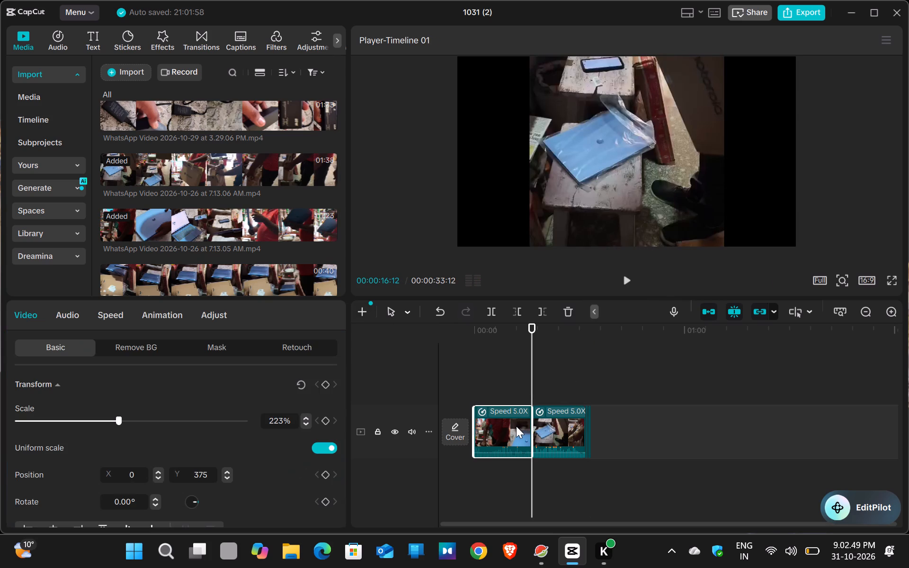
{"action": "left_click", "coordinate": [114, 318]}
{"action": "left_click", "coordinate": [334, 401]}
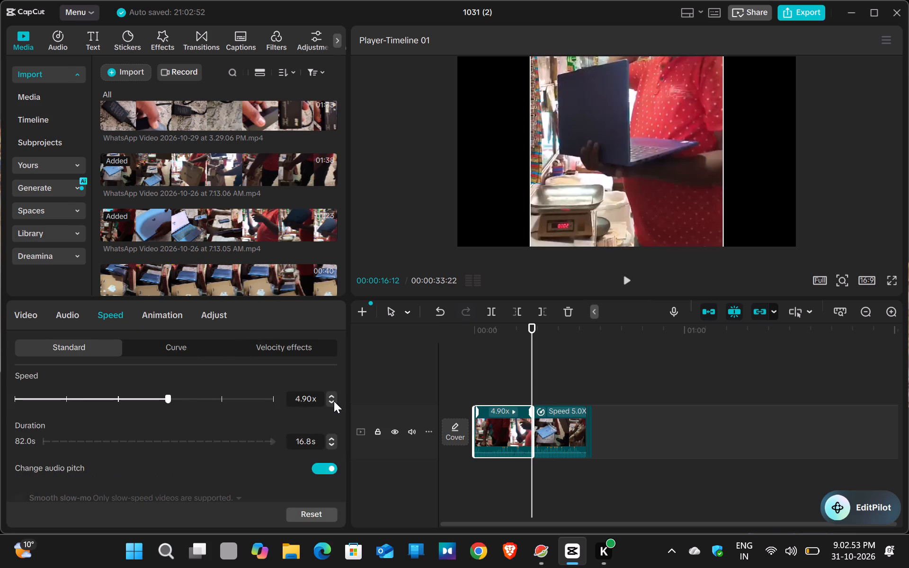
{"action": "left_click", "coordinate": [334, 401]}
{"action": "left_click", "coordinate": [334, 401]}
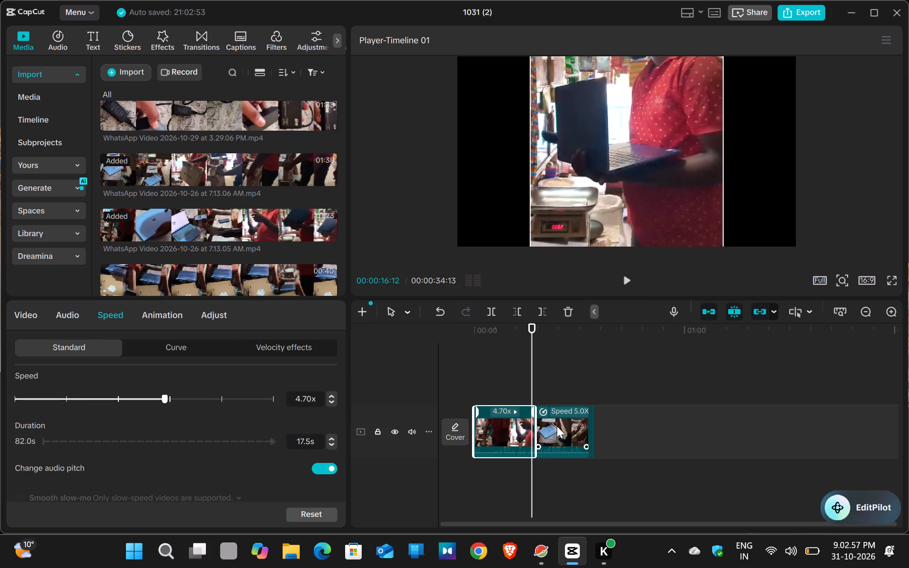
Set the speed of the long first 7.13.06 AM segment to 4.70x.
{"action": "left_click", "coordinate": [557, 426]}
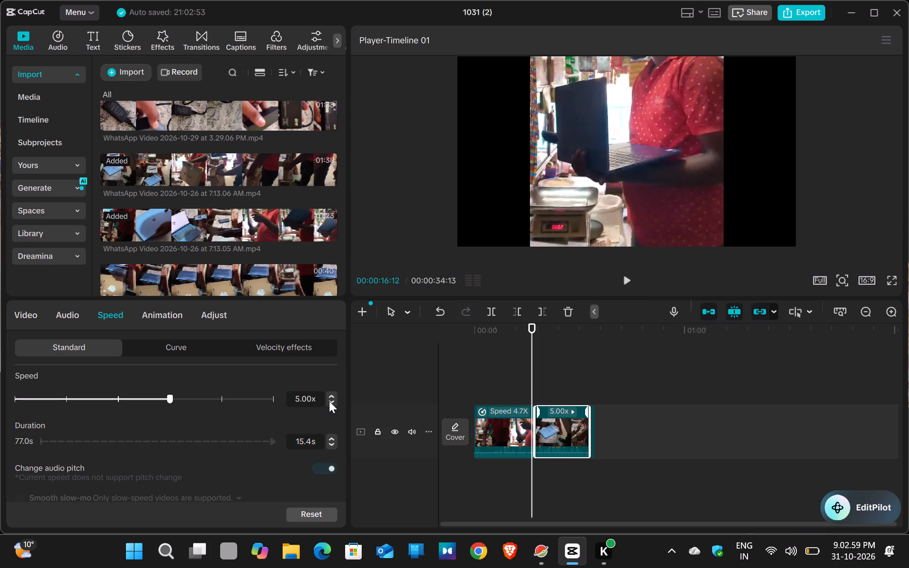
{"action": "double_click", "coordinate": [329, 401]}
{"action": "left_click", "coordinate": [329, 401]}
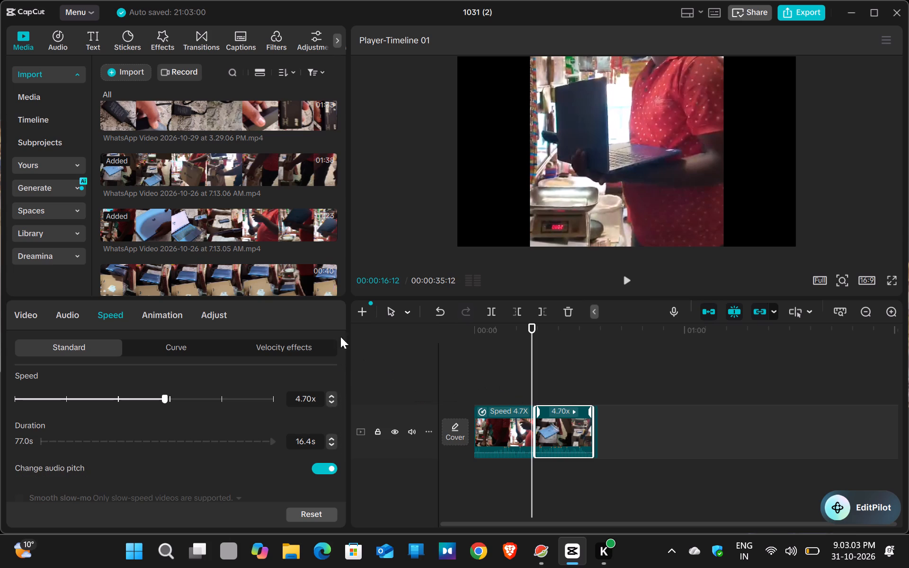
Find the 7.13.04 AM clip among the imported media and preview its footage.
{"action": "scroll", "coordinate": [250, 221], "scroll_direction": "down", "scroll_amount": 3}
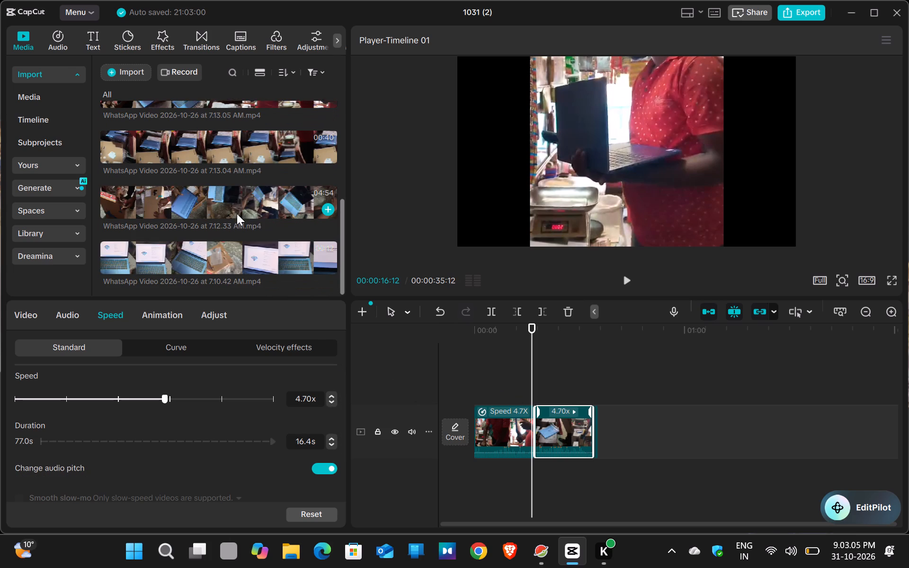
{"action": "scroll", "coordinate": [237, 213], "scroll_direction": "down", "scroll_amount": 2}
{"action": "scroll", "coordinate": [237, 213], "scroll_direction": "up", "scroll_amount": 1}
{"action": "left_click", "coordinate": [237, 213]}
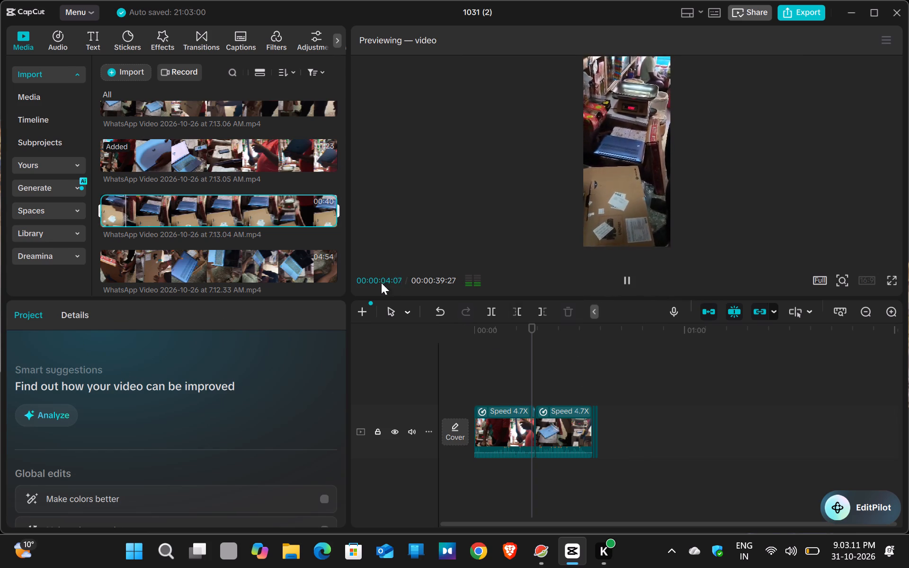
{"action": "left_click", "coordinate": [223, 199]}
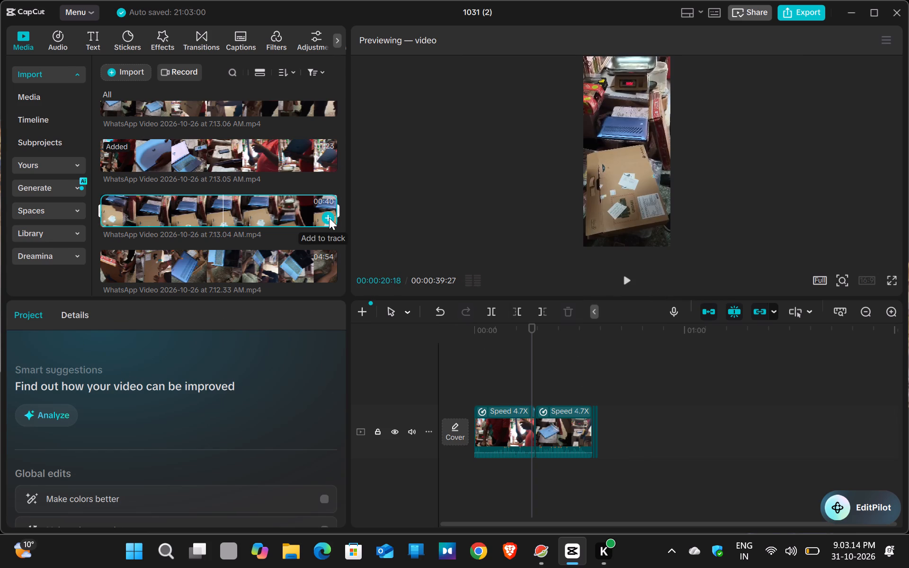
{"action": "key", "text": "space"}
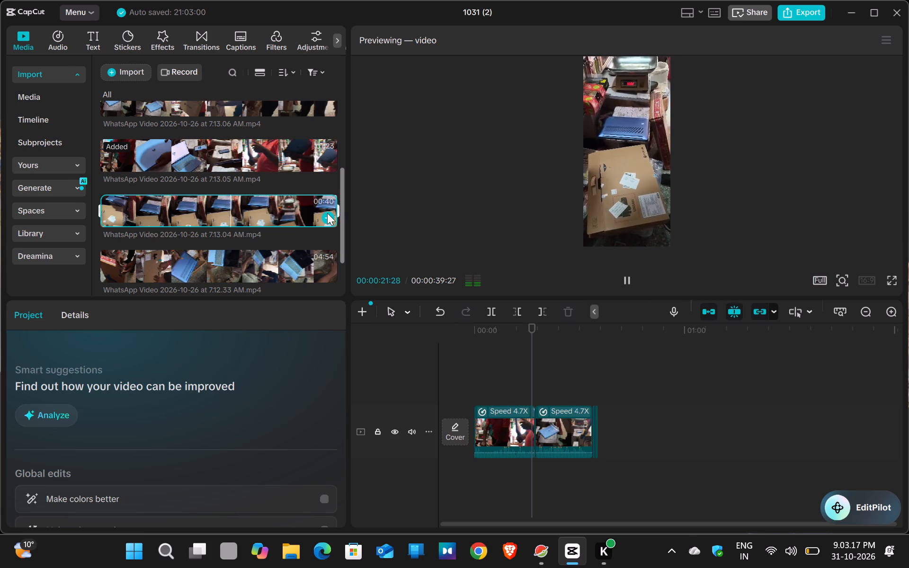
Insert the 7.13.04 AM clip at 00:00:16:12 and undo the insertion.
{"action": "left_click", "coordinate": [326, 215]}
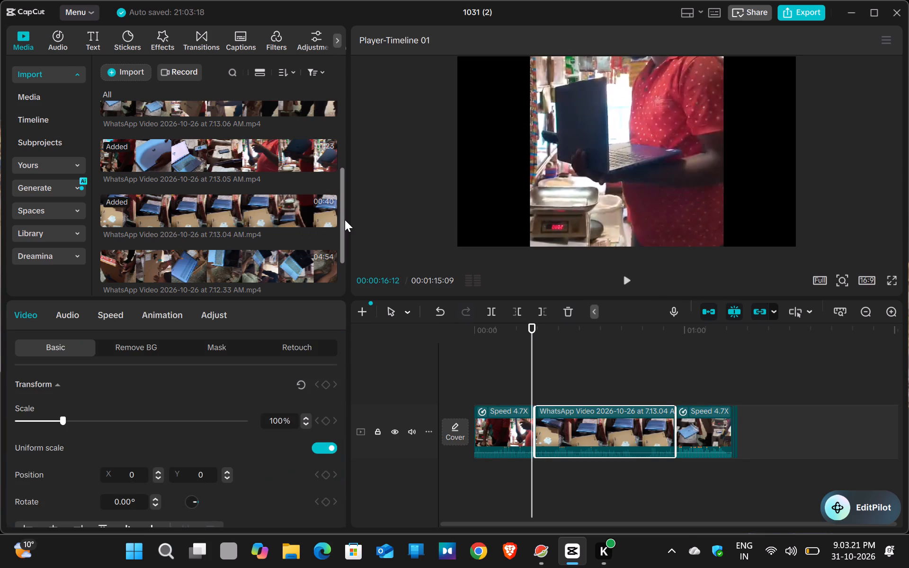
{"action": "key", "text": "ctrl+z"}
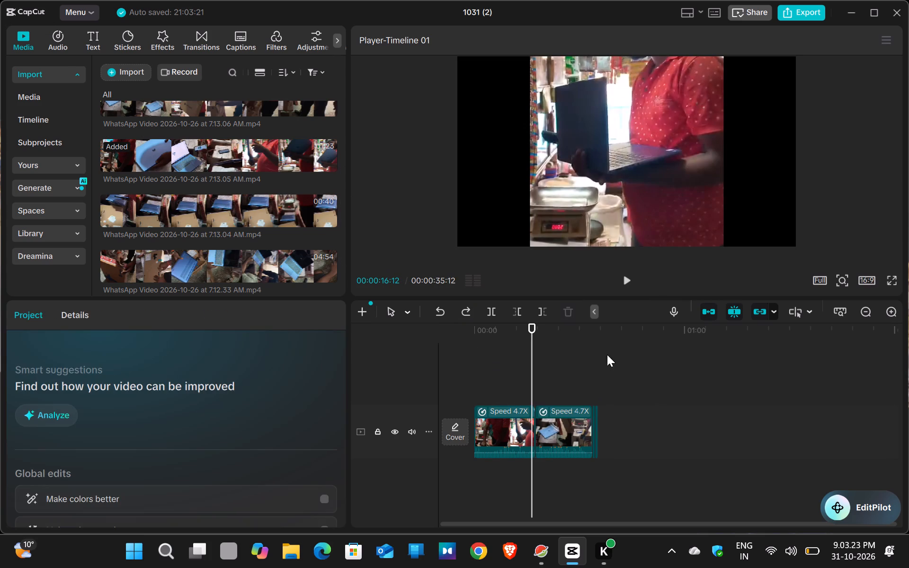
Add the 7.13.04 AM clip to the main track after the last segment, at 00:00:35:12.
{"action": "double_click", "coordinate": [593, 329]}
{"action": "left_click", "coordinate": [597, 329]}
{"action": "left_click_drag", "start_coordinate": [603, 329], "coordinate": [610, 329]}
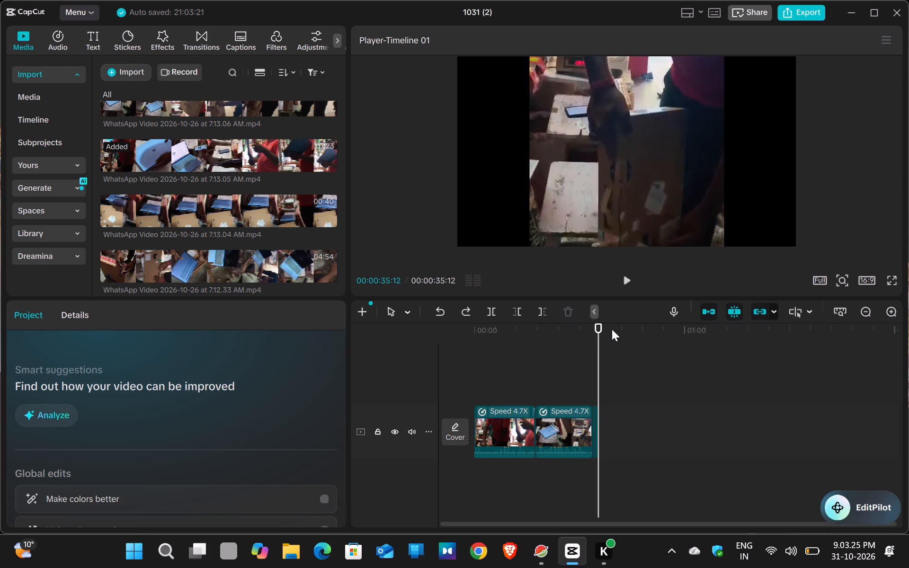
{"action": "left_click_drag", "start_coordinate": [613, 329], "coordinate": [634, 329]}
{"action": "left_click", "coordinate": [268, 207]}
{"action": "left_click_drag", "start_coordinate": [275, 208], "coordinate": [612, 438]}
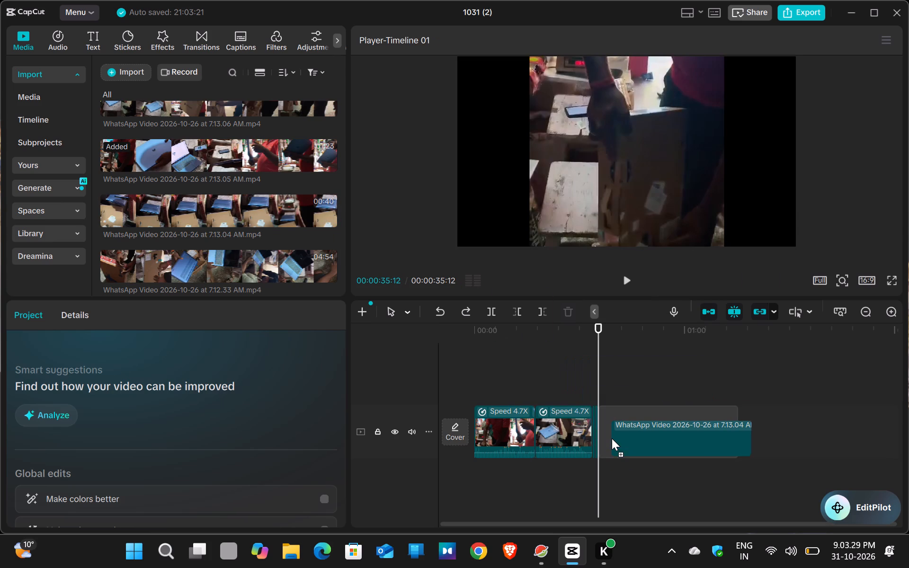
{"action": "left_click_drag", "start_coordinate": [612, 438], "coordinate": [606, 431]}
{"action": "left_click", "coordinate": [606, 431]}
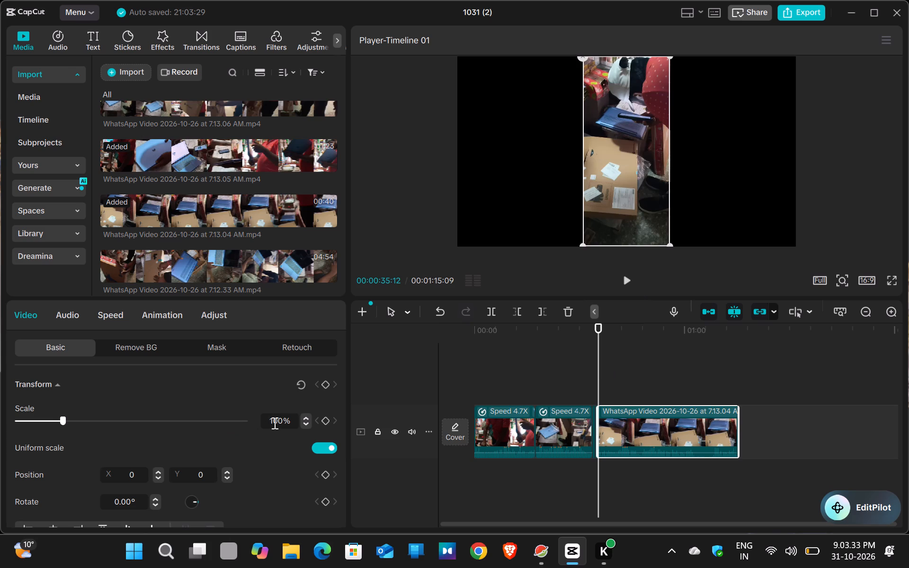
Set the scale of the added 7.13.04 AM clip to 223%.
{"action": "left_click", "coordinate": [288, 421]}
{"action": "key", "text": "3"}
{"action": "key", "text": "BackSpace"}
{"action": "key", "text": "BackSpace"}
{"action": "key", "text": "BackSpace"}
{"action": "key", "text": "BackSpace"}
{"action": "key", "text": "BackSpace"}
{"action": "type", "text": "223"}
{"action": "key", "text": "Return"}
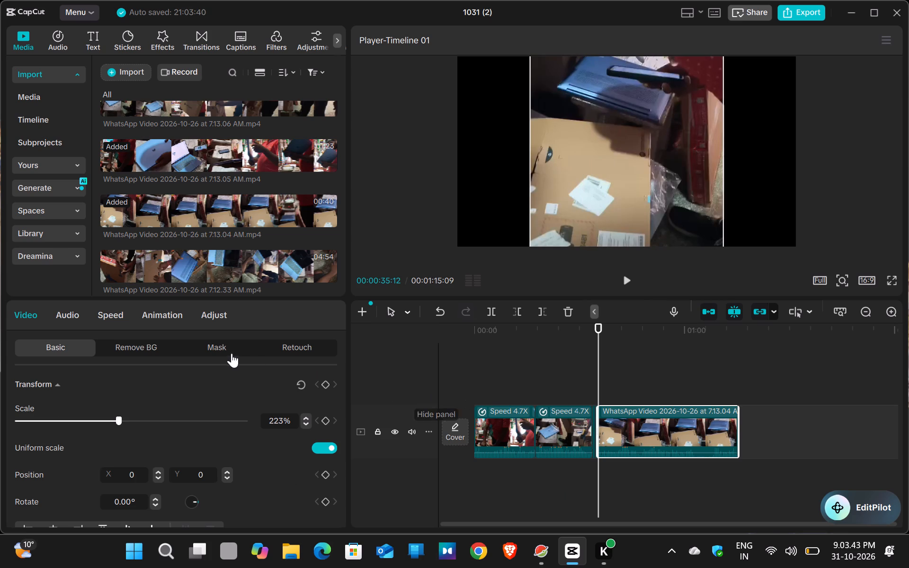
Set the speed of the 7.13.04 AM clip to 10.00x.
{"action": "left_click", "coordinate": [111, 315]}
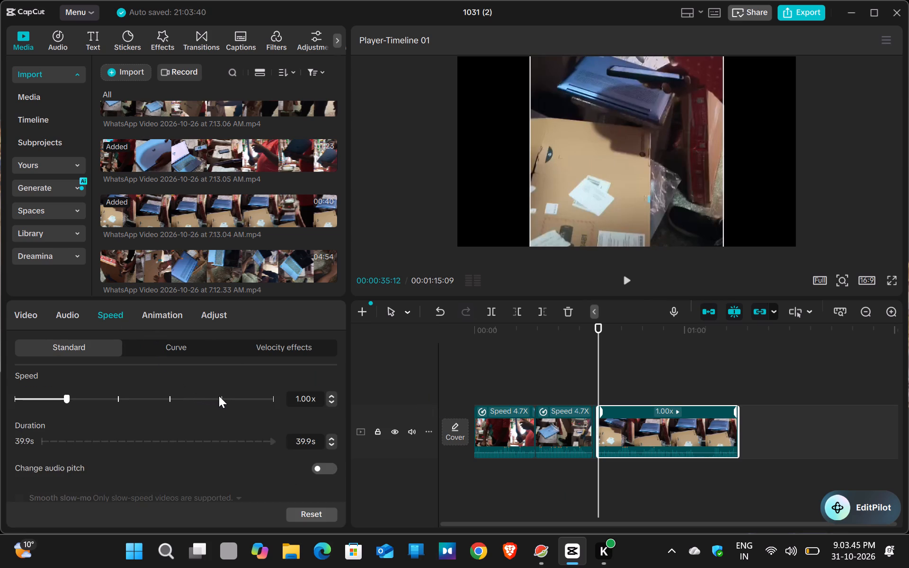
{"action": "left_click", "coordinate": [220, 396]}
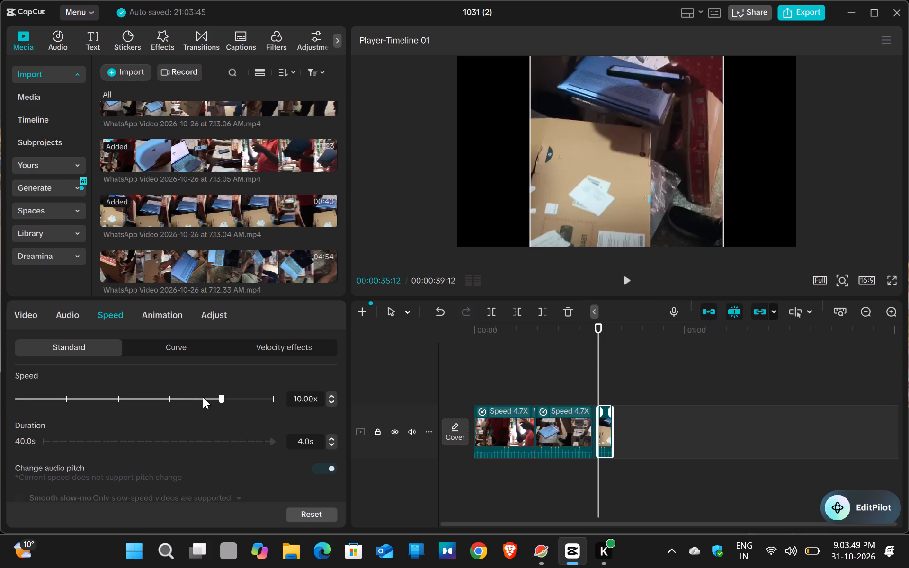
Play the sped-up 7.13.04 AM clip from 00:00:35:12.
{"action": "left_click", "coordinate": [410, 486]}
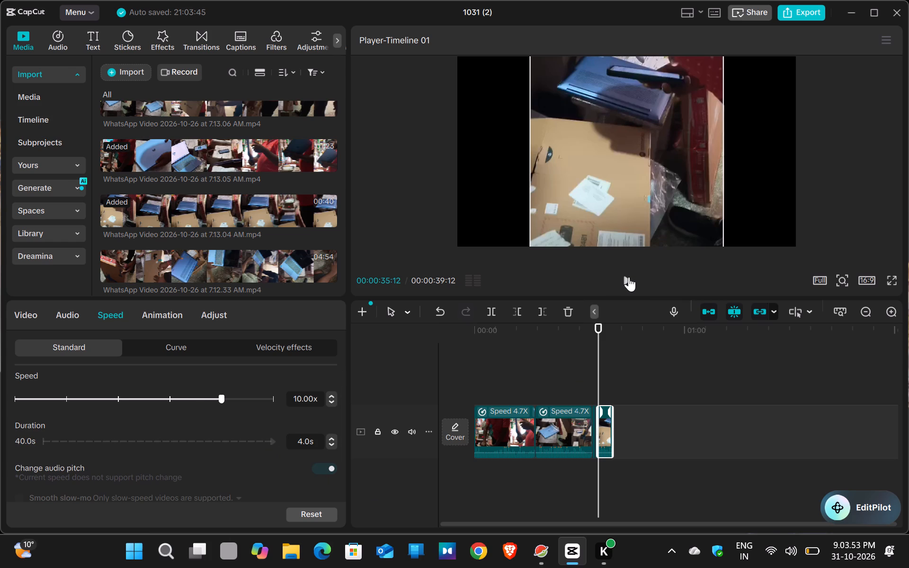
{"action": "left_click", "coordinate": [629, 277]}
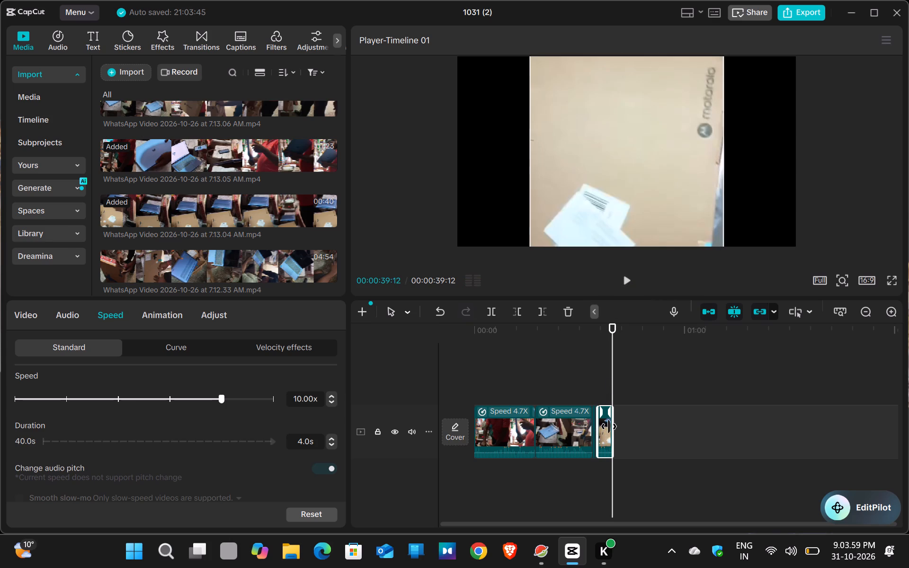
Move the sped-up 7.13.04 AM clip on the main track to between the two 4.7x segments.
{"action": "left_click_drag", "start_coordinate": [603, 427], "coordinate": [570, 427]}
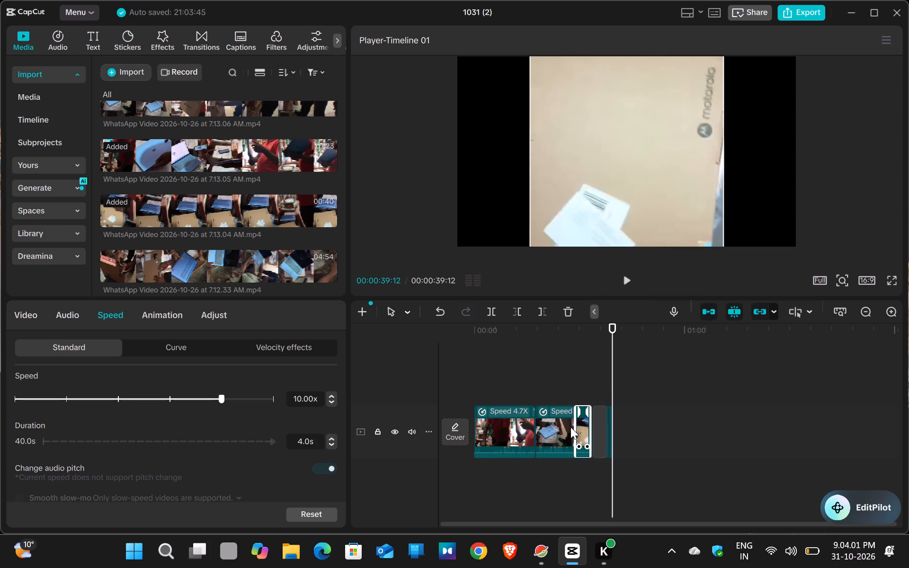
{"action": "left_click_drag", "start_coordinate": [570, 427], "coordinate": [548, 426]}
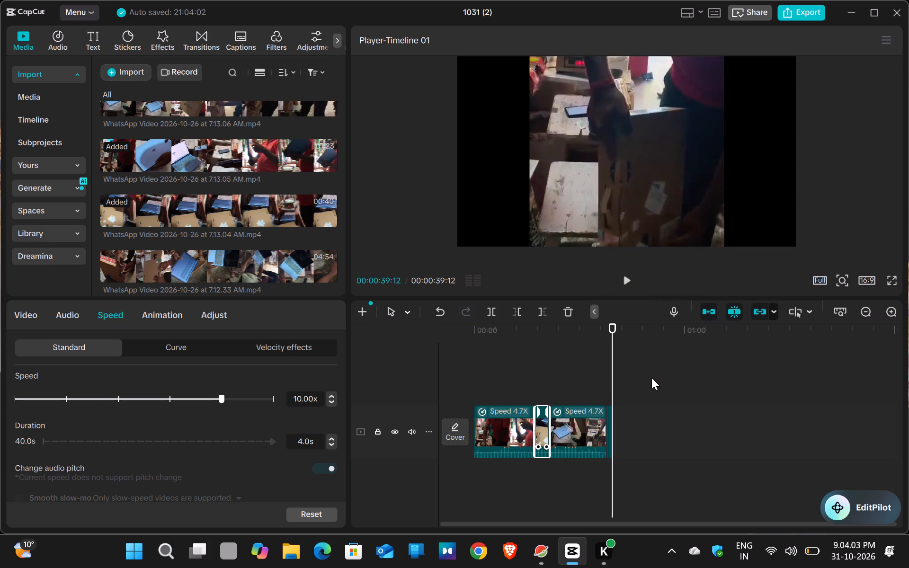
{"action": "left_click", "coordinate": [651, 378]}
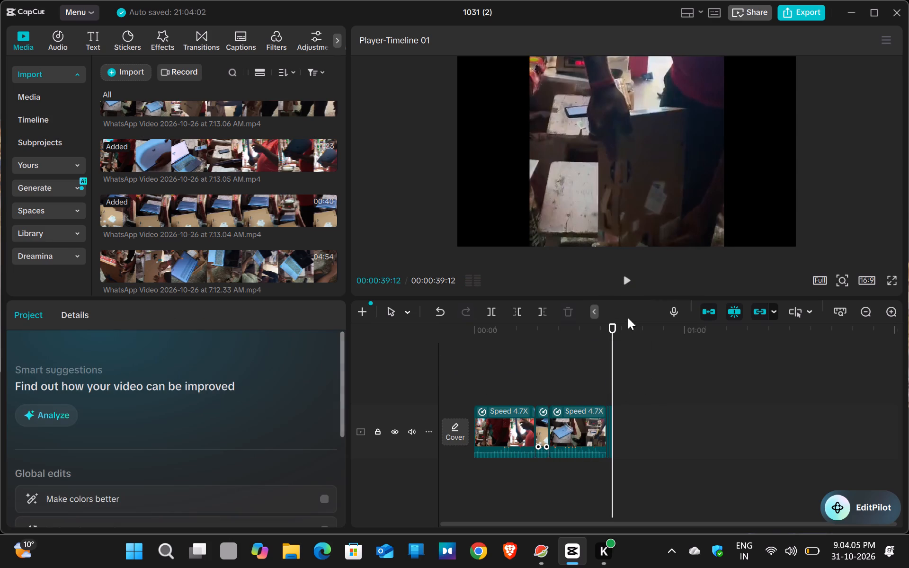
Preview the 7.12.33 AM clip and add it to the main track after the last segment, at 00:00:39:12.
{"action": "scroll", "coordinate": [241, 229], "scroll_direction": "down", "scroll_amount": 1}
{"action": "left_click", "coordinate": [232, 194]}
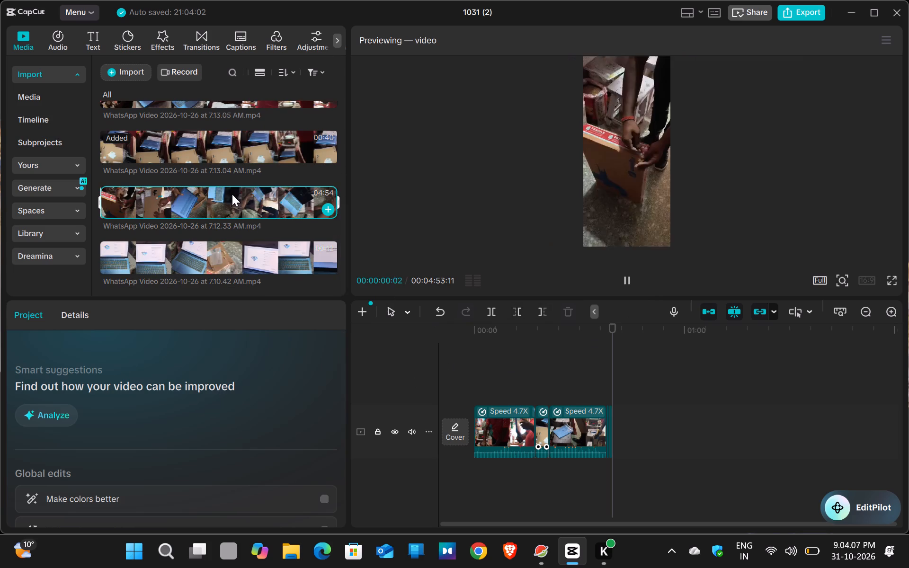
{"action": "scroll", "coordinate": [250, 201], "scroll_direction": "up", "scroll_amount": 4}
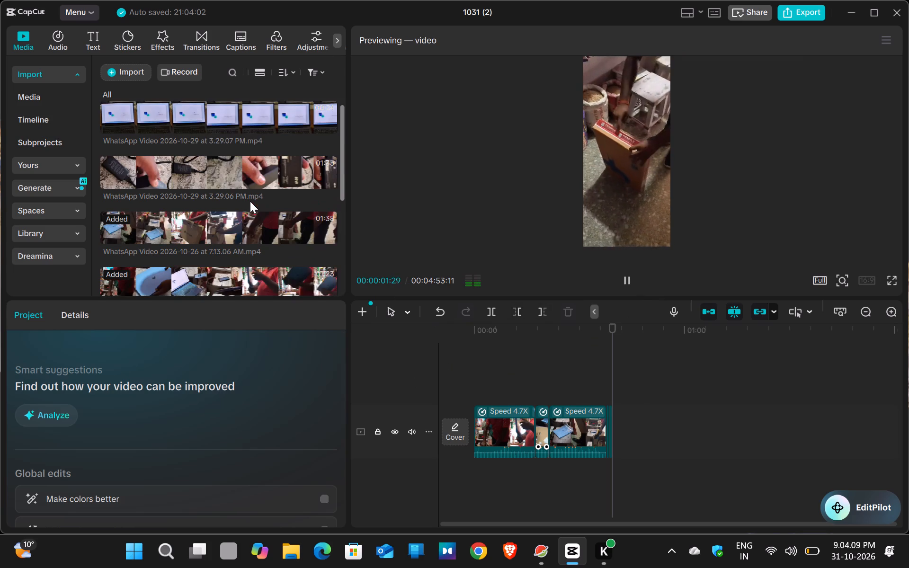
{"action": "scroll", "coordinate": [248, 197], "scroll_direction": "down", "scroll_amount": 4}
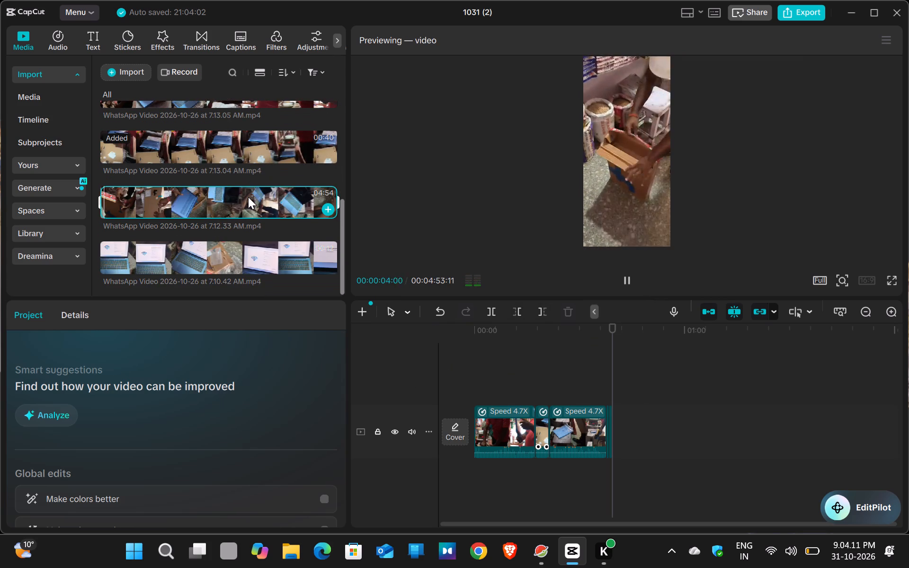
{"action": "left_click", "coordinate": [327, 210]}
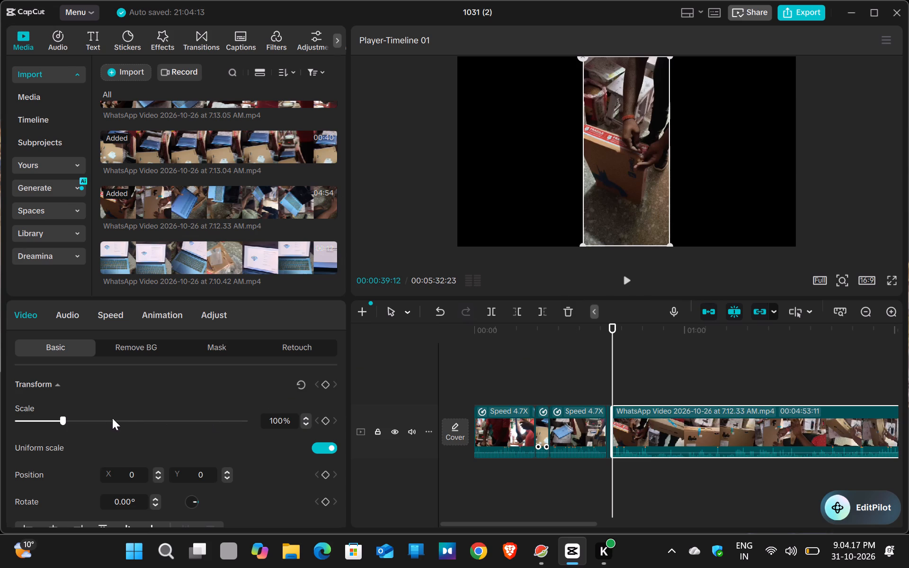
Set the scale of the added 7.12.33 AM clip to 223%.
{"action": "left_click_drag", "start_coordinate": [112, 418], "coordinate": [119, 418]}
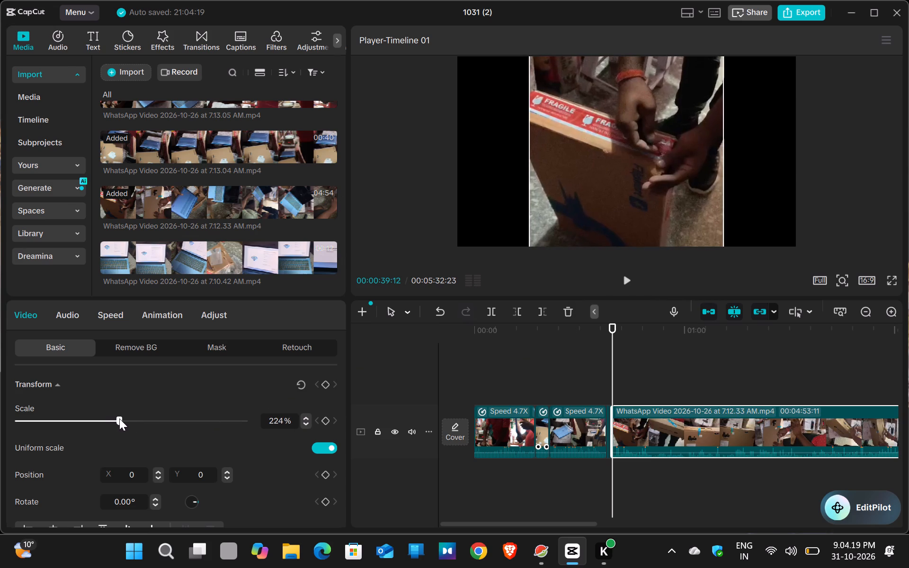
{"action": "double_click", "coordinate": [305, 424]}
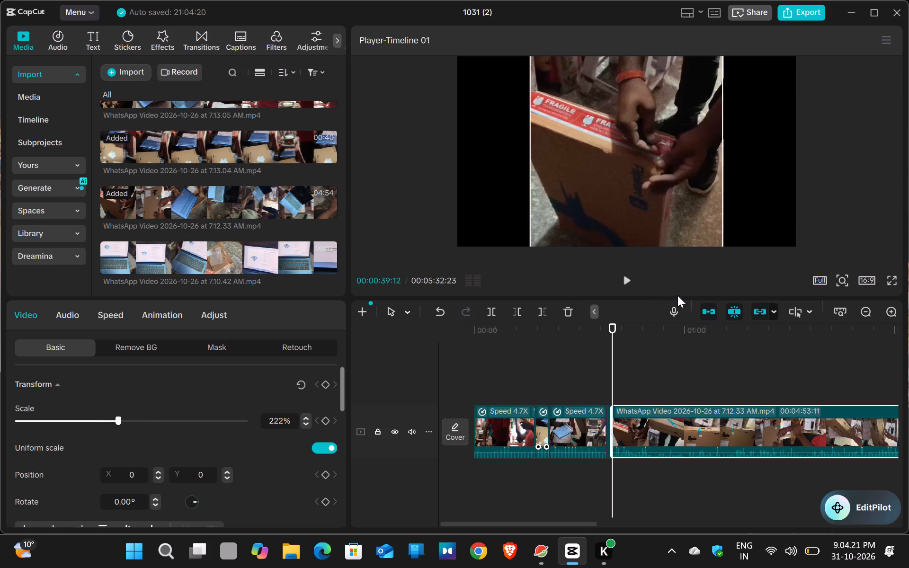
{"action": "left_click", "coordinate": [308, 417]}
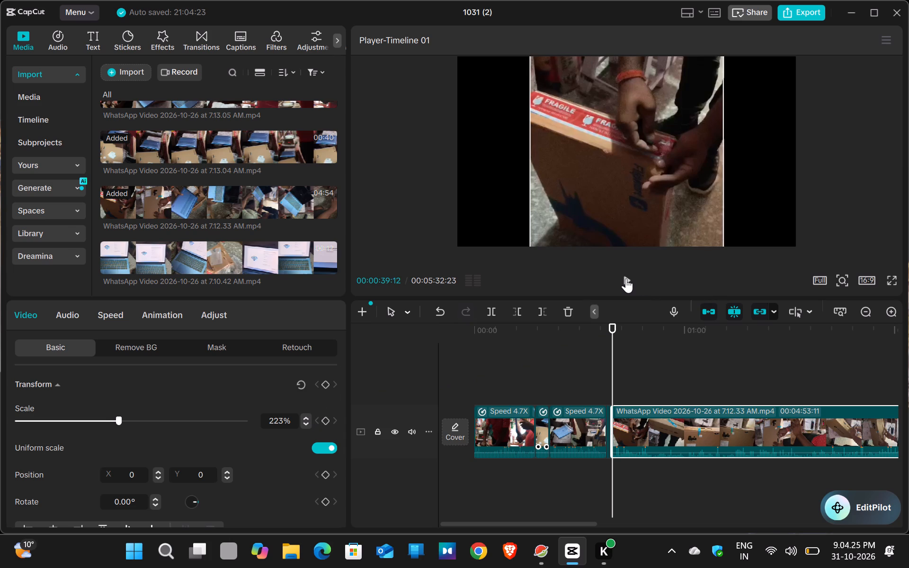
Play through the 7.12.33 AM clip from 00:00:38:16, at varying speeds, to examine the unboxing and how the laptop is framed.
{"action": "left_click", "coordinate": [563, 331]}
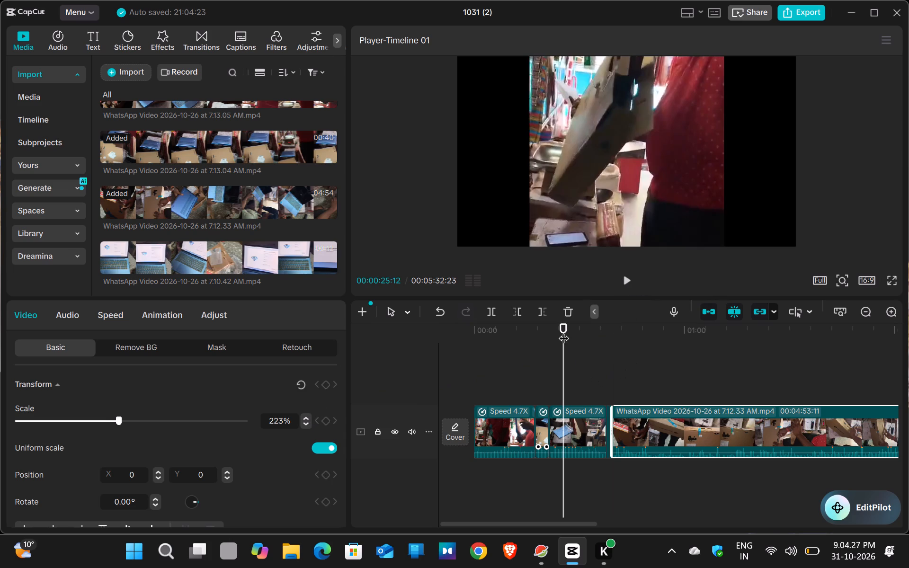
{"action": "left_click", "coordinate": [611, 331]}
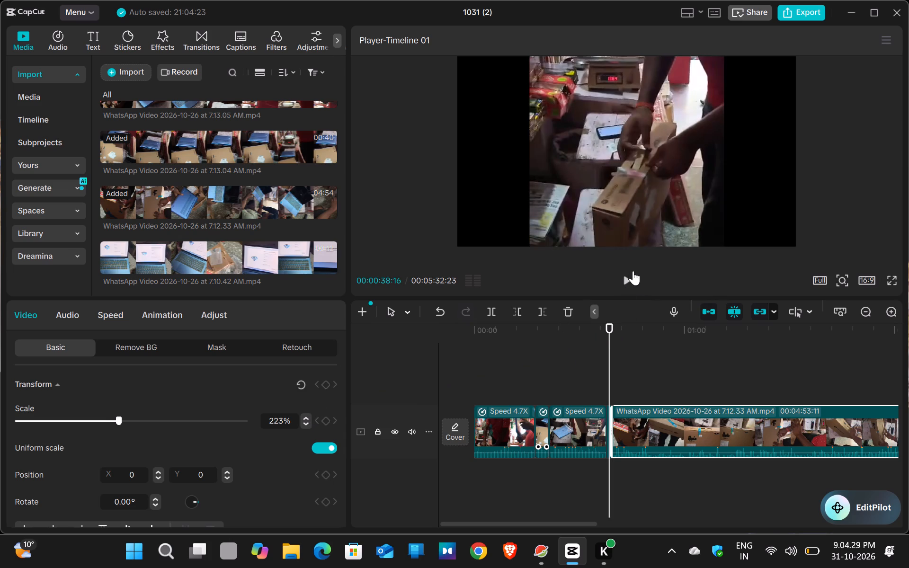
{"action": "left_click", "coordinate": [628, 276]}
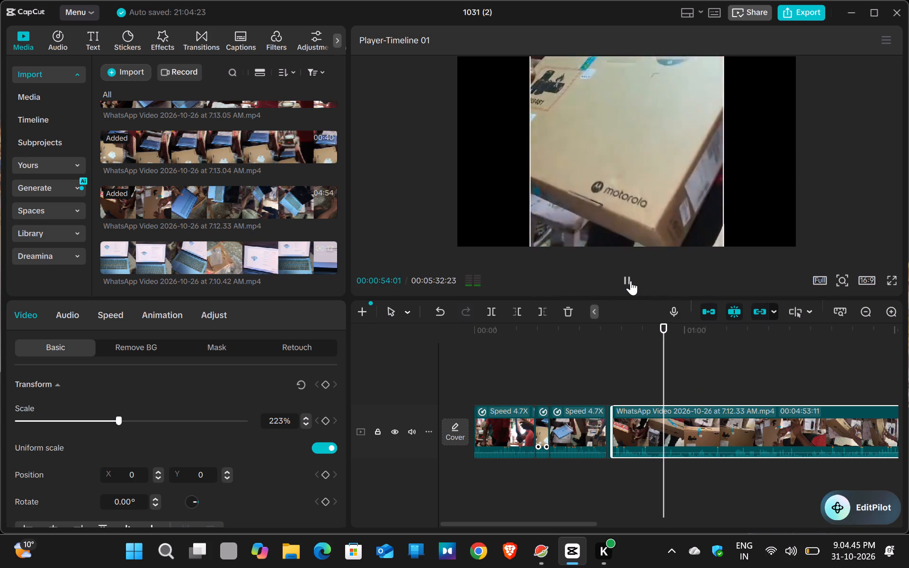
{"action": "key", "text": "l"}
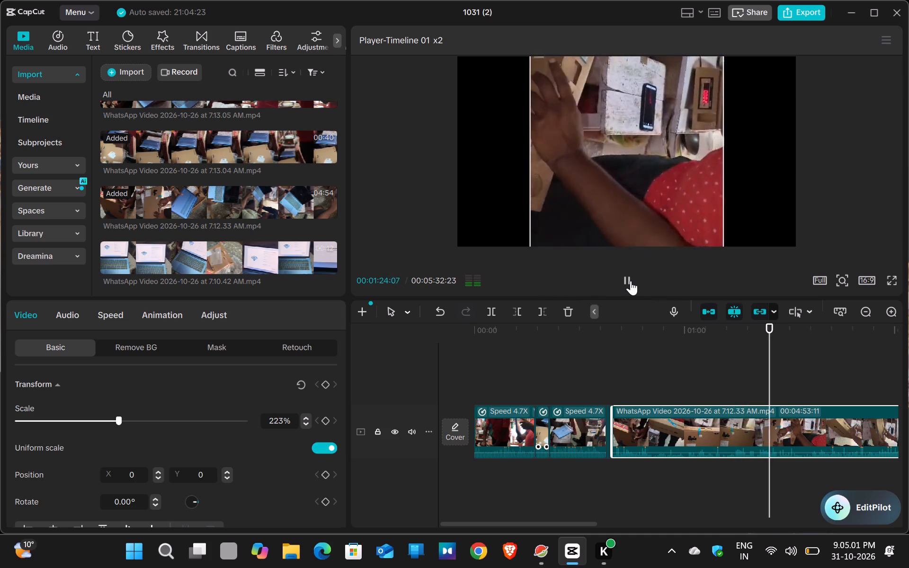
{"action": "key", "text": "l"}
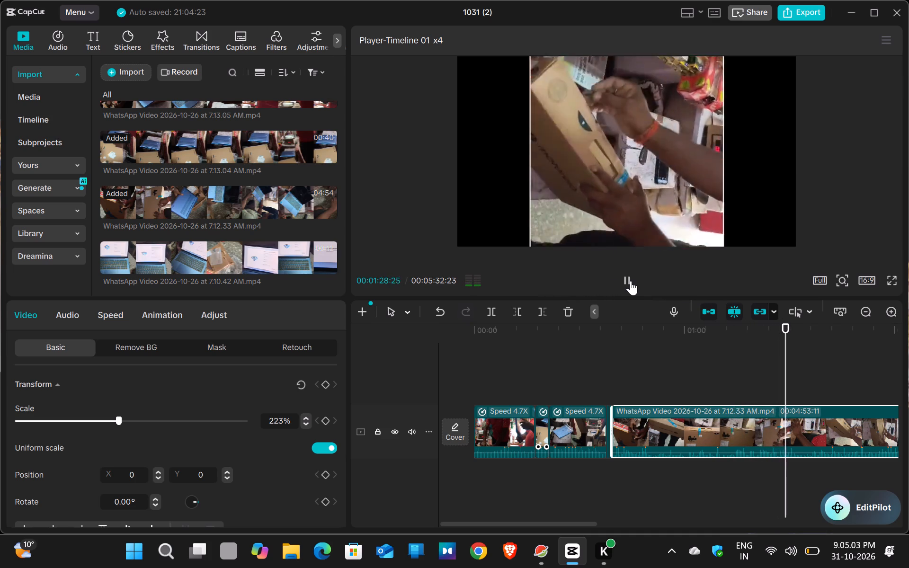
{"action": "key", "text": "l"}
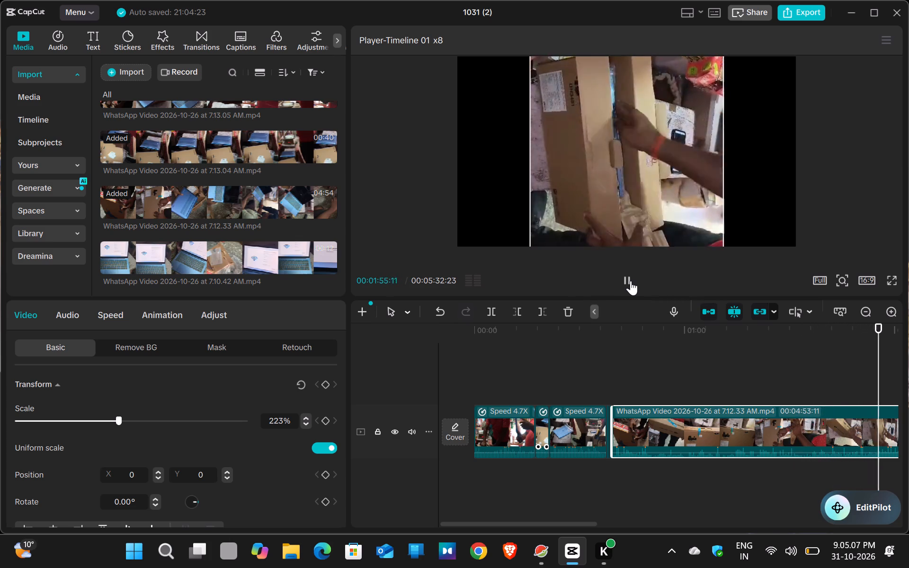
{"action": "key", "text": "k"}
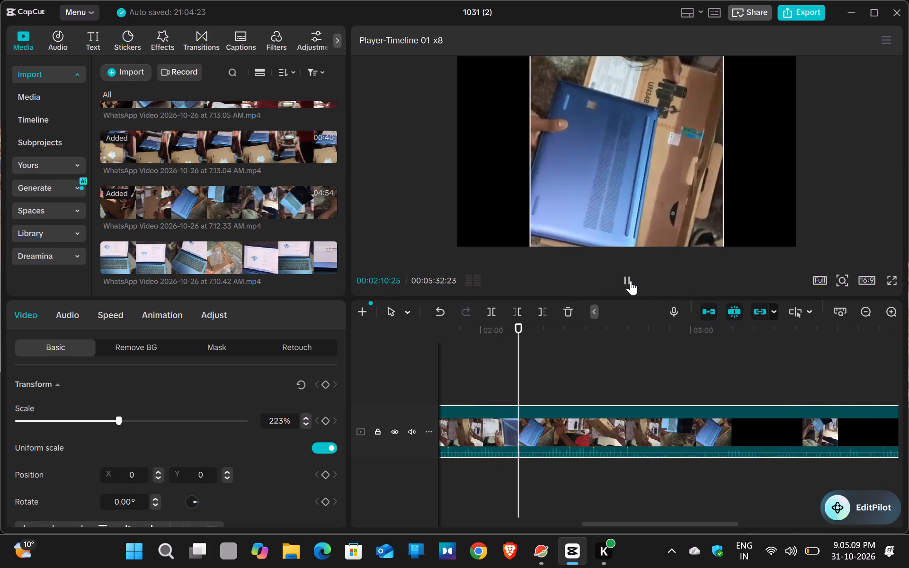
{"action": "type", "text": "jjjjjjjjjjjjjjjj"}
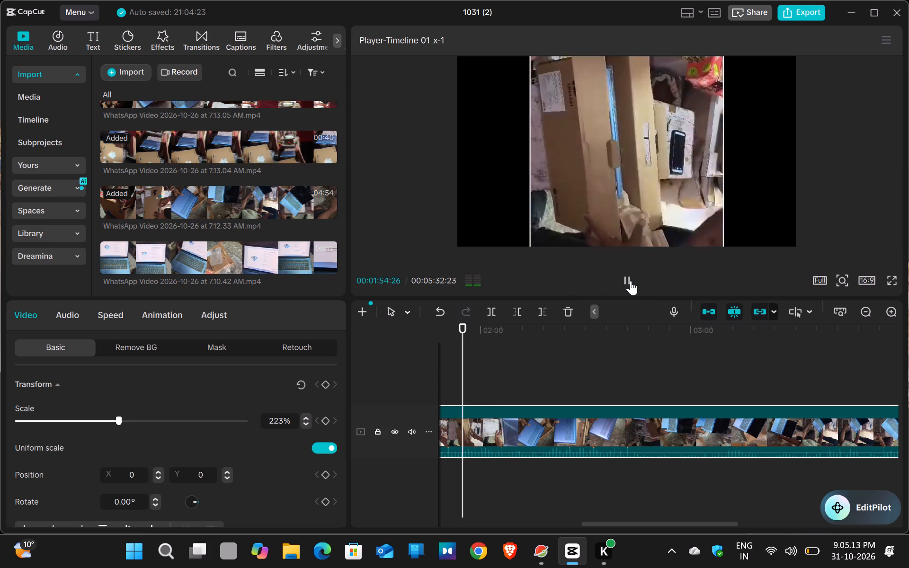
{"action": "type", "text": "jj"}
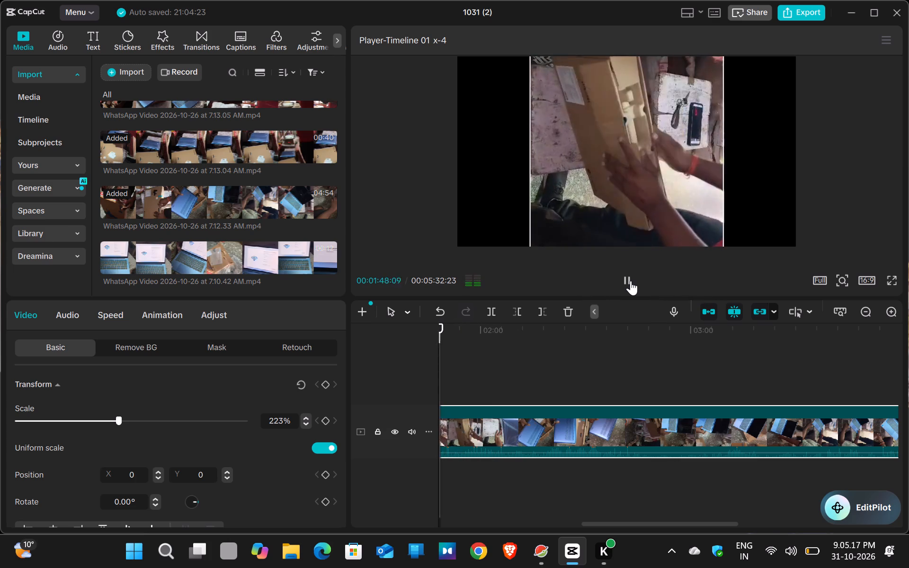
{"action": "type", "text": "lll"}
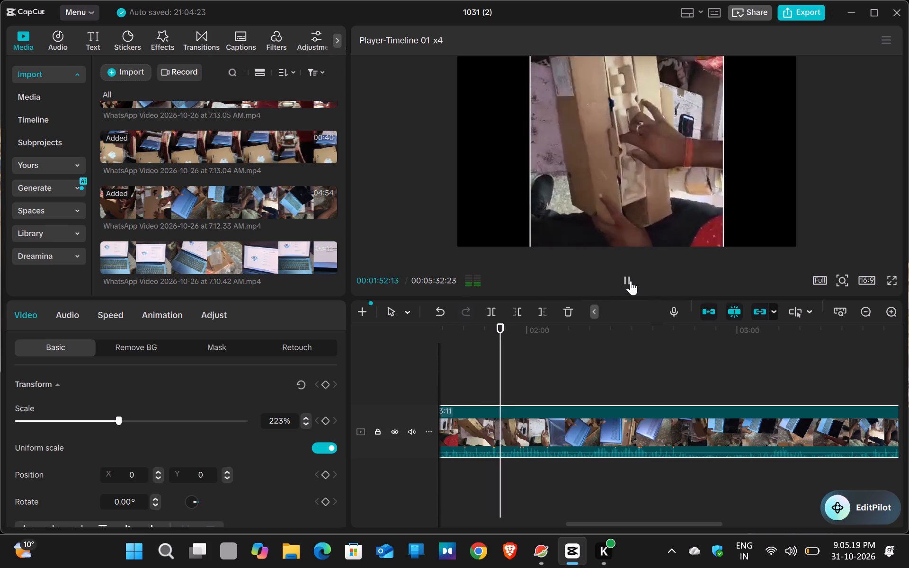
{"action": "key", "text": "k"}
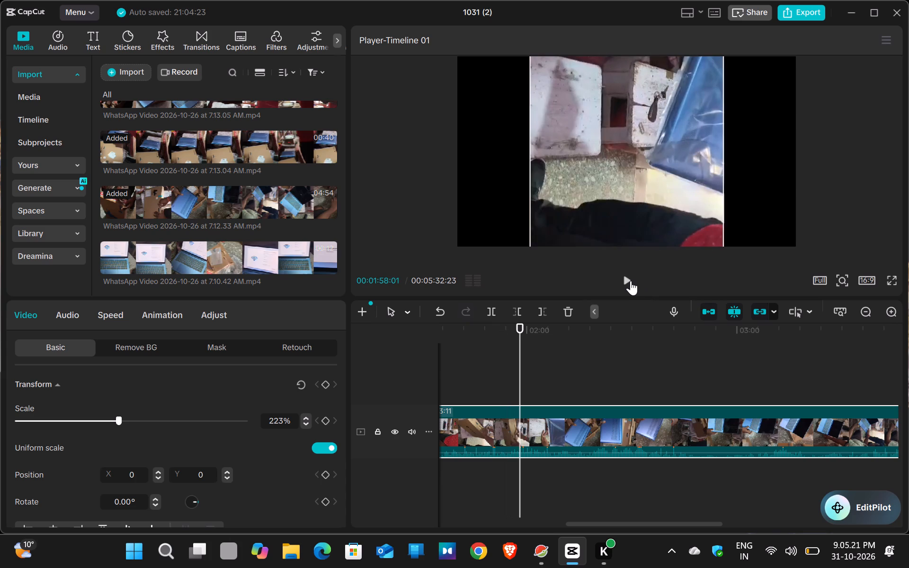
{"action": "key", "text": "l"}
{"action": "key", "text": "l"}
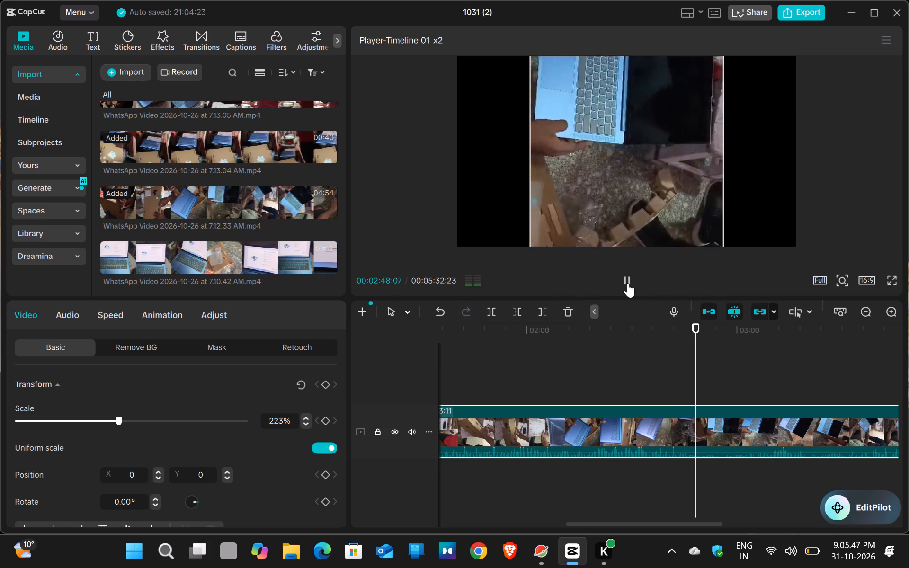
{"action": "left_click", "coordinate": [628, 283]}
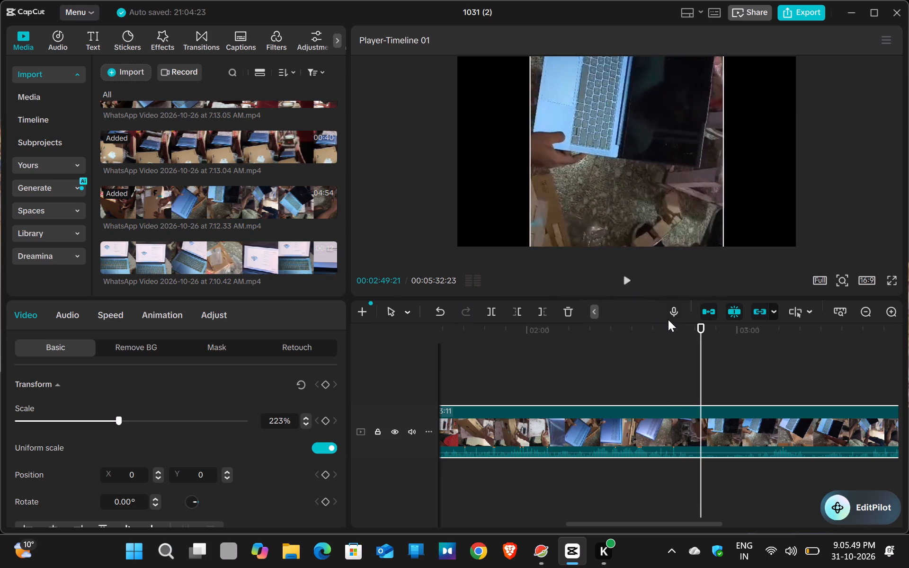
Split the 7.12.33 AM clip at 00:02:42:10.
{"action": "left_click", "coordinate": [673, 325]}
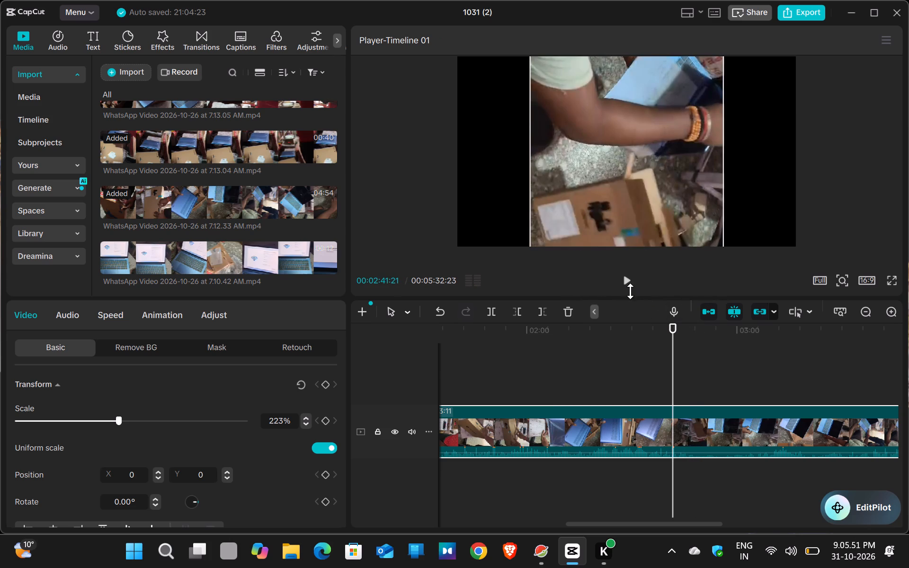
{"action": "left_click", "coordinate": [625, 284]}
{"action": "left_click", "coordinate": [625, 284]}
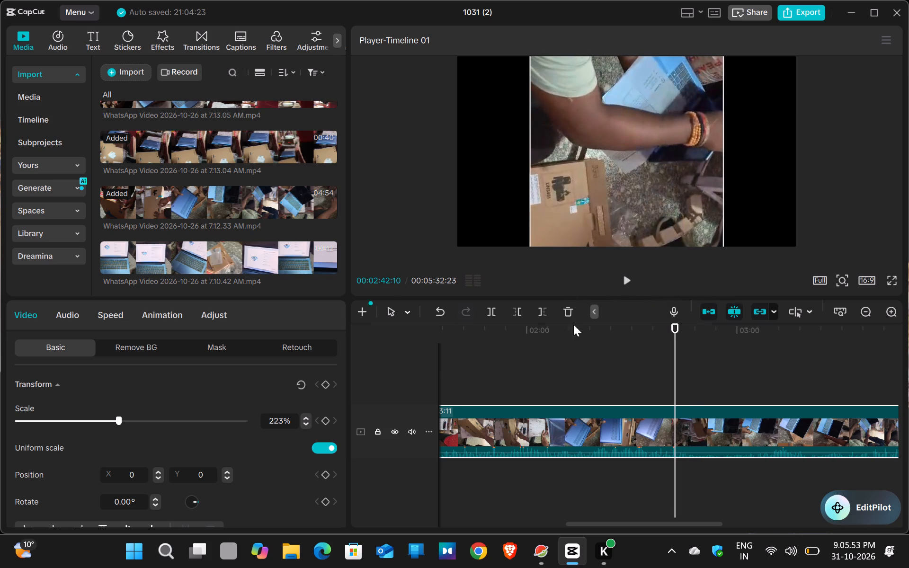
{"action": "left_click", "coordinate": [494, 305]}
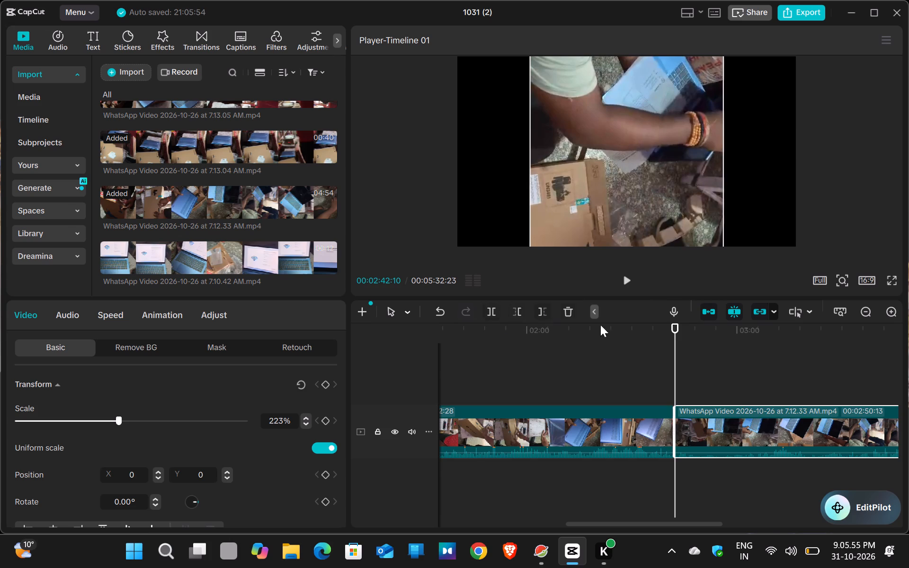
Shift the picture of the segment after the split straight down in the frame, to about Y -709.
{"action": "left_click", "coordinate": [629, 280]}
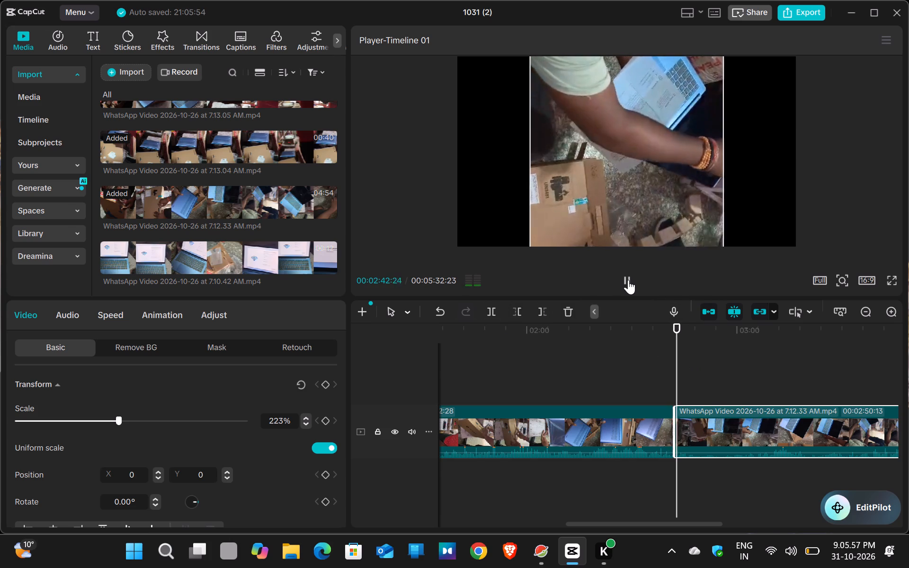
{"action": "left_click", "coordinate": [628, 280]}
{"action": "left_click_drag", "start_coordinate": [651, 160], "coordinate": [651, 206]}
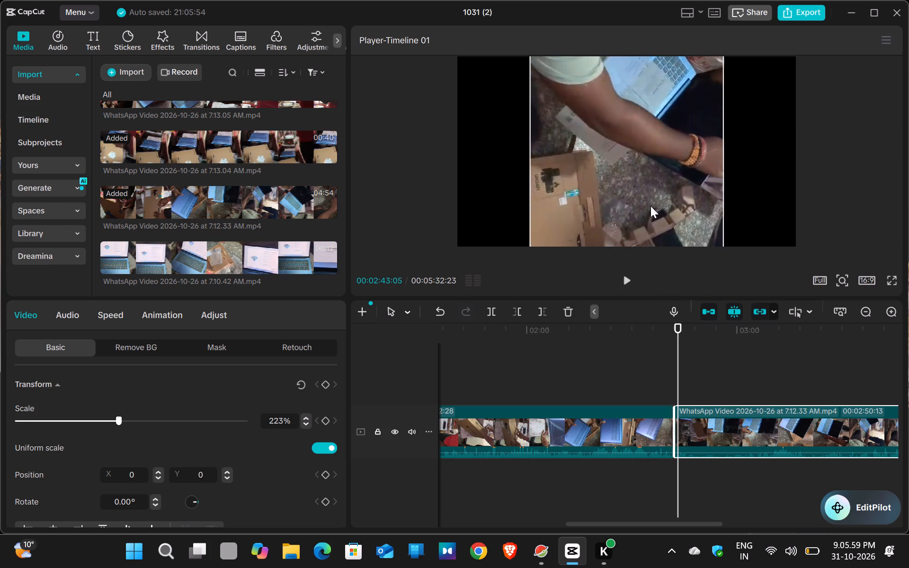
{"action": "left_click_drag", "start_coordinate": [651, 206], "coordinate": [651, 206]}
{"action": "left_click", "coordinate": [651, 206]}
{"action": "left_click_drag", "start_coordinate": [648, 152], "coordinate": [647, 206]}
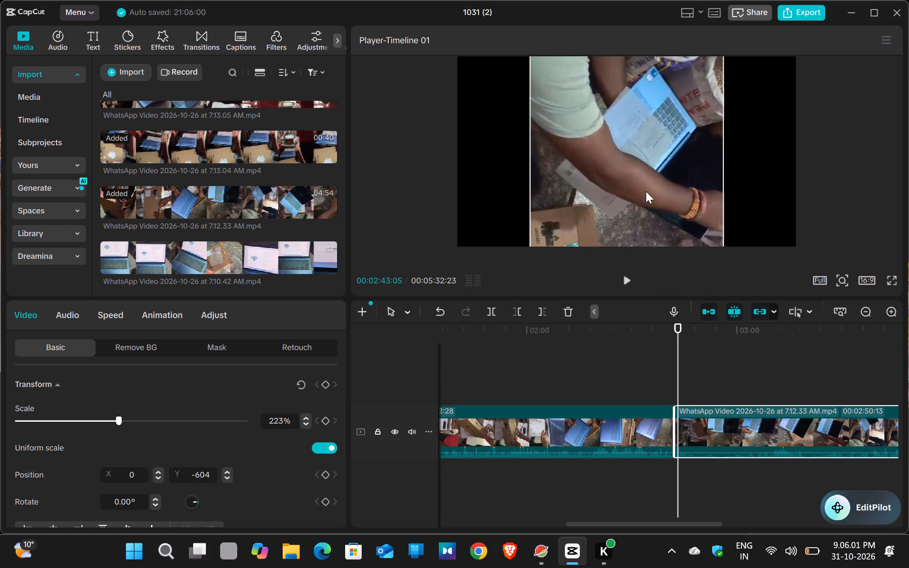
{"action": "left_click_drag", "start_coordinate": [654, 169], "coordinate": [652, 179]}
{"action": "left_click", "coordinate": [652, 179]}
Review the framing across the split and through the repositioned 7.12.33 AM segment, replaying from 00:02:36:01 at varying speeds.
{"action": "left_click", "coordinate": [627, 279]}
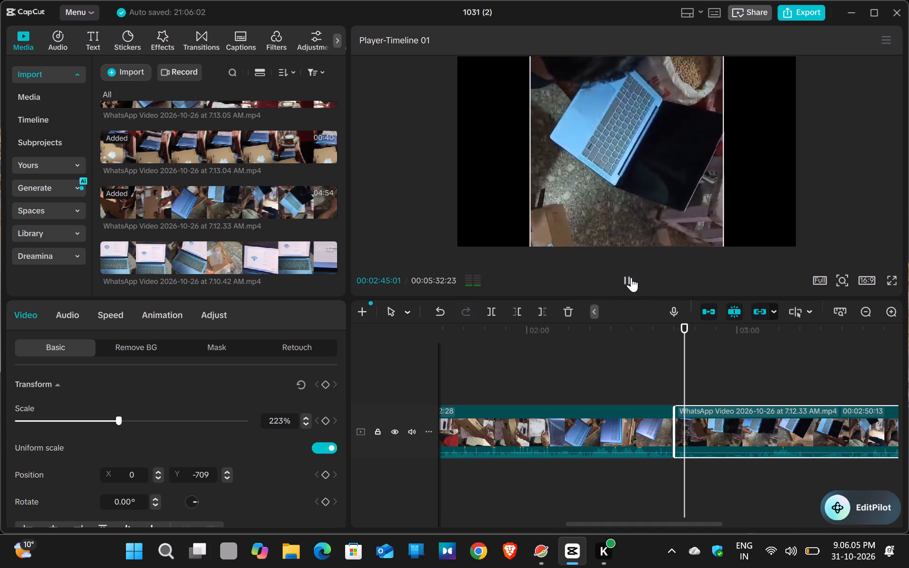
{"action": "left_click", "coordinate": [631, 277]}
{"action": "left_click", "coordinate": [619, 439]}
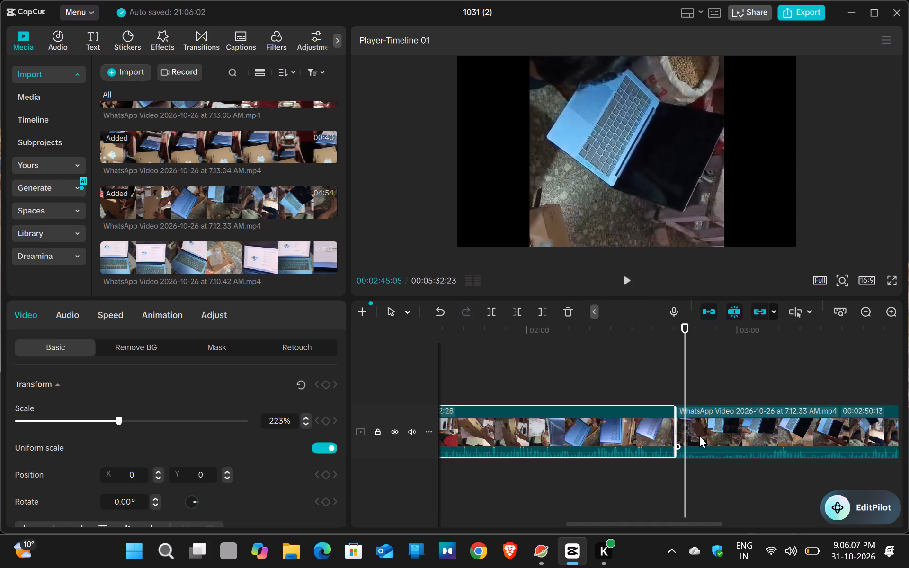
{"action": "left_click", "coordinate": [717, 434]}
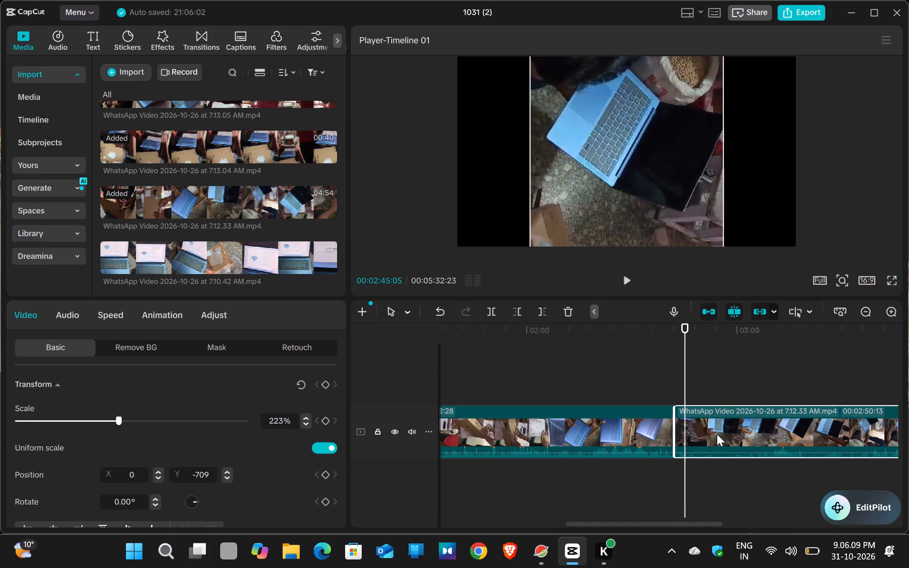
{"action": "double_click", "coordinate": [653, 327]}
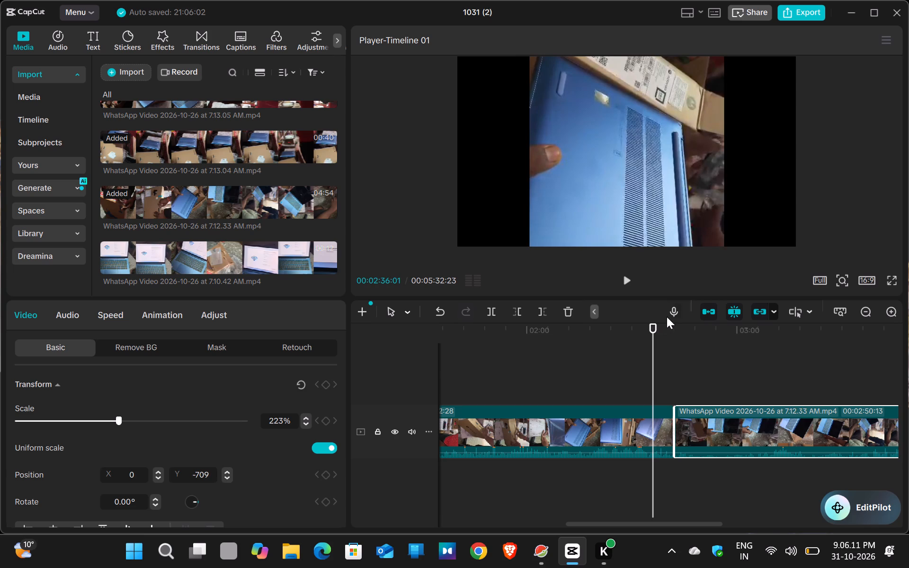
{"action": "left_click", "coordinate": [628, 279]}
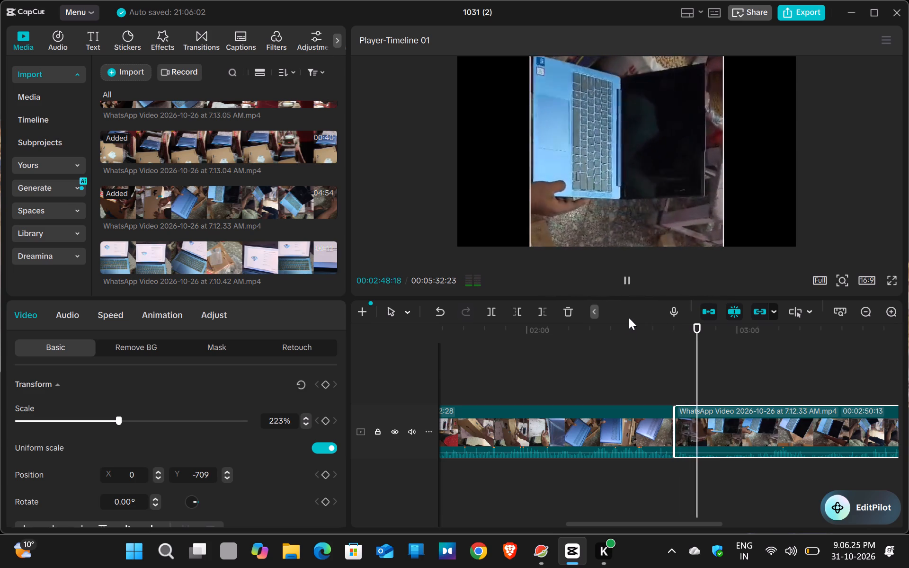
{"action": "key", "text": "l"}
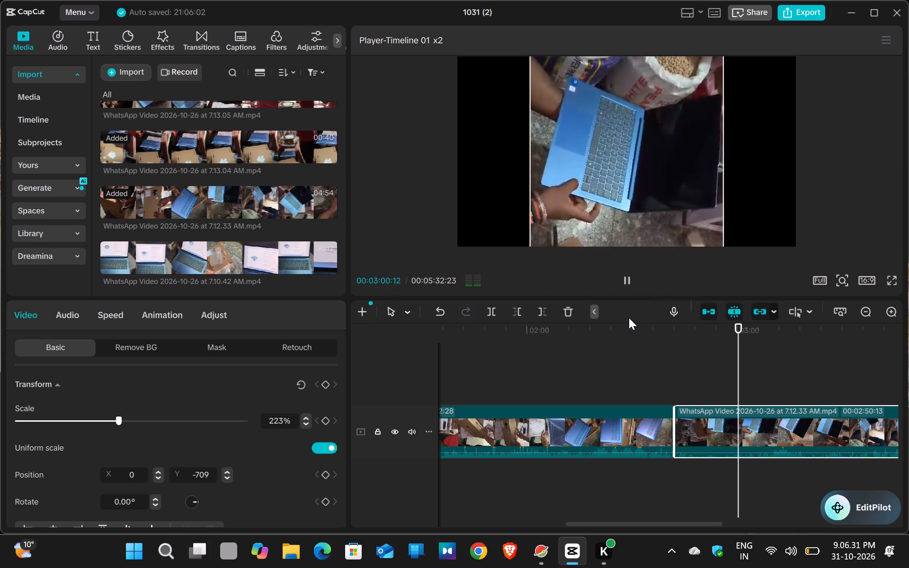
{"action": "key", "text": "l"}
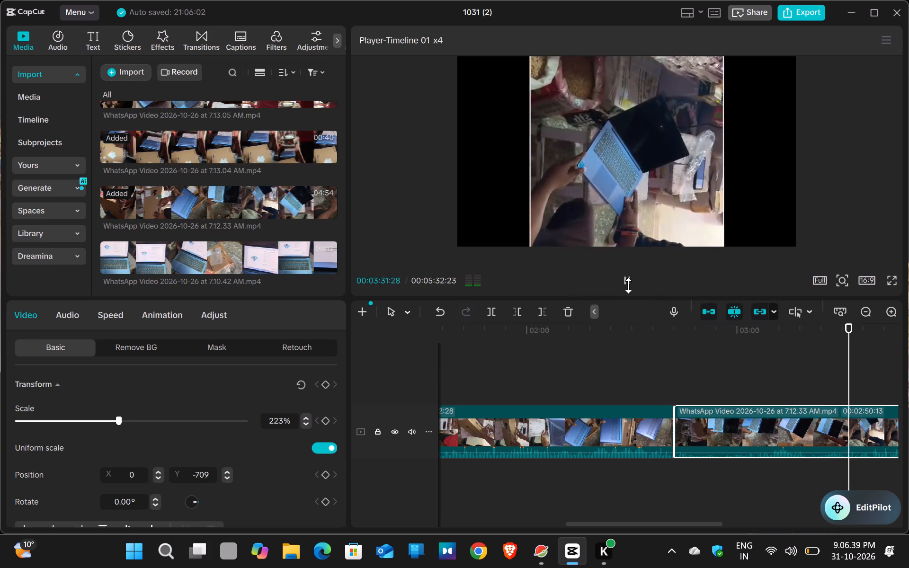
{"action": "double_click", "coordinate": [628, 285]}
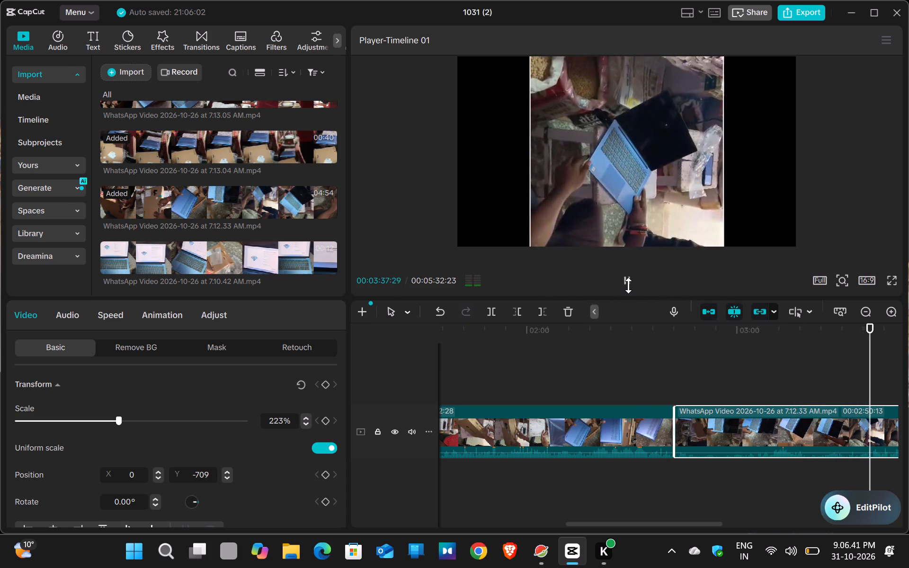
{"action": "left_click", "coordinate": [627, 280]}
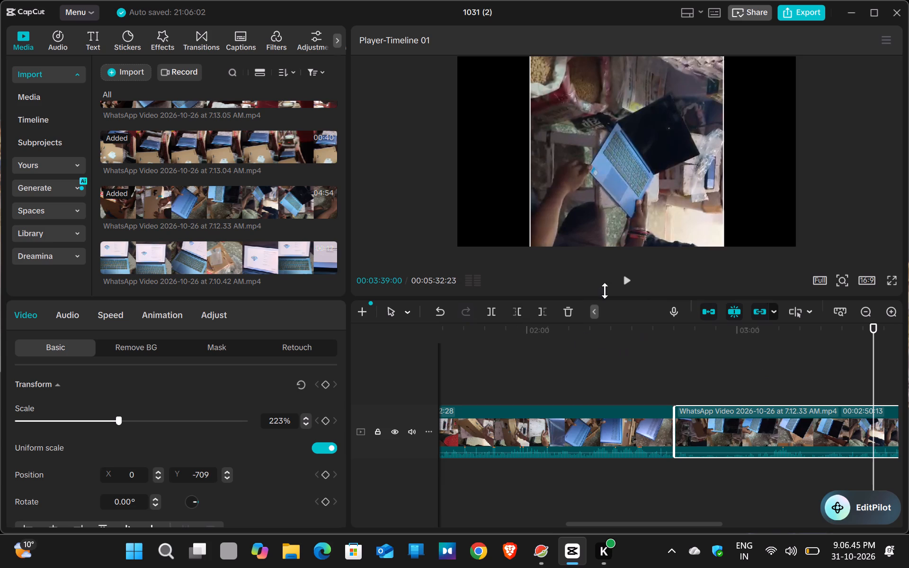
{"action": "left_click", "coordinate": [628, 277]}
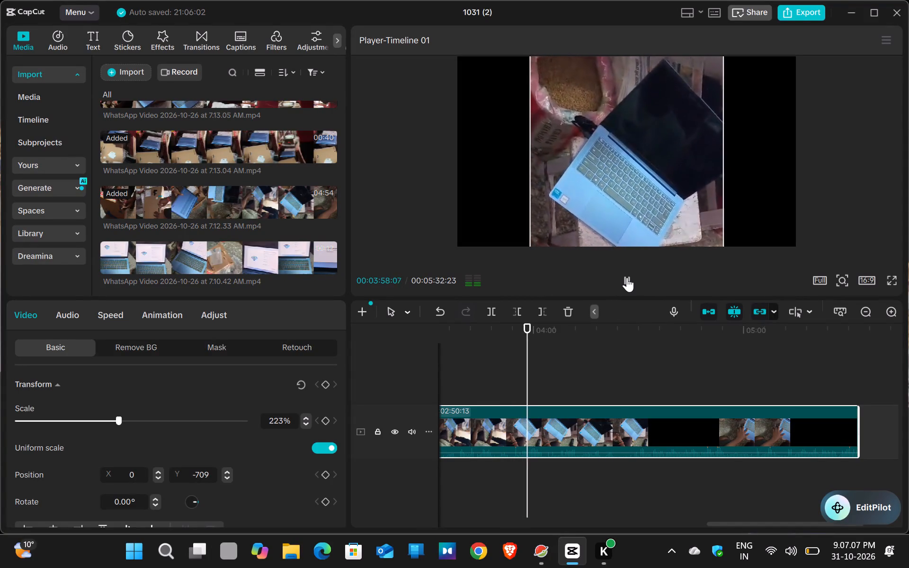
{"action": "key", "text": "l"}
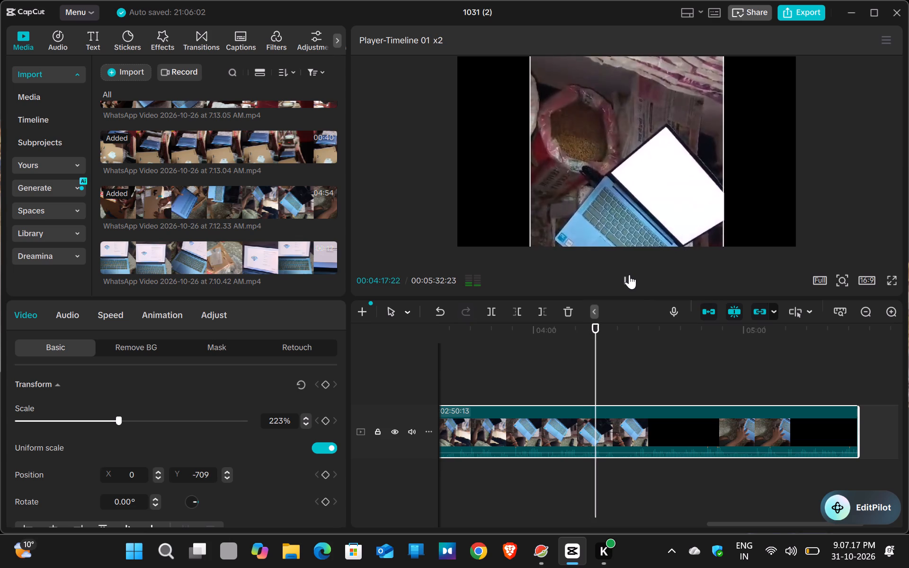
Stop playback and split the repositioned 7.12.33 AM segment at 00:04:18:12.
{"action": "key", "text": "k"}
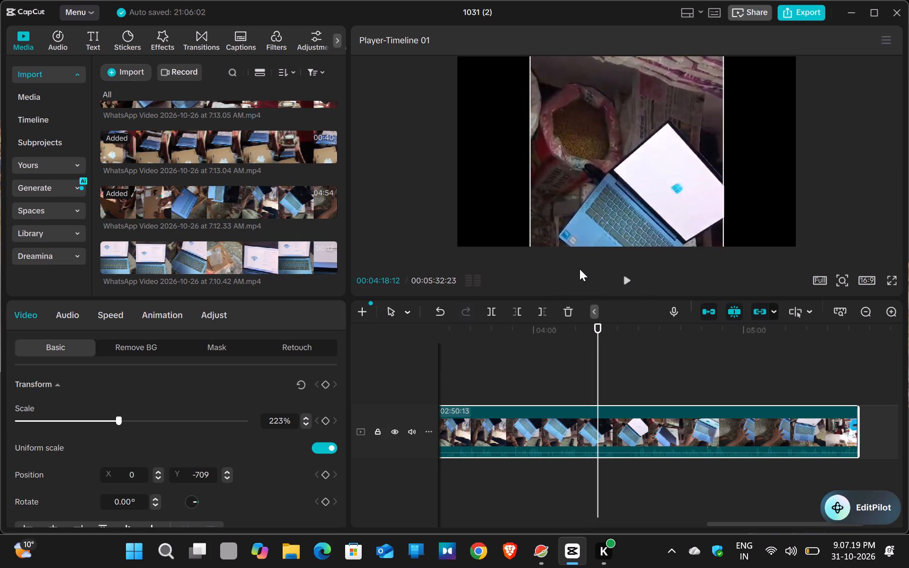
{"action": "left_click", "coordinate": [488, 311]}
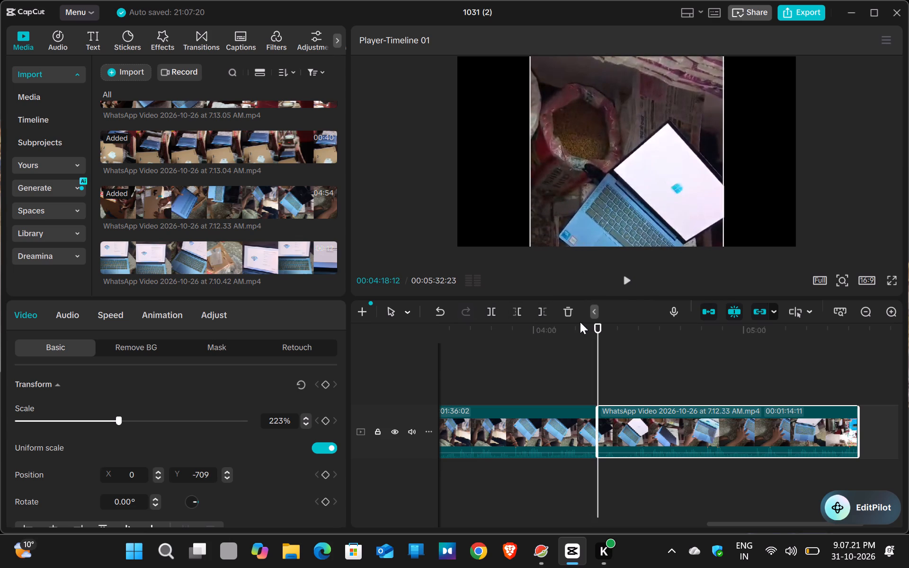
Shift the picture of the segment after the new split straight up in the frame, to about Y -48.
{"action": "left_click", "coordinate": [629, 284]}
{"action": "left_click", "coordinate": [626, 281]}
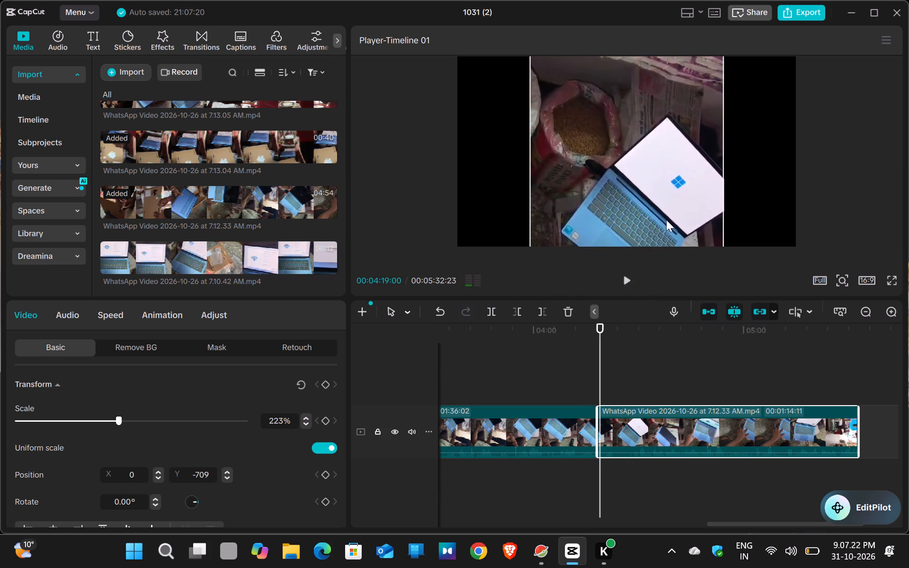
{"action": "left_click_drag", "start_coordinate": [679, 201], "coordinate": [678, 144]}
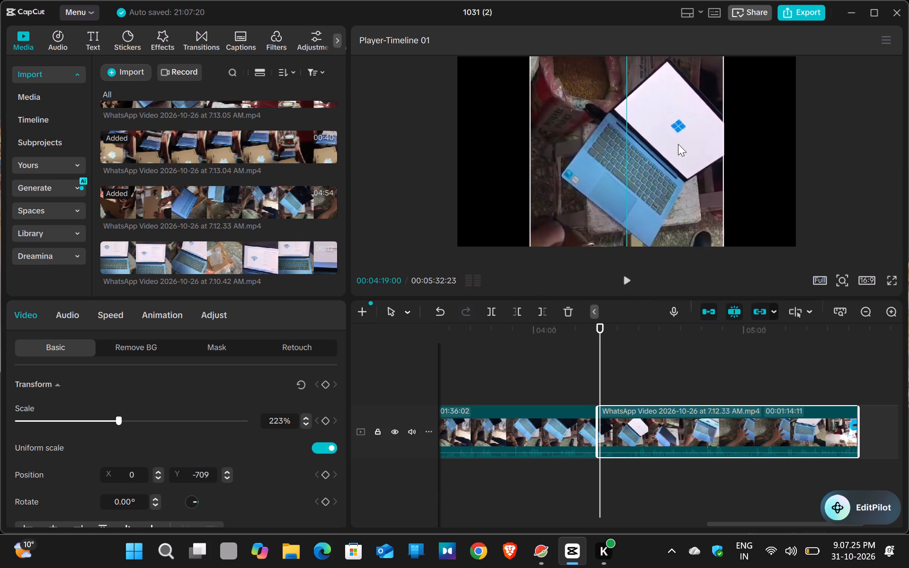
{"action": "left_click_drag", "start_coordinate": [678, 144], "coordinate": [678, 143]}
Play the last 7.12.33 AM segment from 00:04:19:00 at up to 4x speed to check the laptop's framing, returning to 00:04:46:09.
{"action": "left_click", "coordinate": [627, 273]}
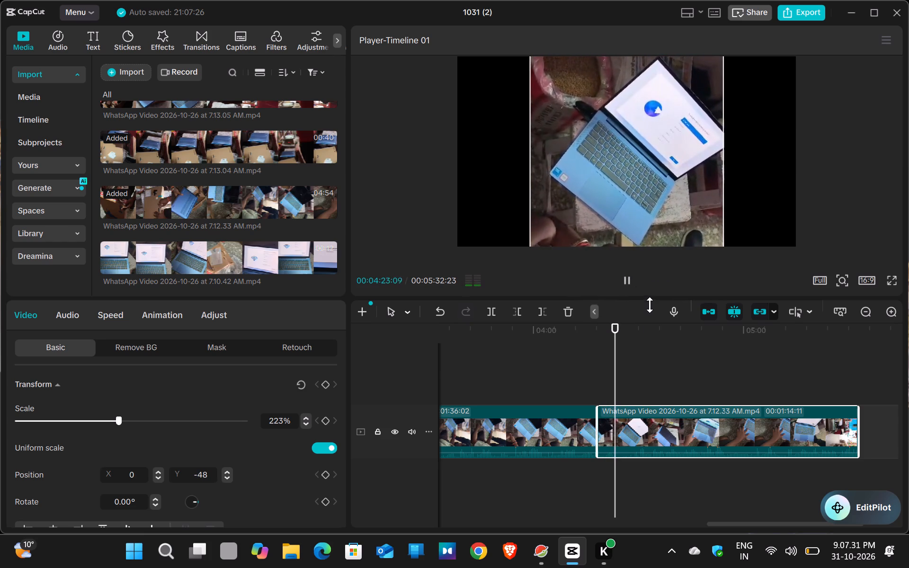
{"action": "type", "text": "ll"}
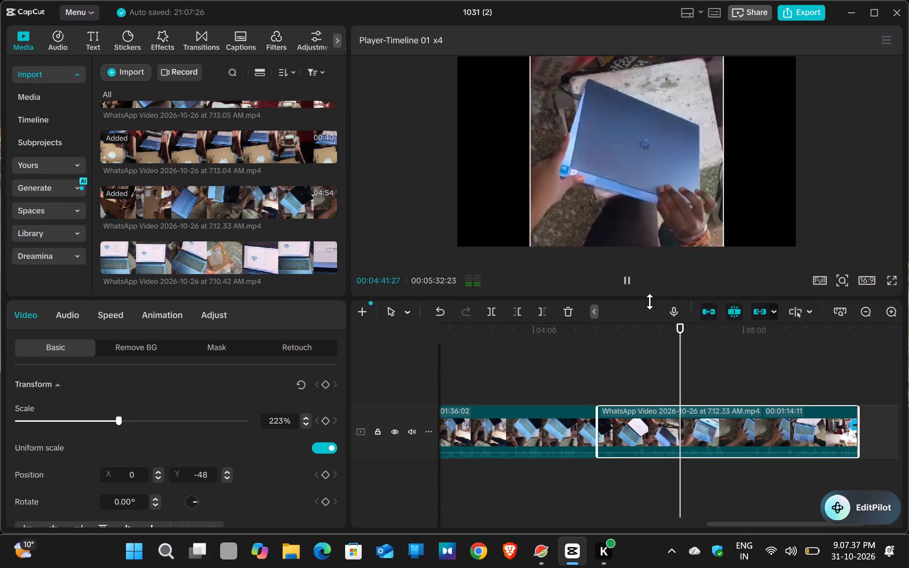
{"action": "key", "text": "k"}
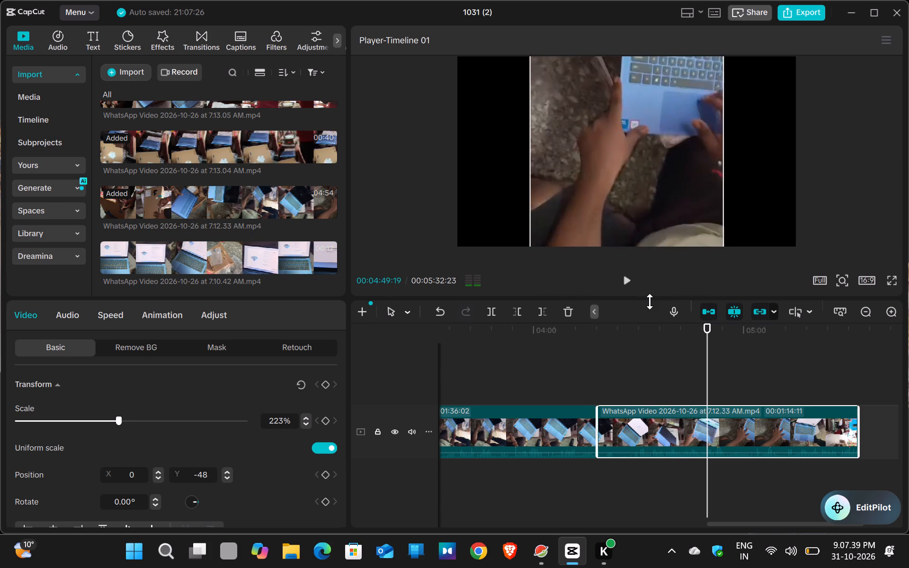
{"action": "left_click", "coordinate": [695, 325]}
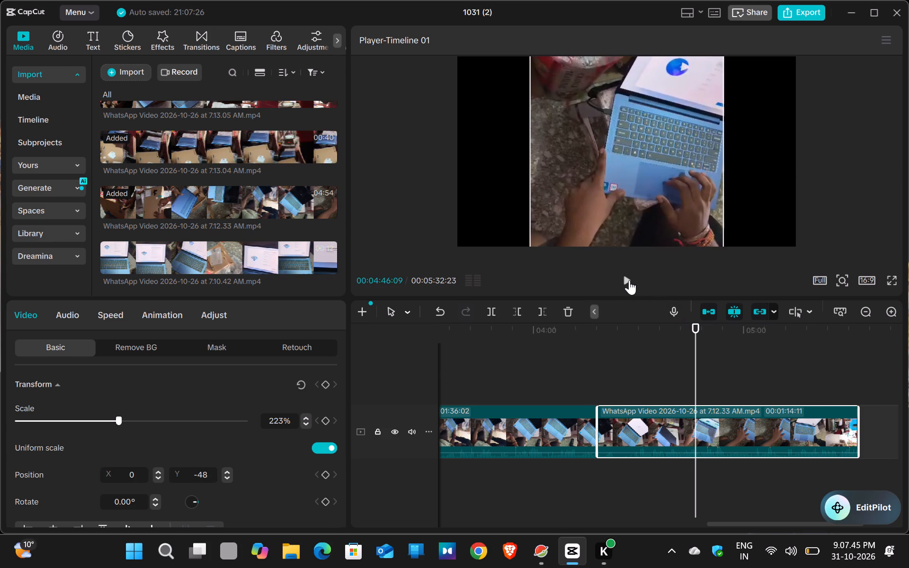
Split the last 7.12.33 AM segment at 00:04:45:10.
{"action": "left_click", "coordinate": [629, 280]}
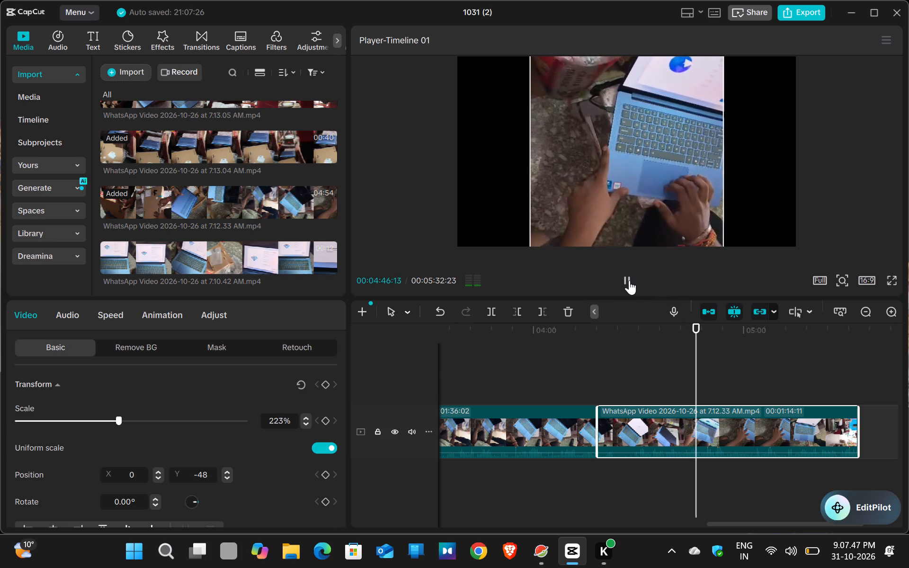
{"action": "double_click", "coordinate": [629, 280]}
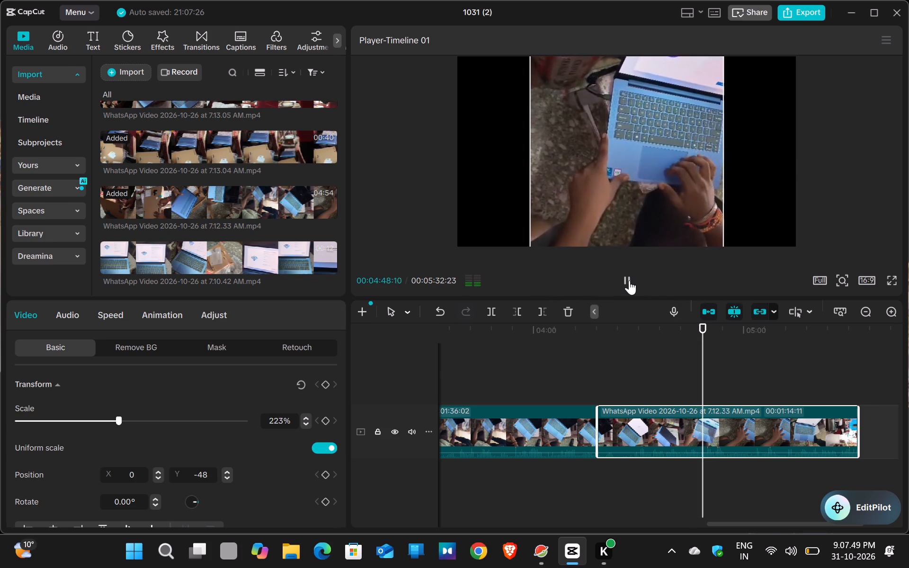
{"action": "left_click", "coordinate": [629, 280]}
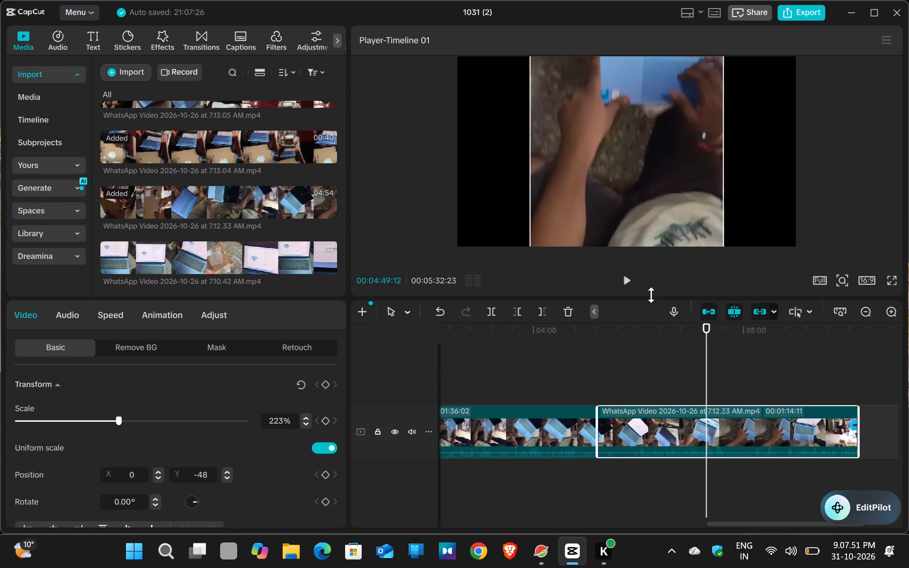
{"action": "double_click", "coordinate": [692, 330]}
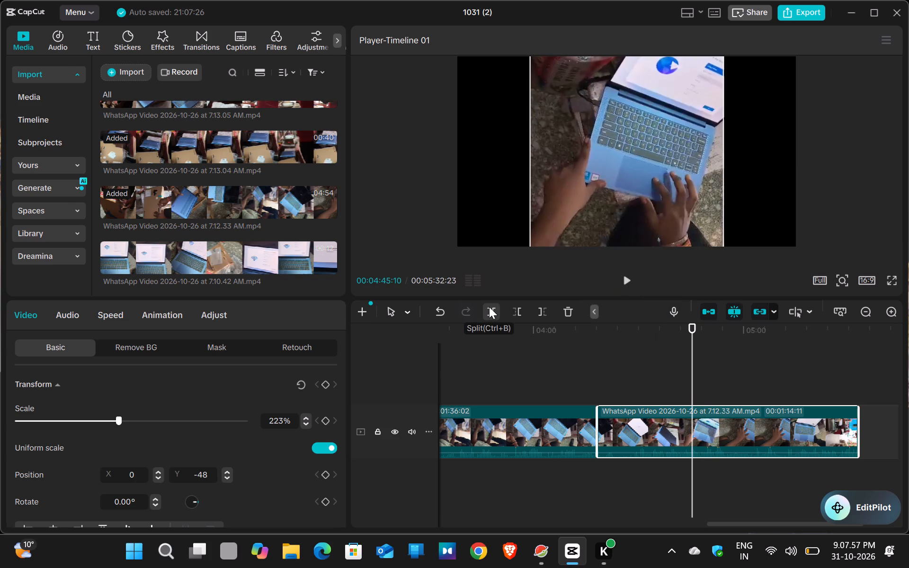
{"action": "key", "text": "ctrl+b"}
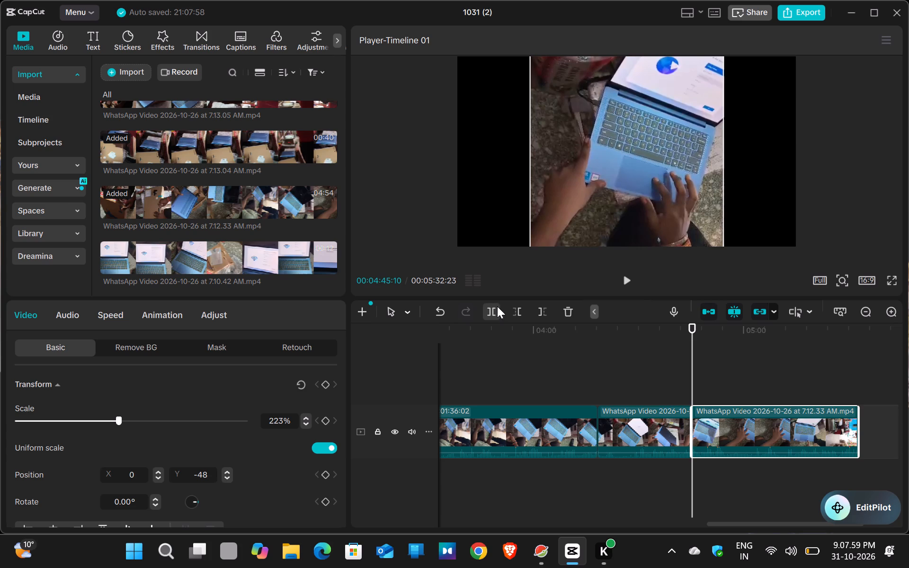
Cut the stretch from 00:04:45:10 to 00:05:02:00 out of the 7.12.33 AM clip, closing the gap.
{"action": "key", "text": "space"}
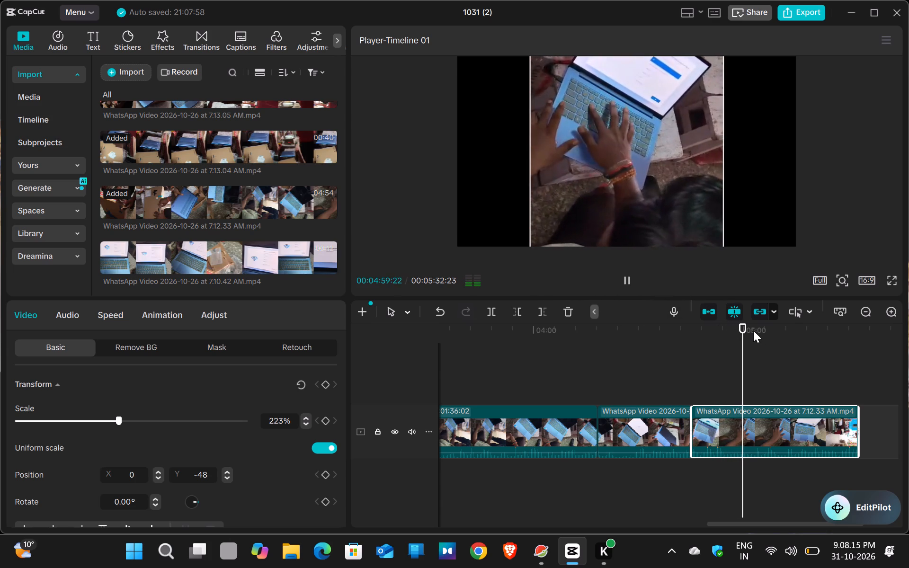
{"action": "key", "text": "space"}
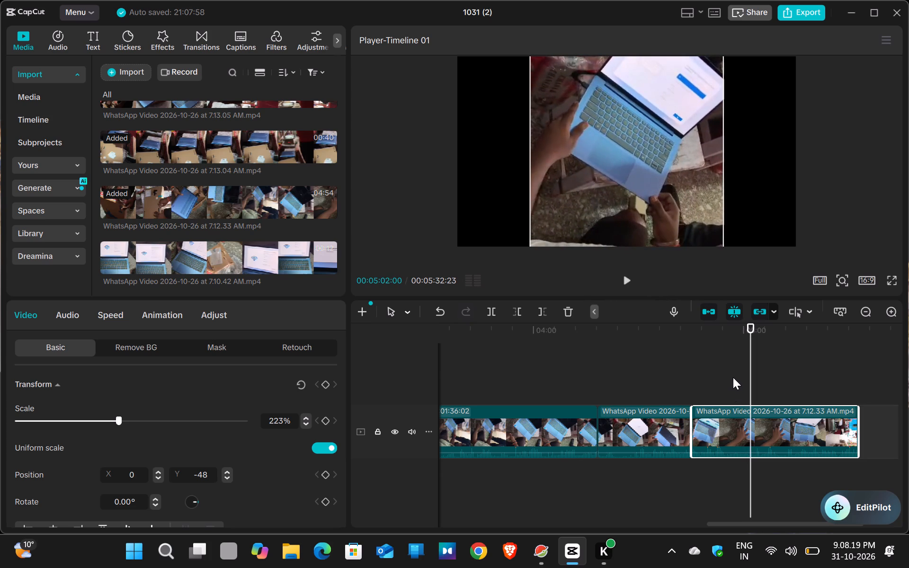
{"action": "key", "text": "ctrl+b"}
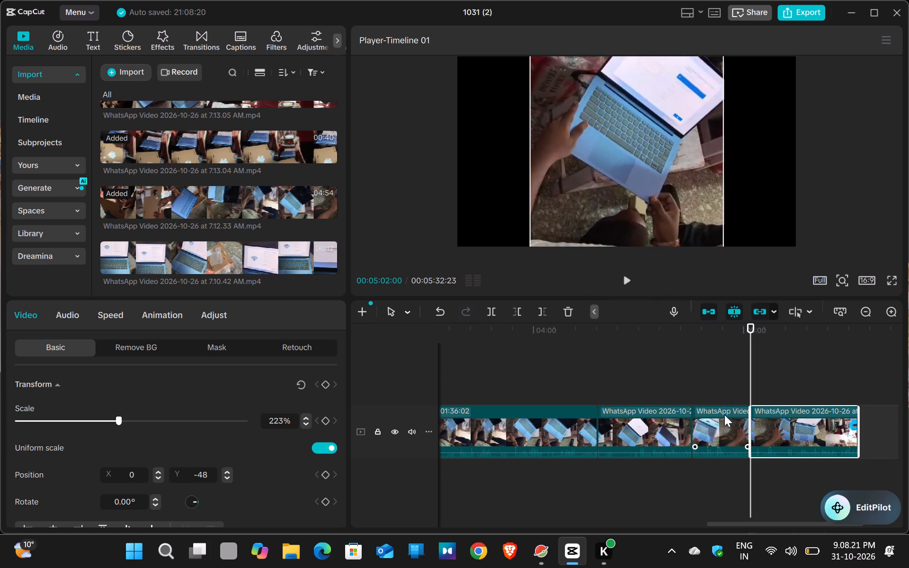
{"action": "left_click", "coordinate": [724, 415]}
{"action": "key", "text": "d"}
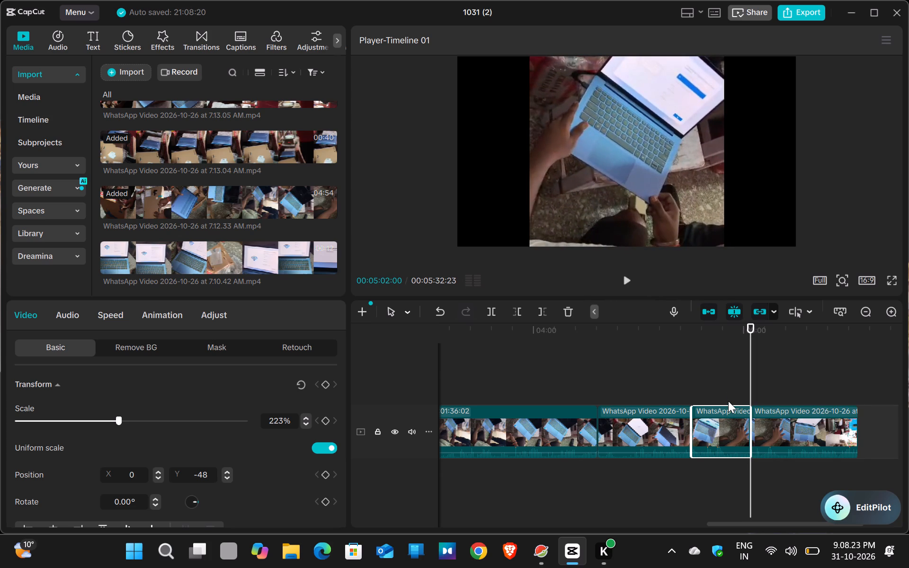
{"action": "key", "text": "Delete"}
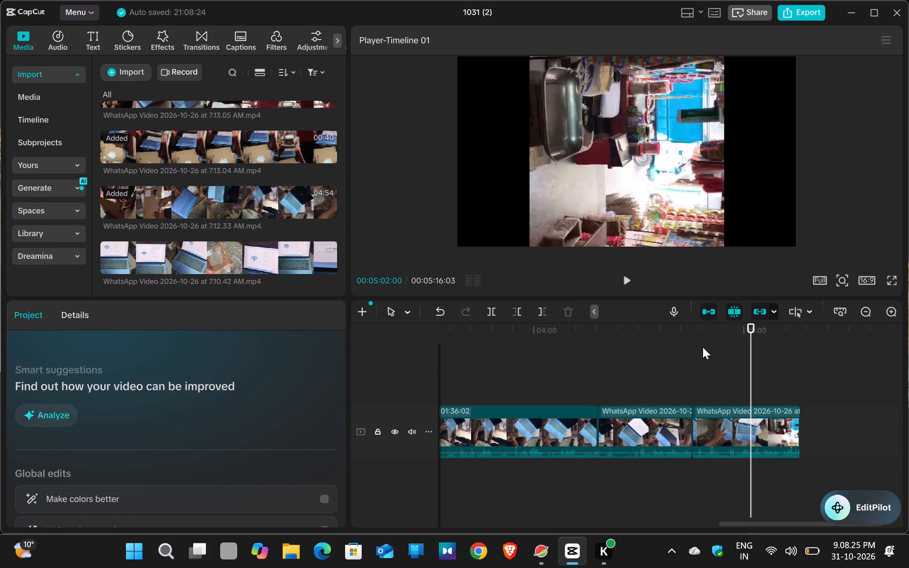
Review the remaining final segment of the 7.12.33 AM clip from its start, skimming to its end and replaying from 00:04:54:01.
{"action": "left_click", "coordinate": [695, 326]}
{"action": "key", "text": "space"}
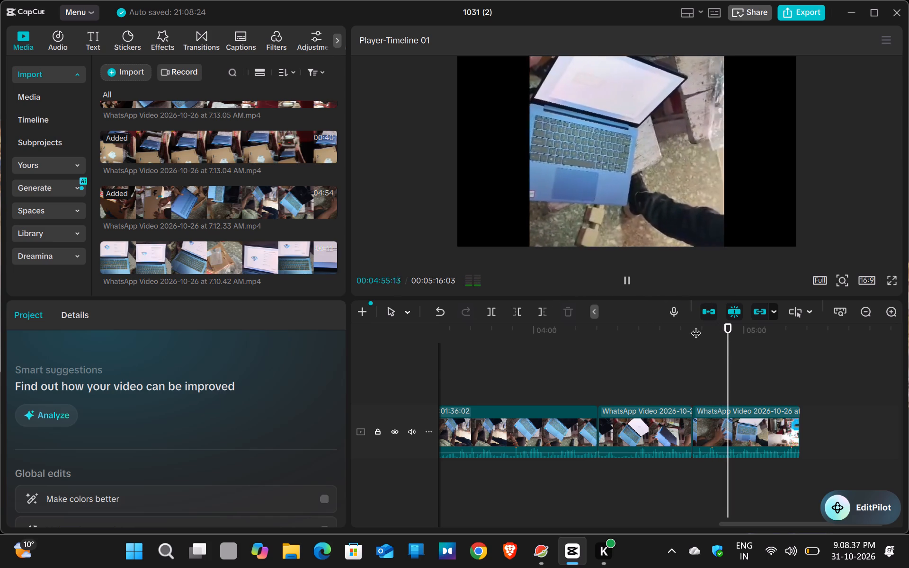
{"action": "left_click", "coordinate": [750, 329]}
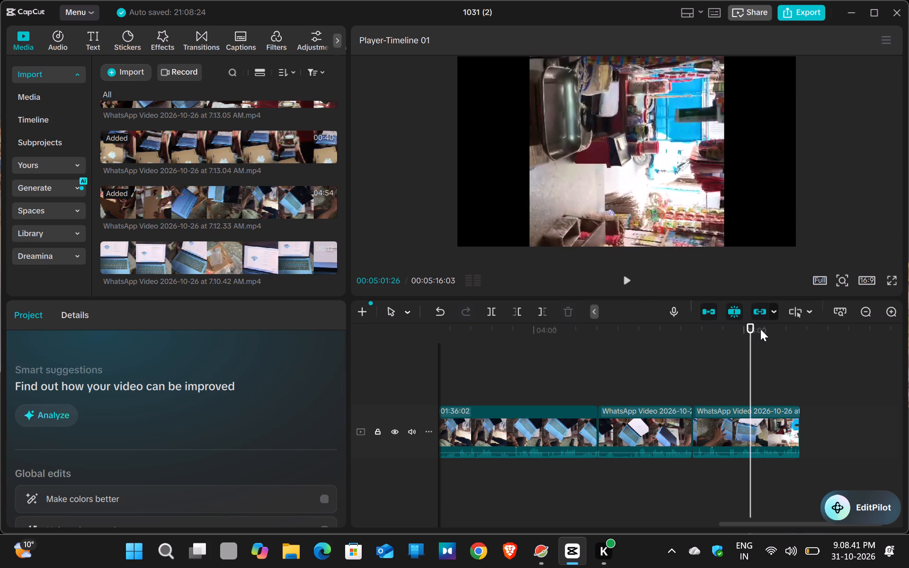
{"action": "left_click", "coordinate": [766, 329]}
{"action": "left_click", "coordinate": [791, 326]}
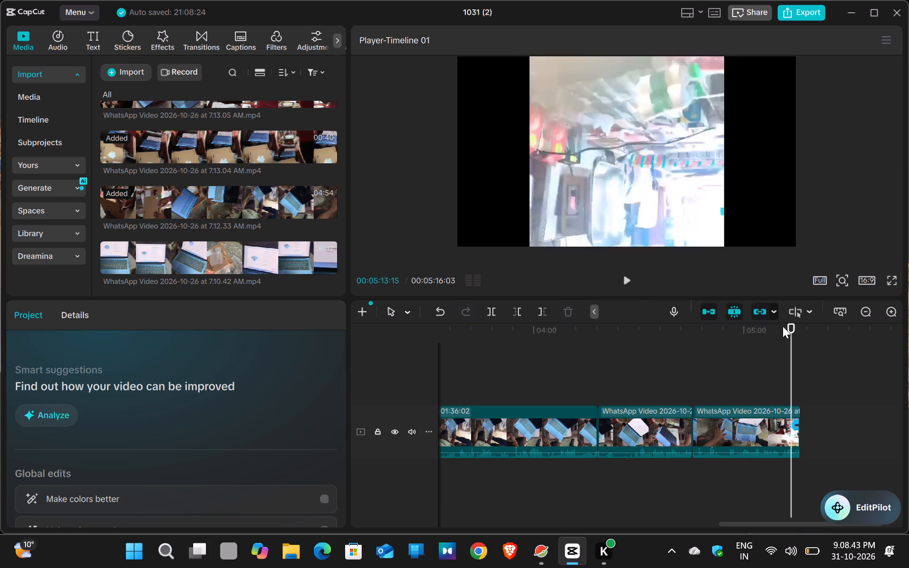
{"action": "left_click", "coordinate": [779, 326]}
{"action": "left_click", "coordinate": [768, 325]}
{"action": "left_click_drag", "start_coordinate": [766, 325], "coordinate": [723, 325]}
{"action": "left_click", "coordinate": [723, 325]}
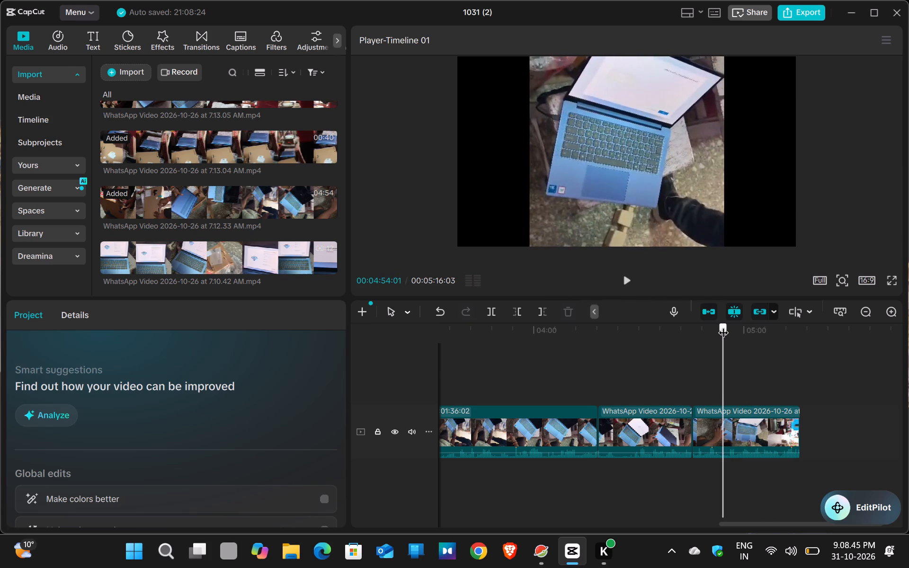
{"action": "key", "text": "space"}
{"action": "type", "text": "lllll"}
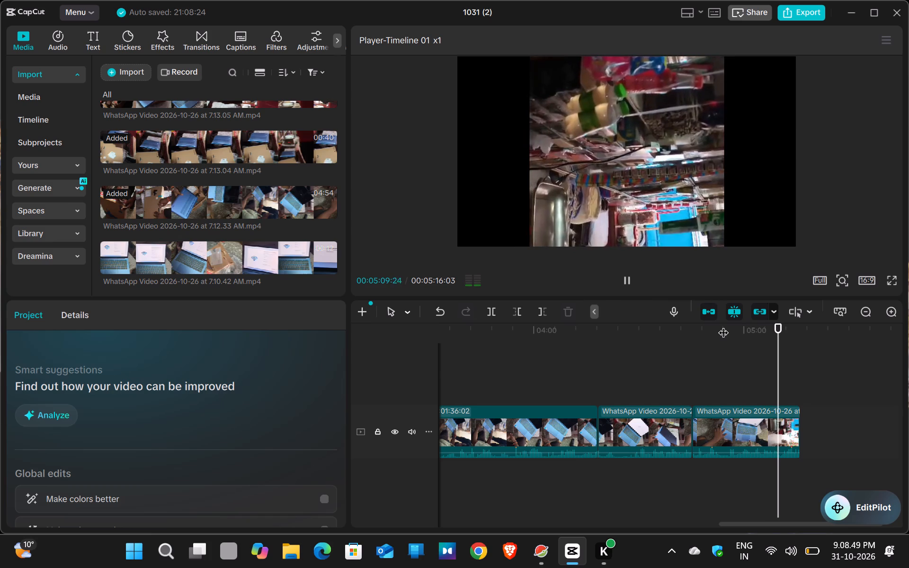
{"action": "key", "text": "l"}
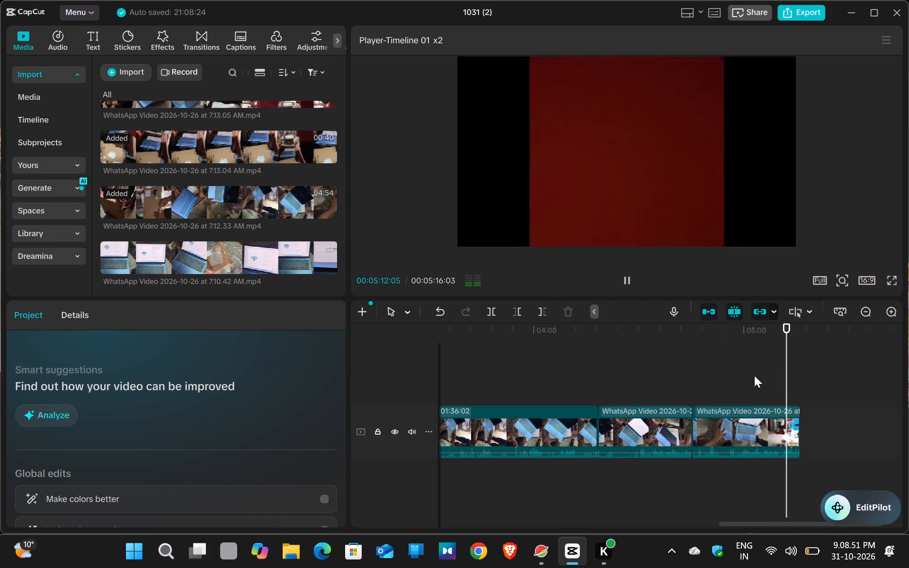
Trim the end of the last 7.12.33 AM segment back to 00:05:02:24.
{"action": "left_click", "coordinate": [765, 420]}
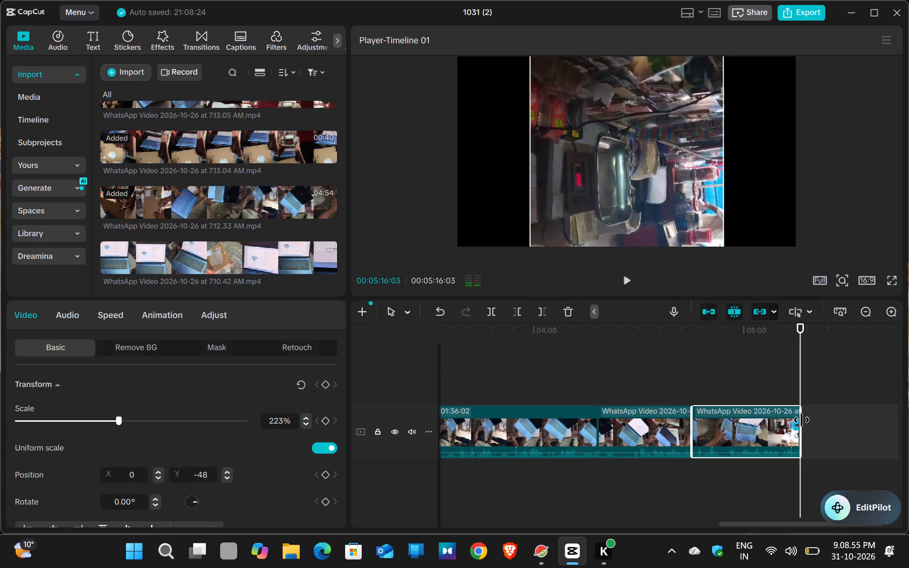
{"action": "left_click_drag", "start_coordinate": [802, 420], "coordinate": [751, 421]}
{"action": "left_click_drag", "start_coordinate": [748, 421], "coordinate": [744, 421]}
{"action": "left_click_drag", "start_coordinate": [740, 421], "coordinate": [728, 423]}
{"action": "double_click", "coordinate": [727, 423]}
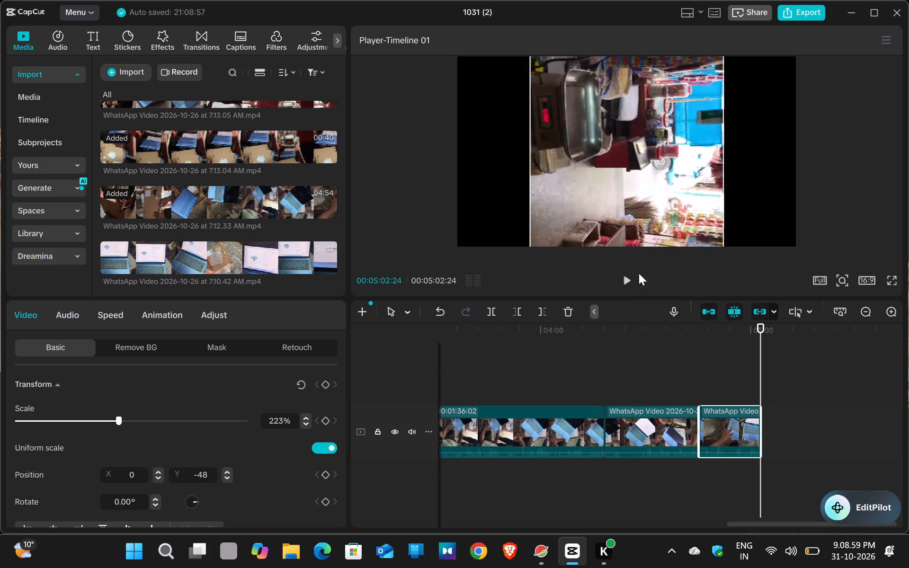
Review the edited timeline from its start, skimming through the 7.12.33 AM segments to the end of the final one.
{"action": "left_click", "coordinate": [630, 279]}
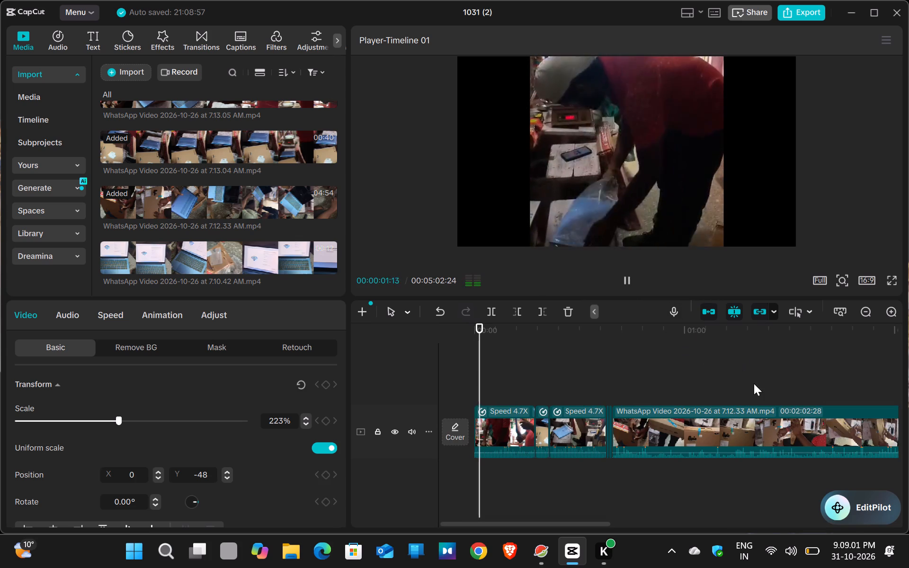
{"action": "left_click_drag", "start_coordinate": [866, 369], "coordinate": [631, 364]}
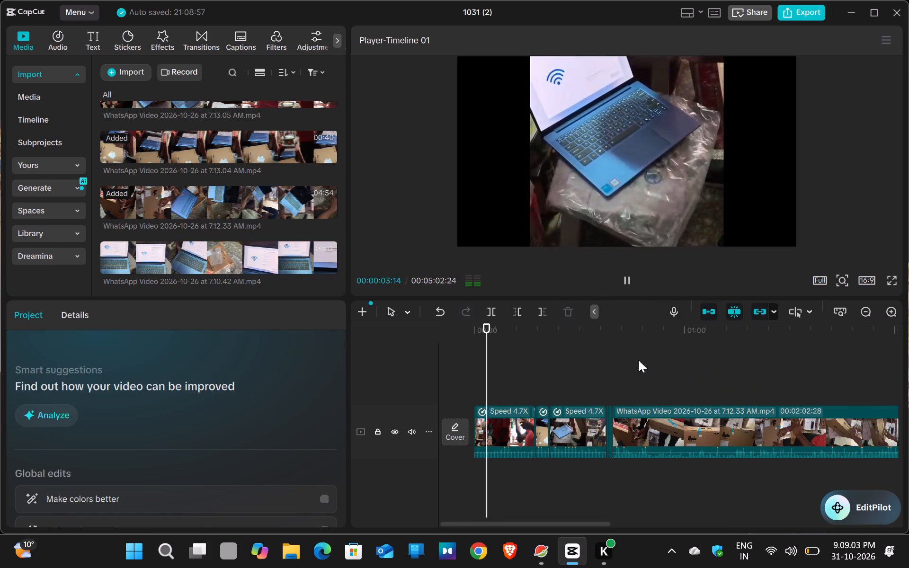
{"action": "scroll", "coordinate": [794, 328], "scroll_direction": "up", "scroll_amount": 5}
{"action": "scroll", "coordinate": [828, 430], "scroll_direction": "down", "scroll_amount": 2}
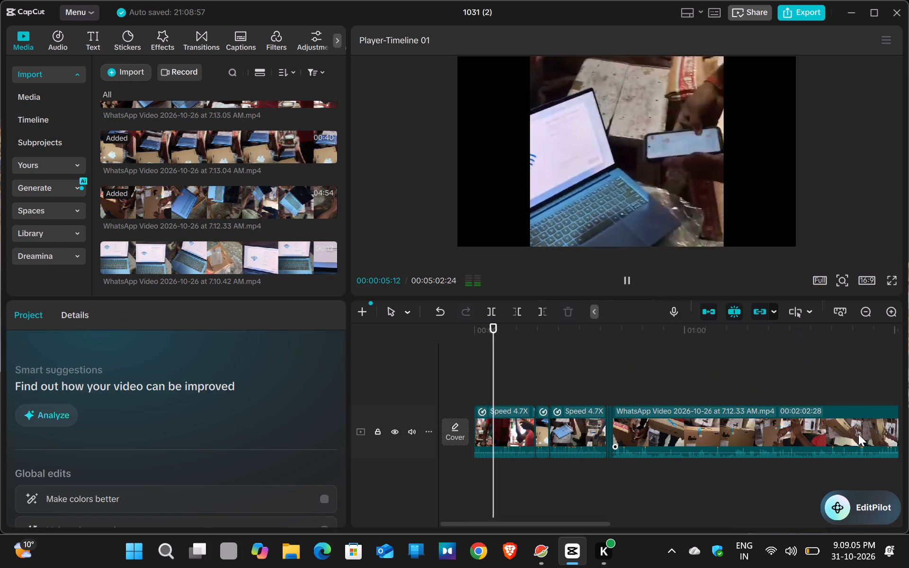
{"action": "left_click", "coordinate": [858, 434]}
{"action": "left_click", "coordinate": [858, 434]}
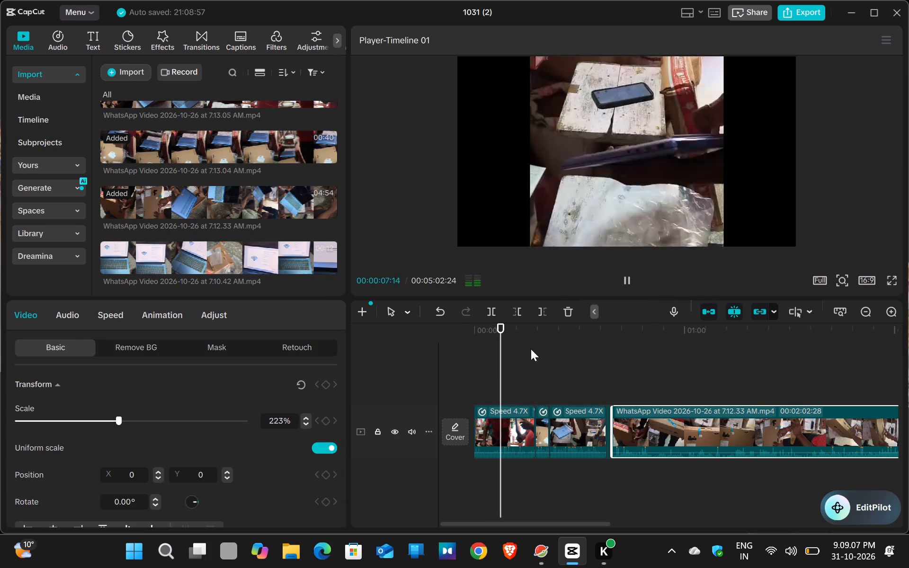
{"action": "left_click_drag", "start_coordinate": [500, 328], "coordinate": [897, 394]}
{"action": "left_click", "coordinate": [908, 397]}
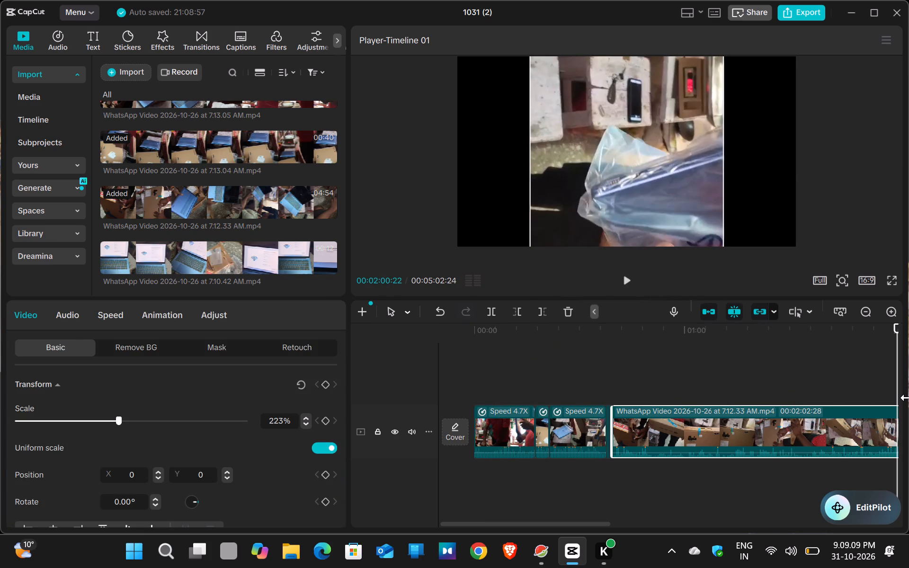
{"action": "left_click", "coordinate": [908, 396]}
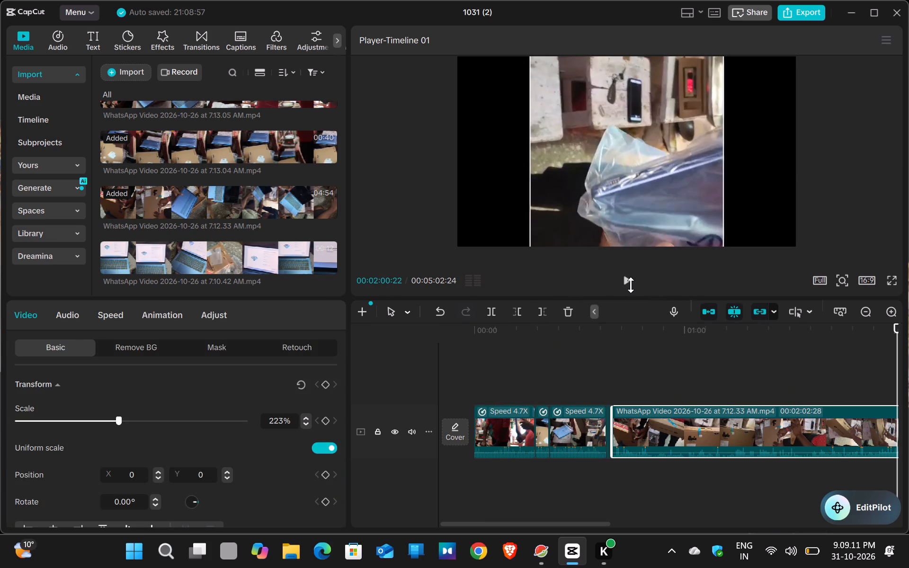
{"action": "left_click", "coordinate": [631, 285]}
{"action": "left_click", "coordinate": [488, 335]}
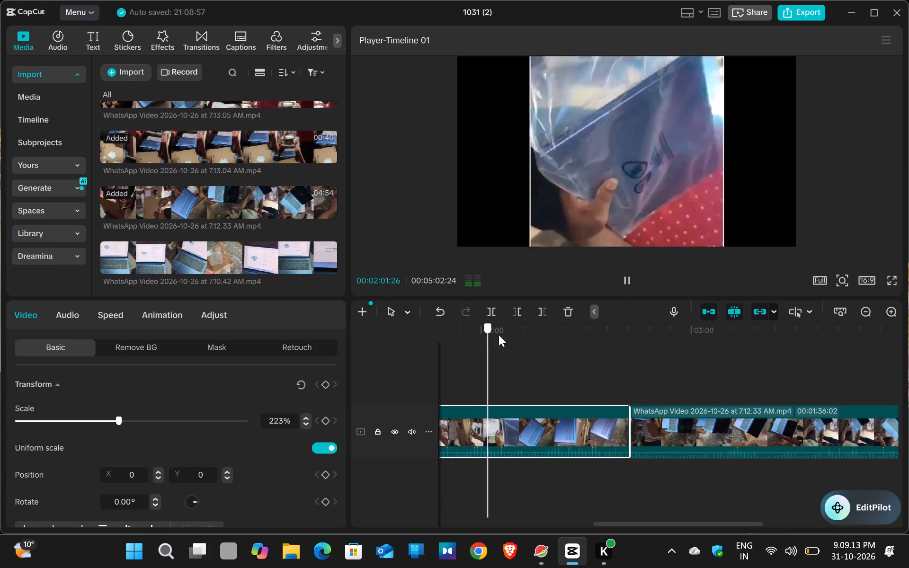
{"action": "left_click_drag", "start_coordinate": [613, 340], "coordinate": [704, 346]}
{"action": "left_click_drag", "start_coordinate": [723, 347], "coordinate": [835, 349]}
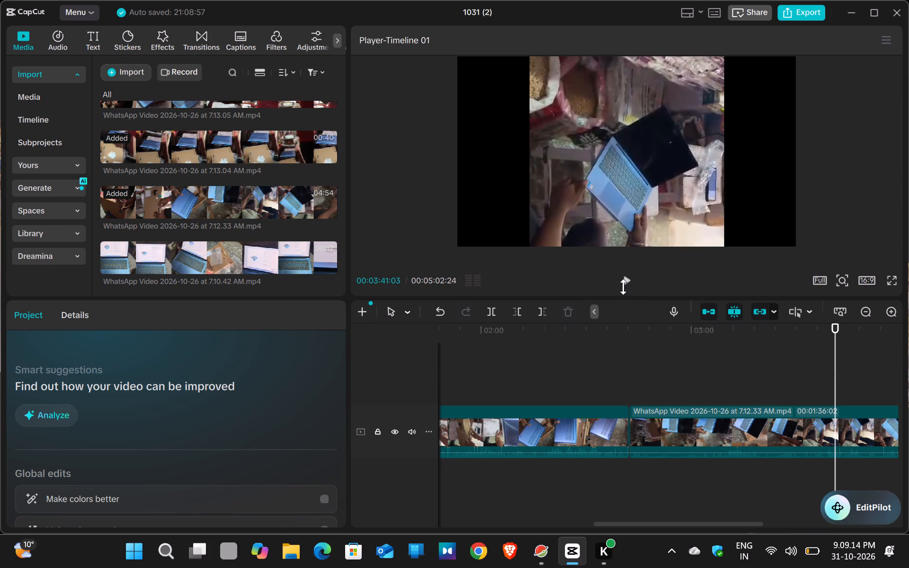
{"action": "left_click", "coordinate": [625, 281]}
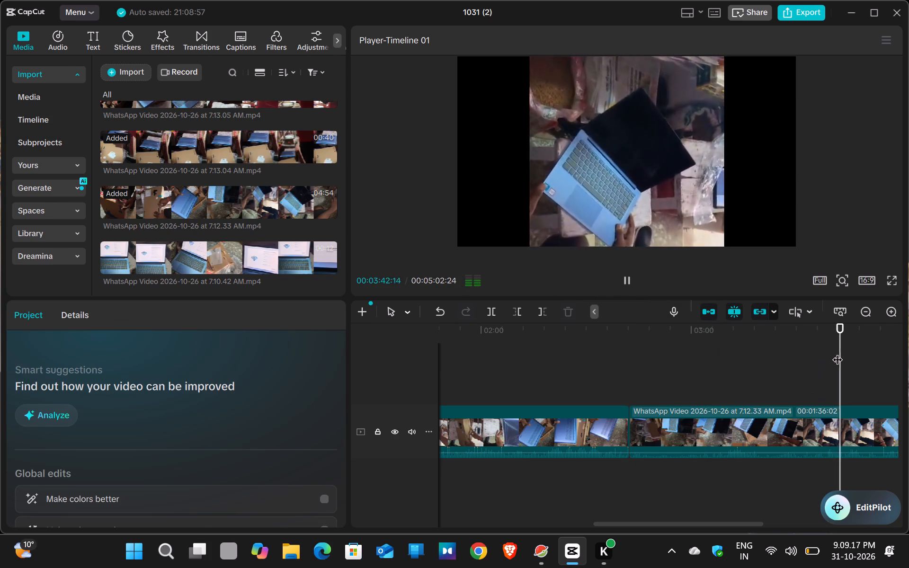
{"action": "left_click_drag", "start_coordinate": [837, 352], "coordinate": [908, 363]}
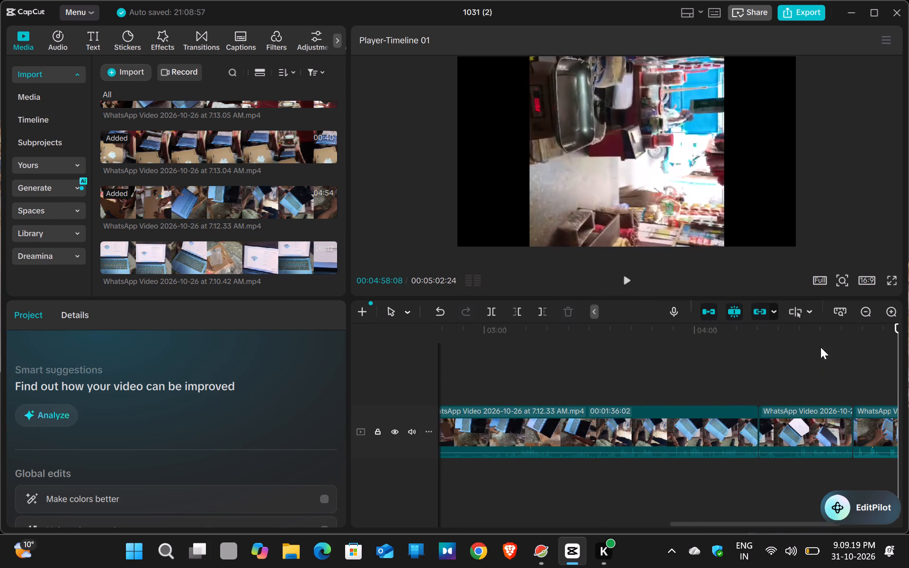
{"action": "left_click", "coordinate": [626, 275]}
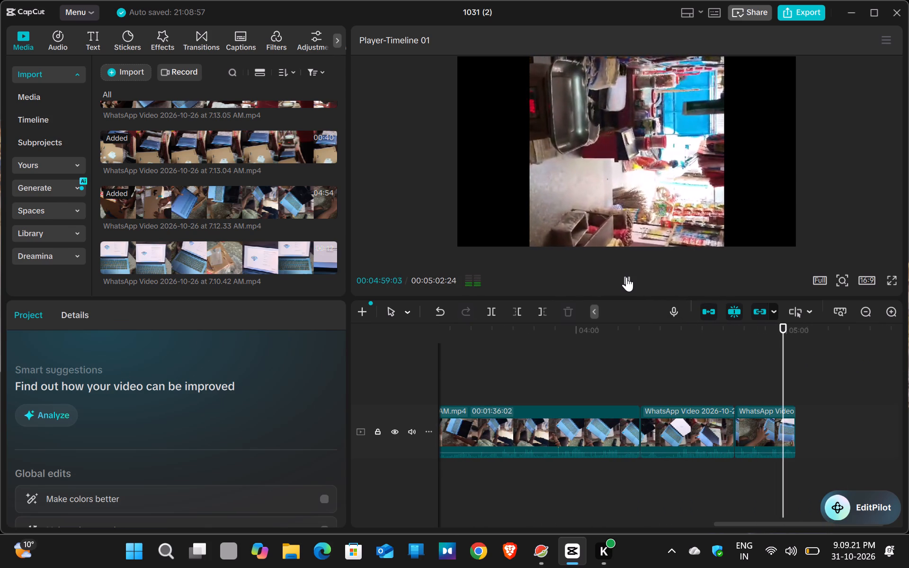
{"action": "key", "text": "Right"}
{"action": "key", "text": "Right"}
{"action": "key", "text": "Right"}
Play the last 7.12.33 AM segment from 00:04:48:17 and cut off everything after 00:04:55:18.
{"action": "left_click", "coordinate": [746, 368]}
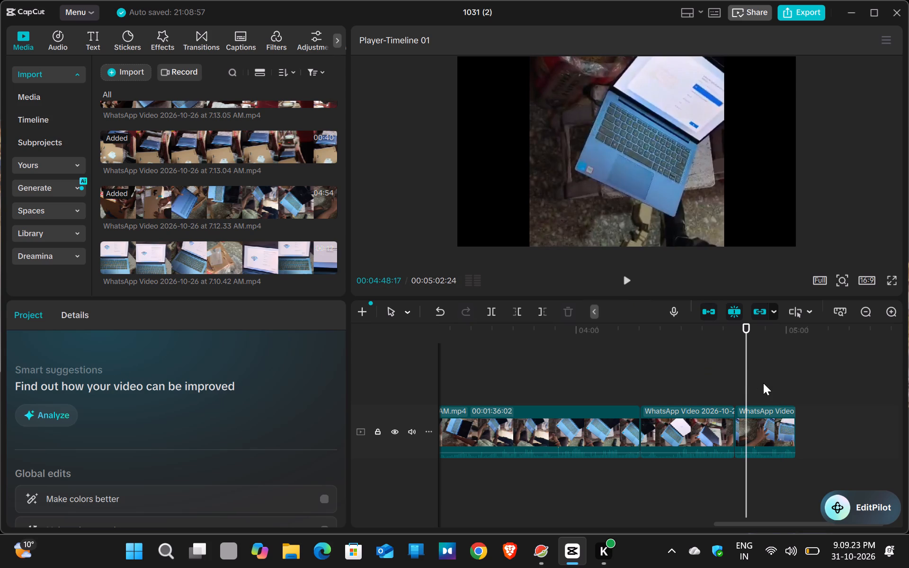
{"action": "left_click", "coordinate": [766, 422]}
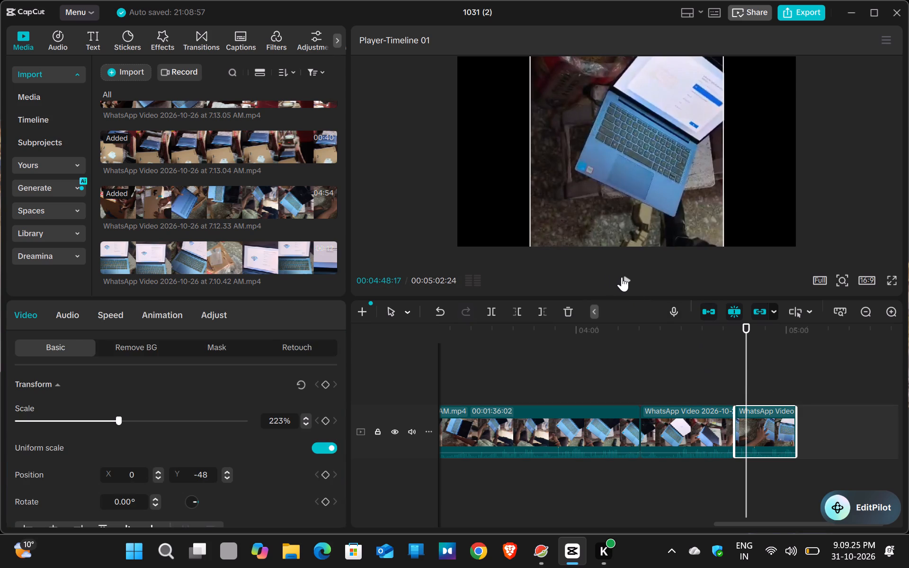
{"action": "left_click", "coordinate": [623, 277]}
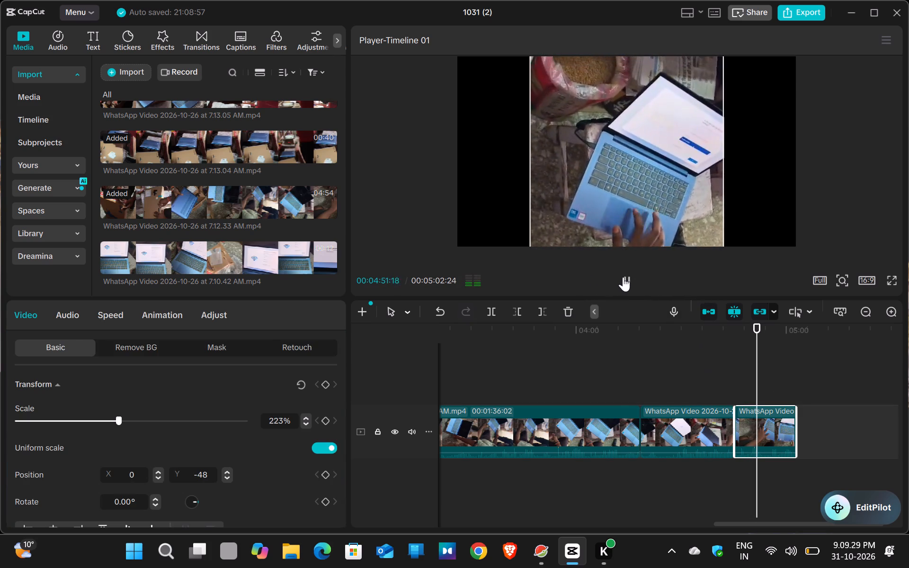
{"action": "left_click", "coordinate": [623, 277]}
{"action": "left_click", "coordinate": [623, 277]}
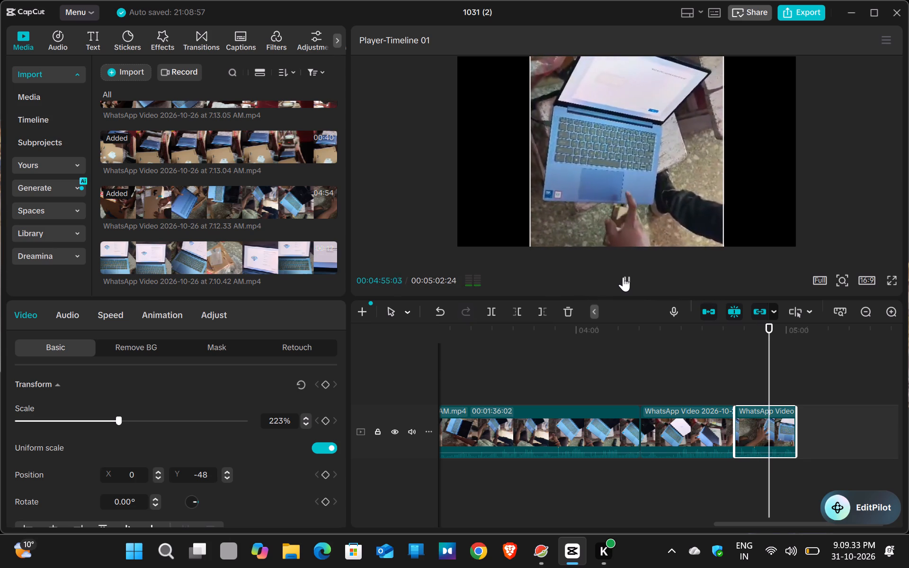
{"action": "left_click", "coordinate": [623, 277]}
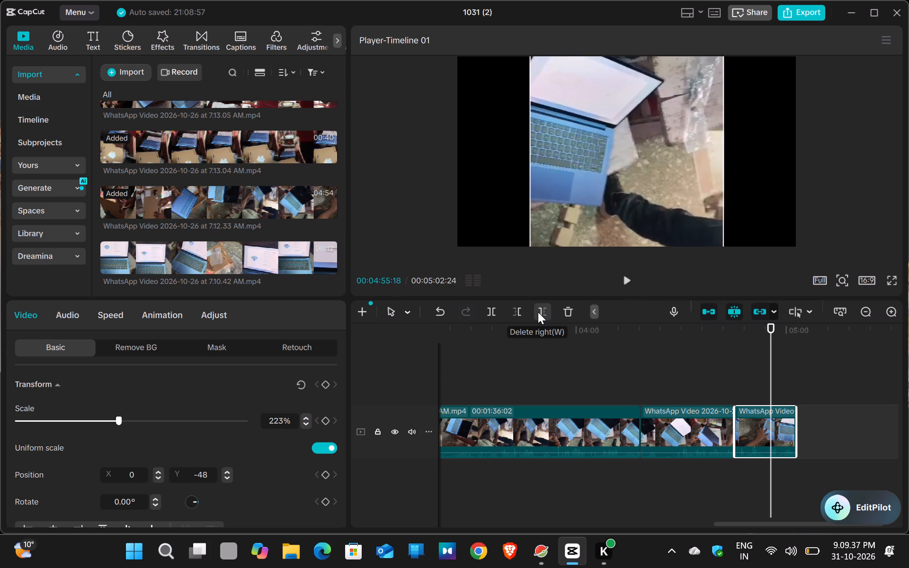
{"action": "left_click", "coordinate": [538, 312]}
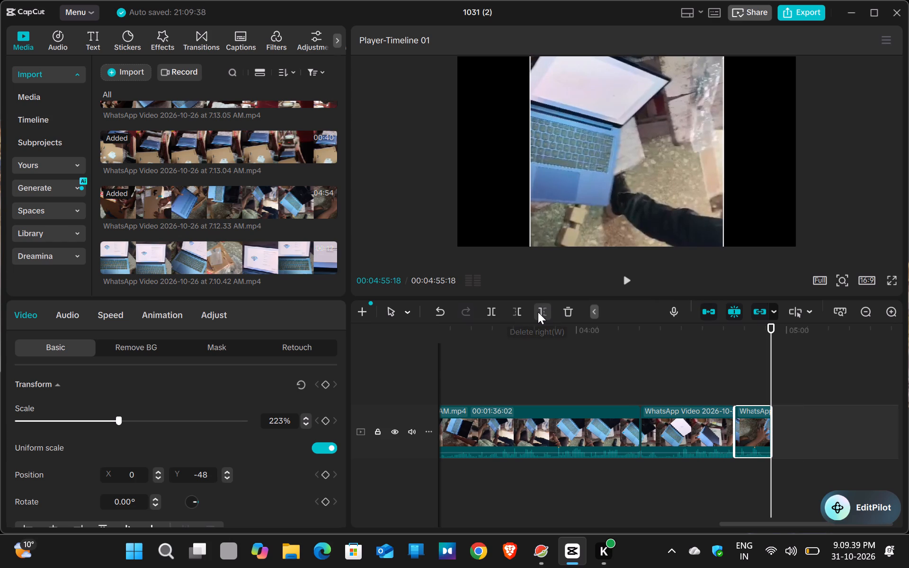
Replay the trimmed timeline from its start.
{"action": "left_click", "coordinate": [624, 275]}
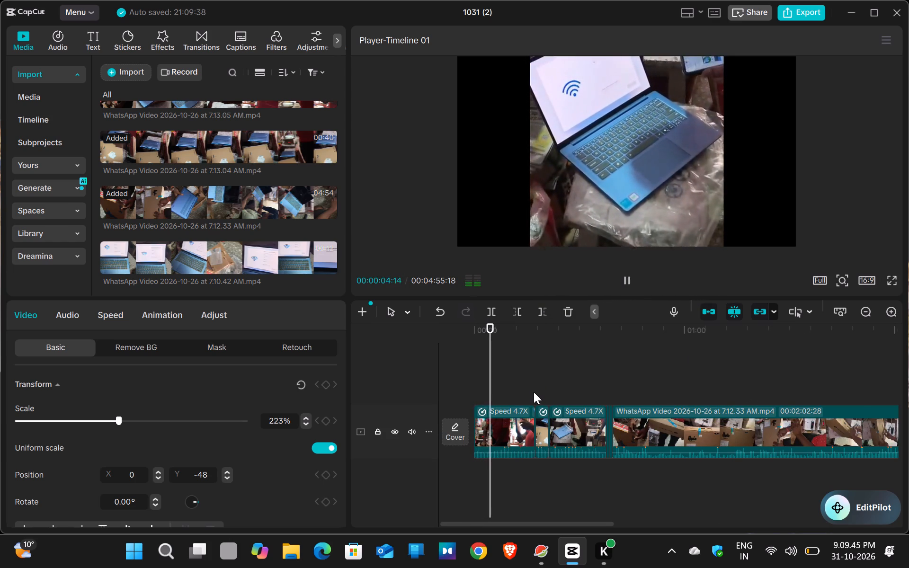
Play the 7.12.33 AM footage from 00:01:36:28 and inspect the transform settings of its individual segments.
{"action": "left_click", "coordinate": [814, 329]}
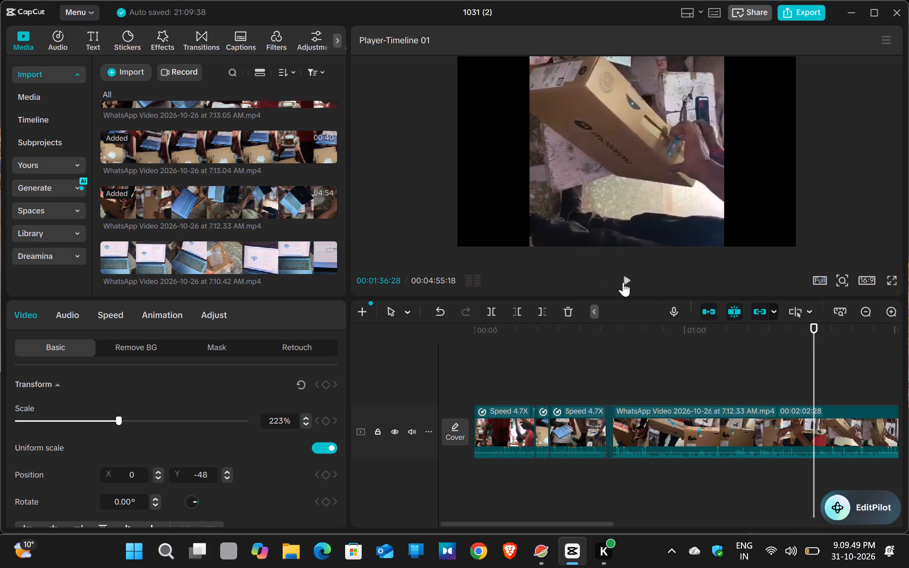
{"action": "key", "text": "space"}
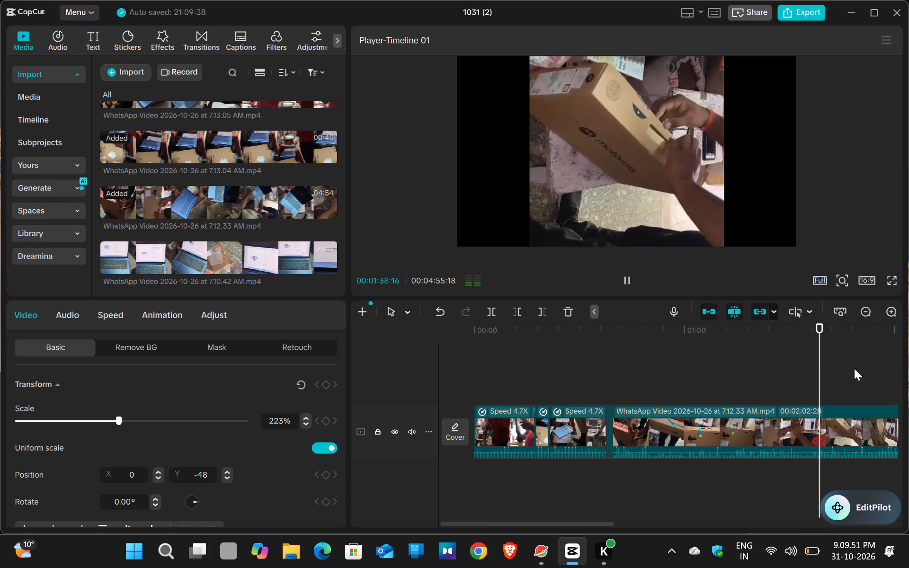
{"action": "left_click", "coordinate": [713, 439]}
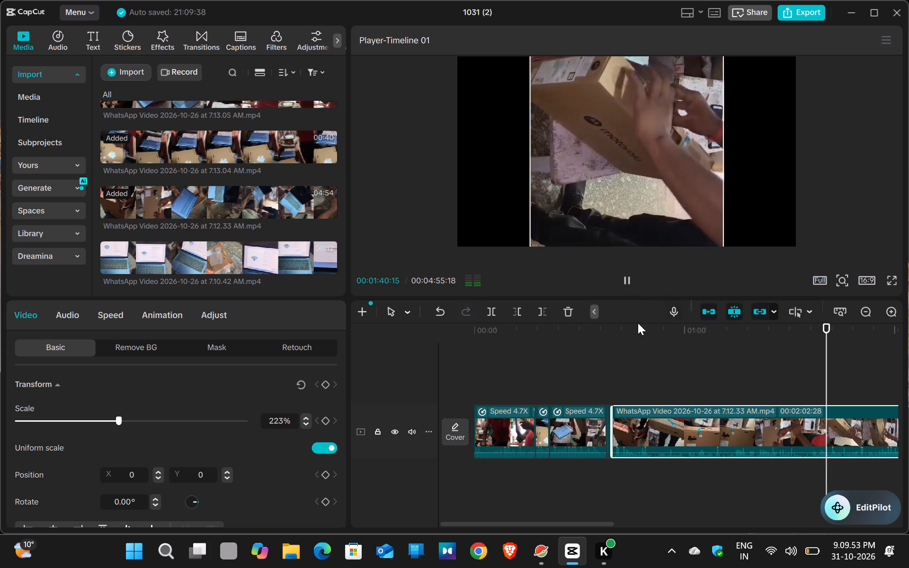
{"action": "left_click", "coordinate": [867, 311]}
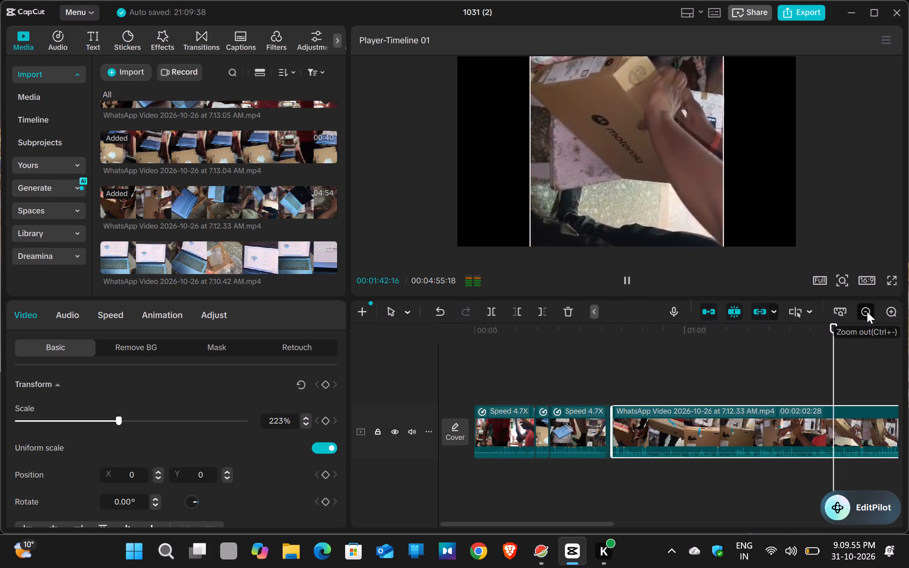
{"action": "left_click", "coordinate": [867, 311]}
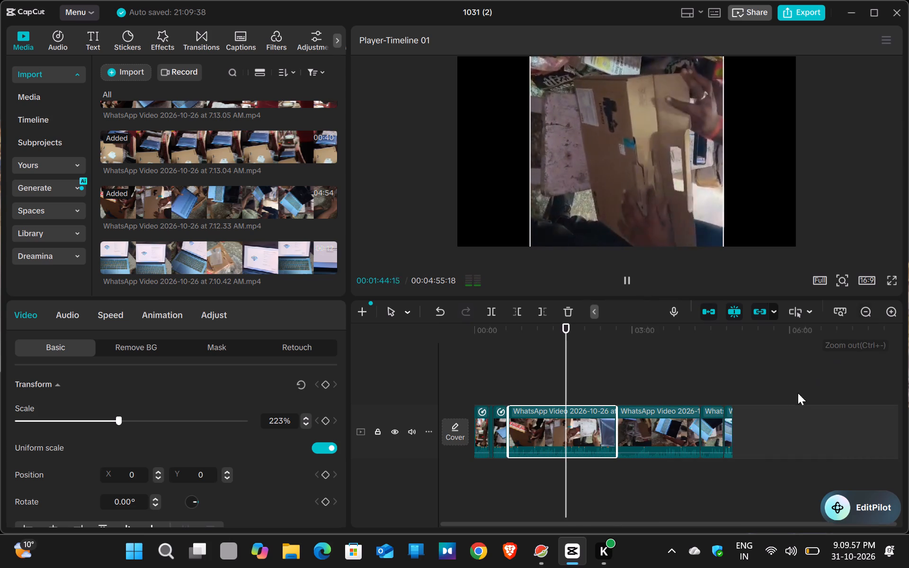
{"action": "left_click", "coordinate": [638, 428]}
{"action": "left_click", "coordinate": [713, 419]}
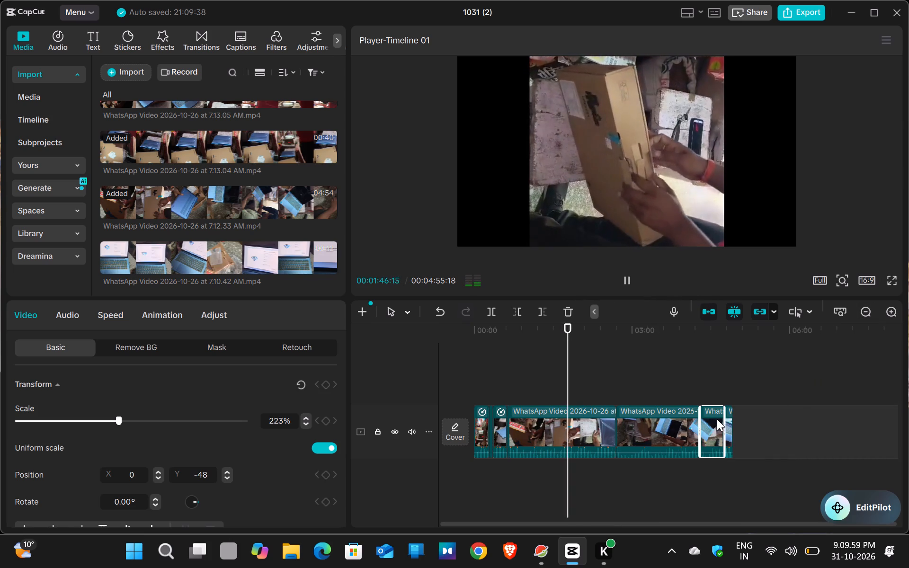
{"action": "left_click", "coordinate": [730, 418]}
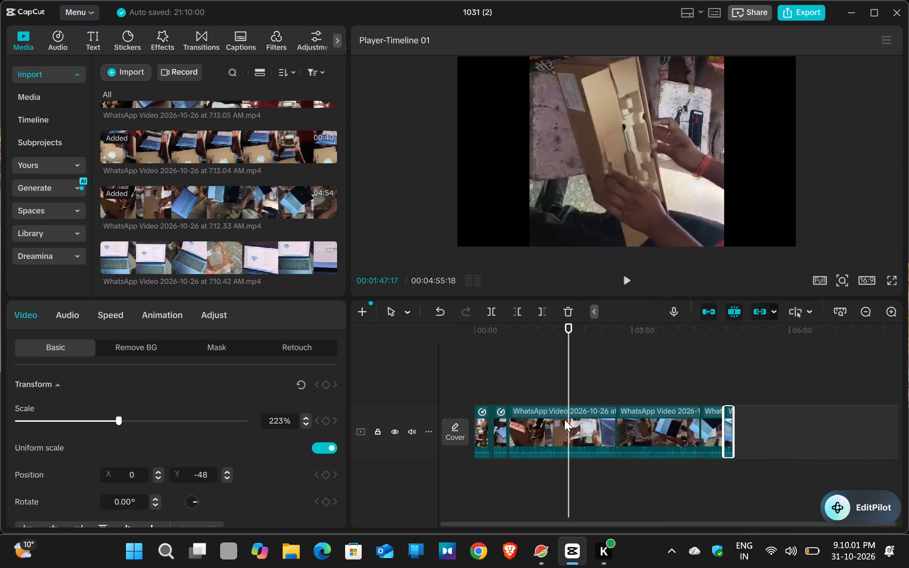
{"action": "left_click", "coordinate": [564, 419]}
{"action": "left_click", "coordinate": [520, 419]}
{"action": "left_click", "coordinate": [530, 420]}
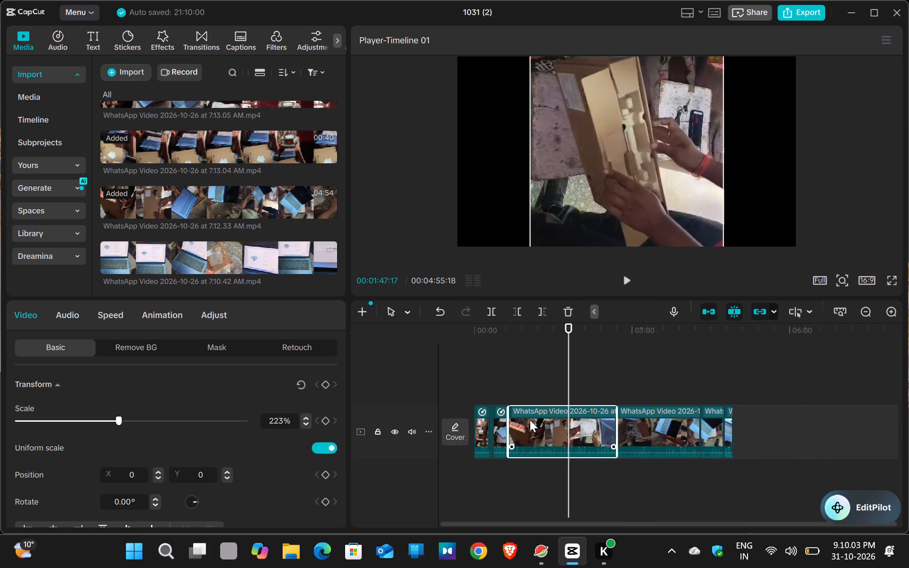
{"action": "left_click", "coordinate": [635, 420]}
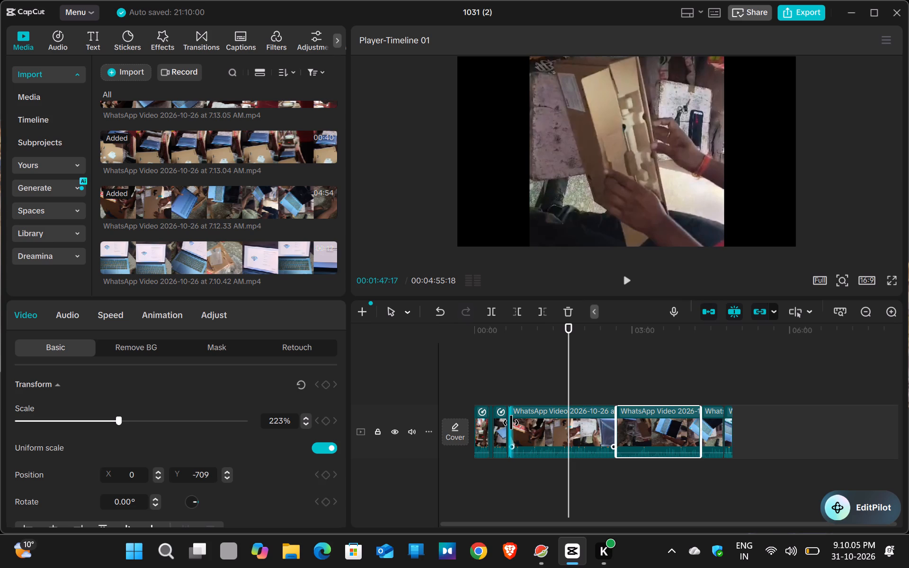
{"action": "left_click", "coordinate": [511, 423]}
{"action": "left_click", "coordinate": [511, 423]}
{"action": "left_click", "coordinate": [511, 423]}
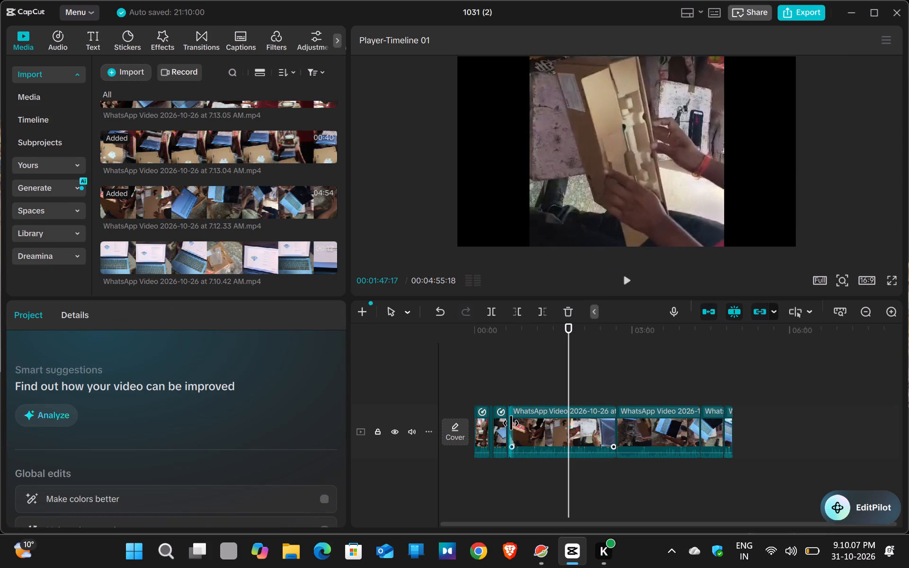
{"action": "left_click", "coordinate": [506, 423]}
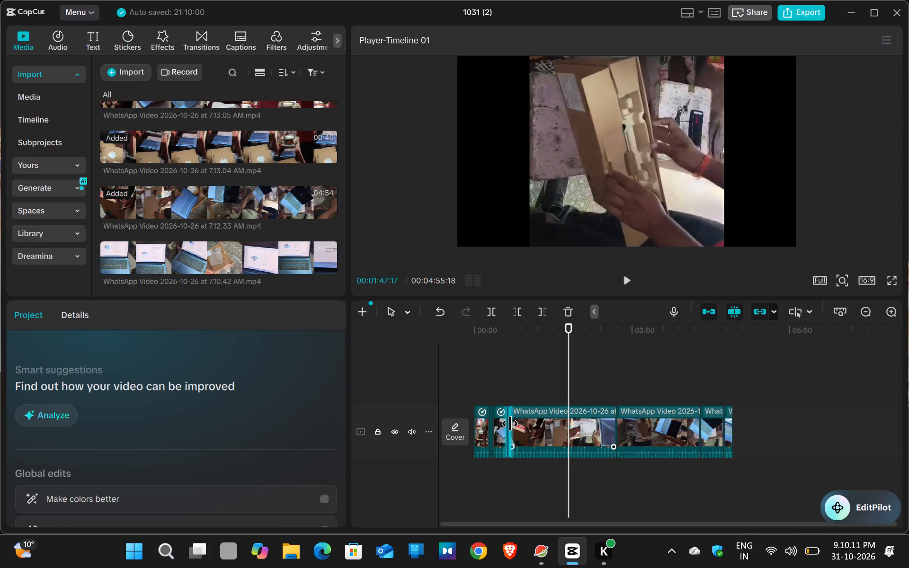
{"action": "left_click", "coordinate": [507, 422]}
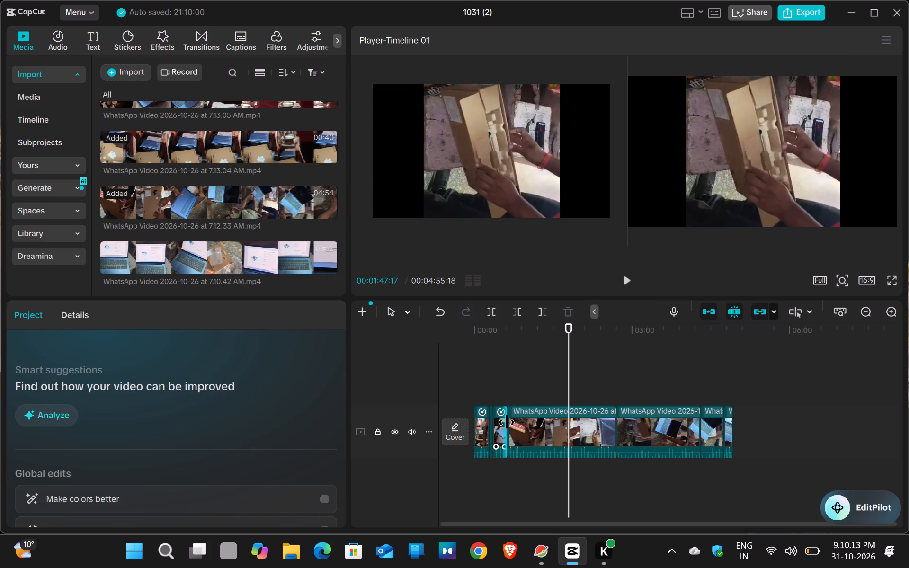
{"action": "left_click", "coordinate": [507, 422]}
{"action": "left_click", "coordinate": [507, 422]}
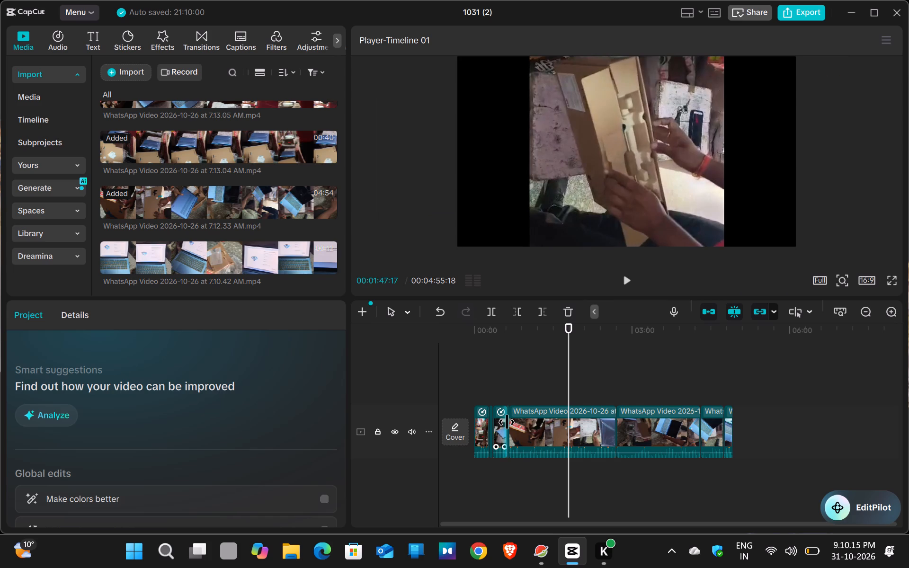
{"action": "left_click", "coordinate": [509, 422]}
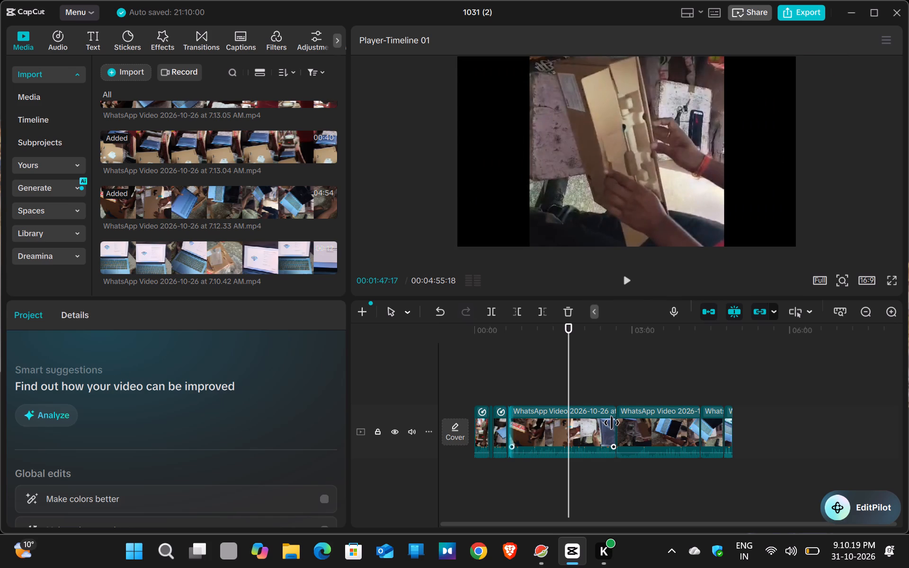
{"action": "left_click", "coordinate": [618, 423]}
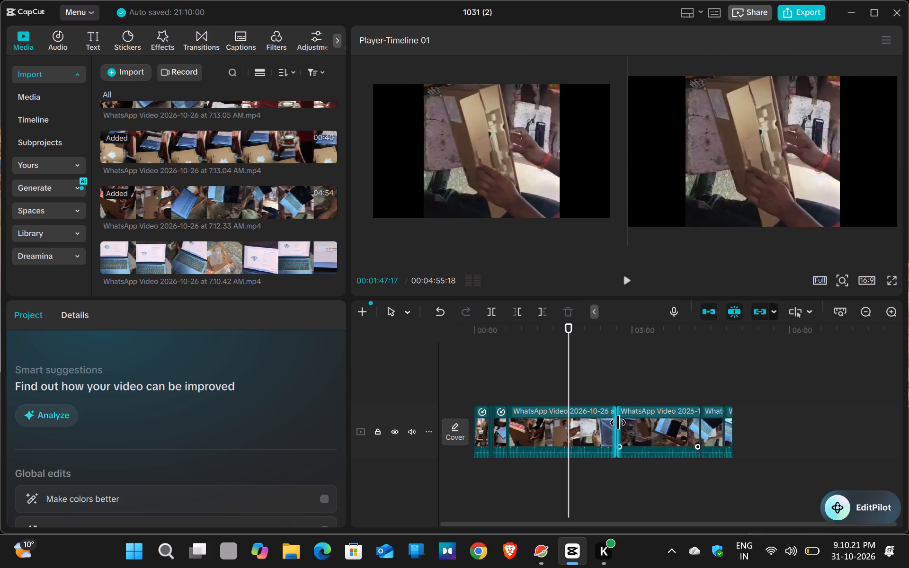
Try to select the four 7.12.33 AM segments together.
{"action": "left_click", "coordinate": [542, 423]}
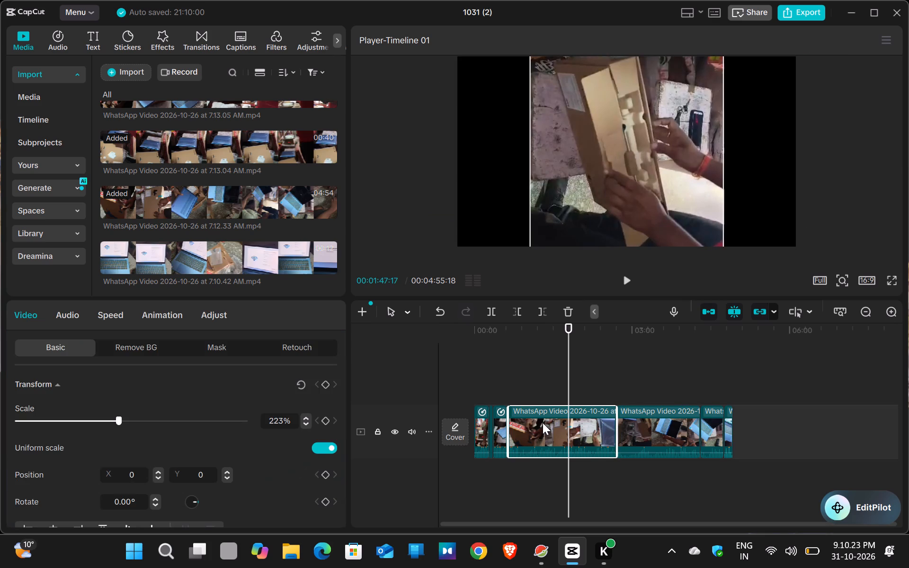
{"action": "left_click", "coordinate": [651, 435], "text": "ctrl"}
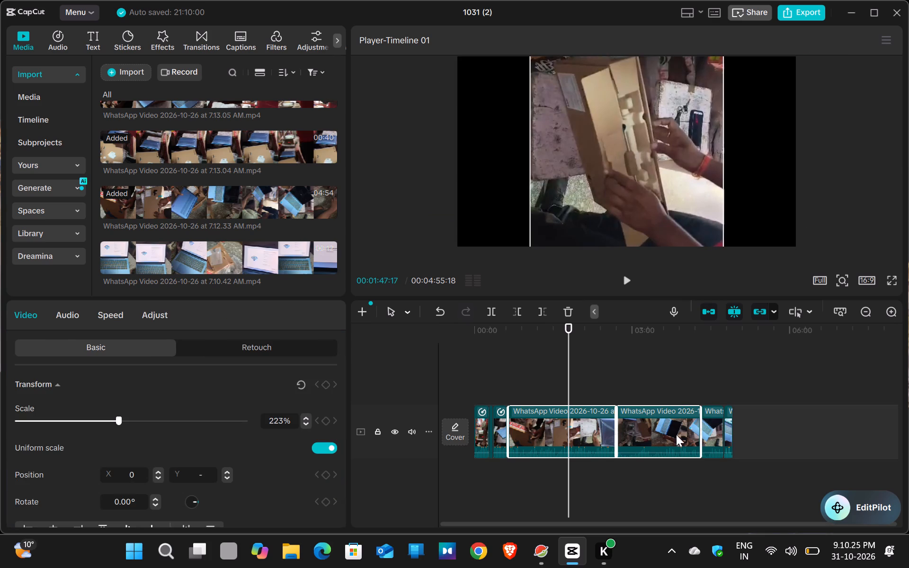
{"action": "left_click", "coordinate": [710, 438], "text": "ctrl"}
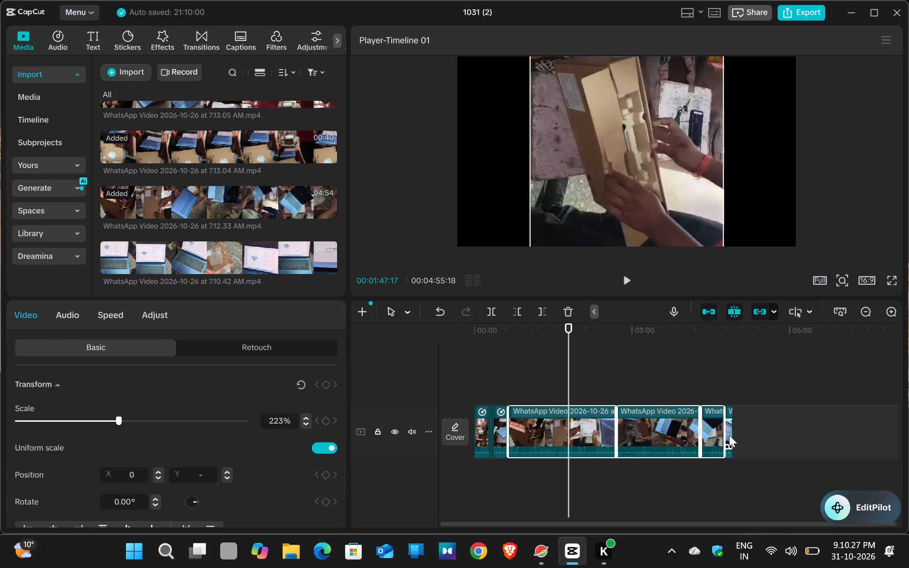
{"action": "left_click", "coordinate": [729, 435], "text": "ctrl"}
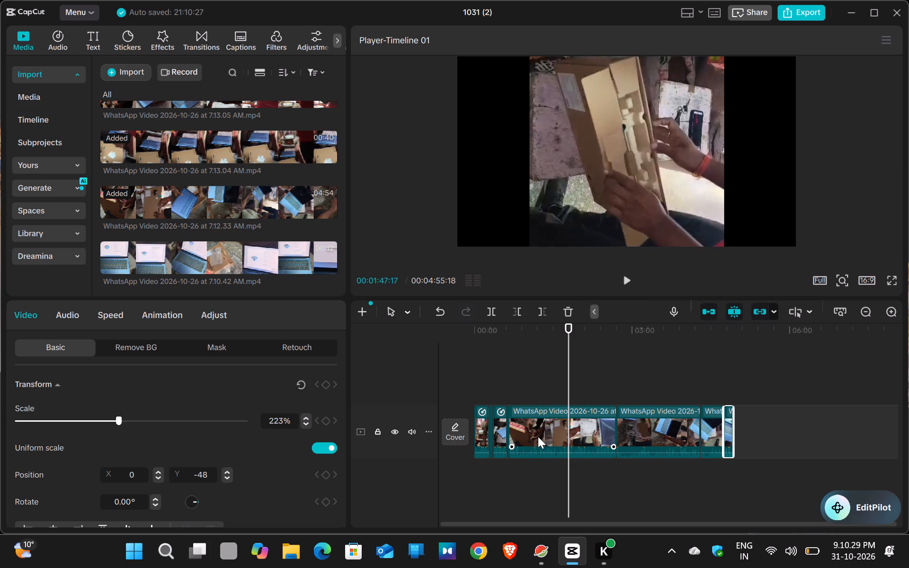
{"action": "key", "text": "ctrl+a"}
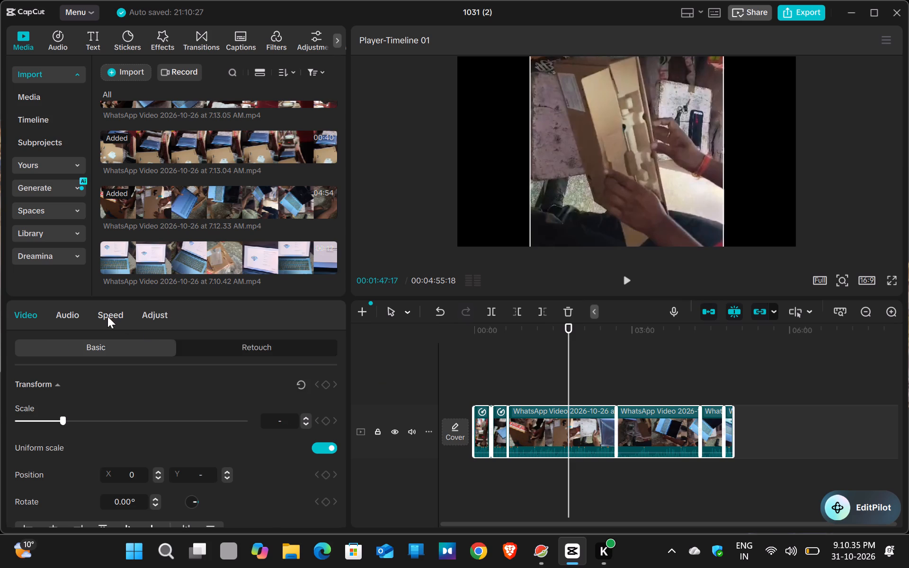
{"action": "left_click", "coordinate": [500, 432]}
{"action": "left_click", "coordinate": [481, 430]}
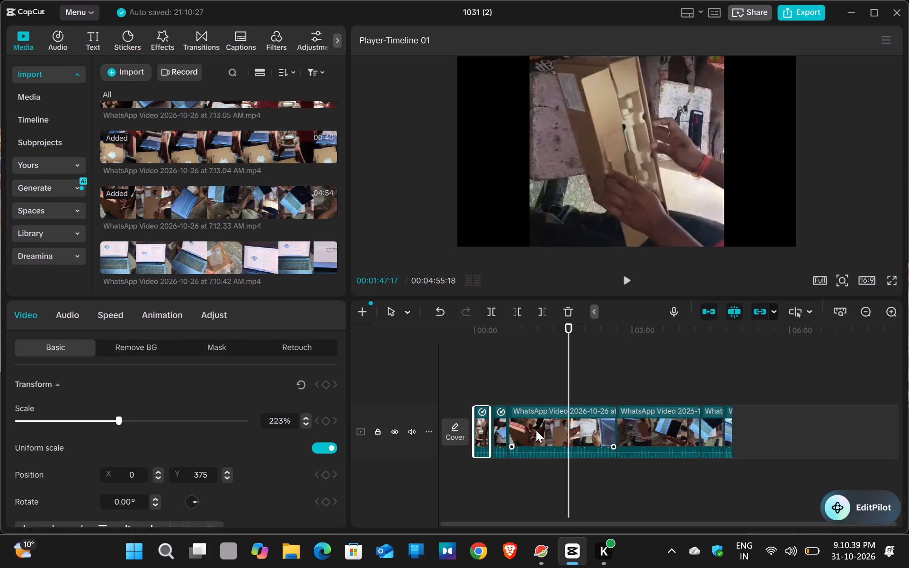
Check the speed setting of the already sped-up segment just before the 7.12.33 AM footage.
{"action": "left_click", "coordinate": [553, 430]}
{"action": "left_click", "coordinate": [500, 419]}
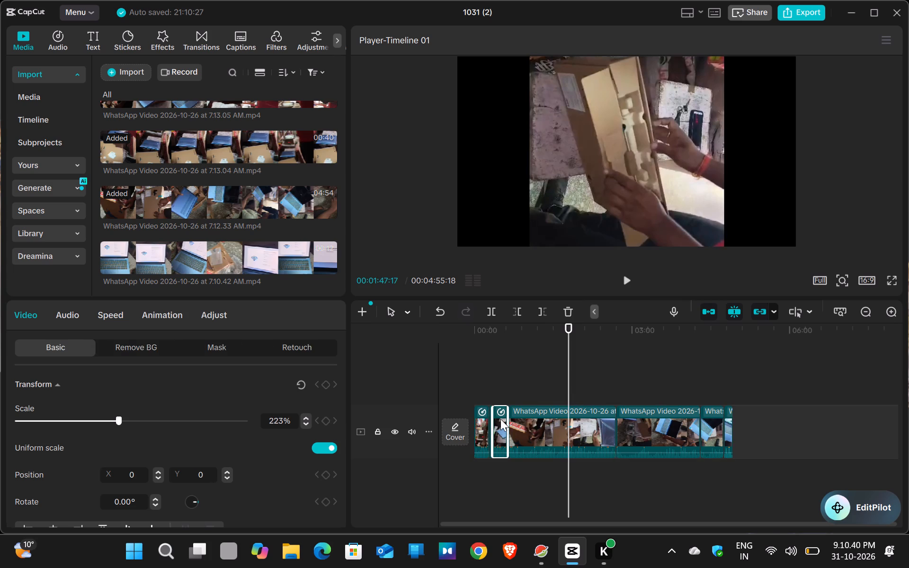
{"action": "left_click", "coordinate": [118, 316]}
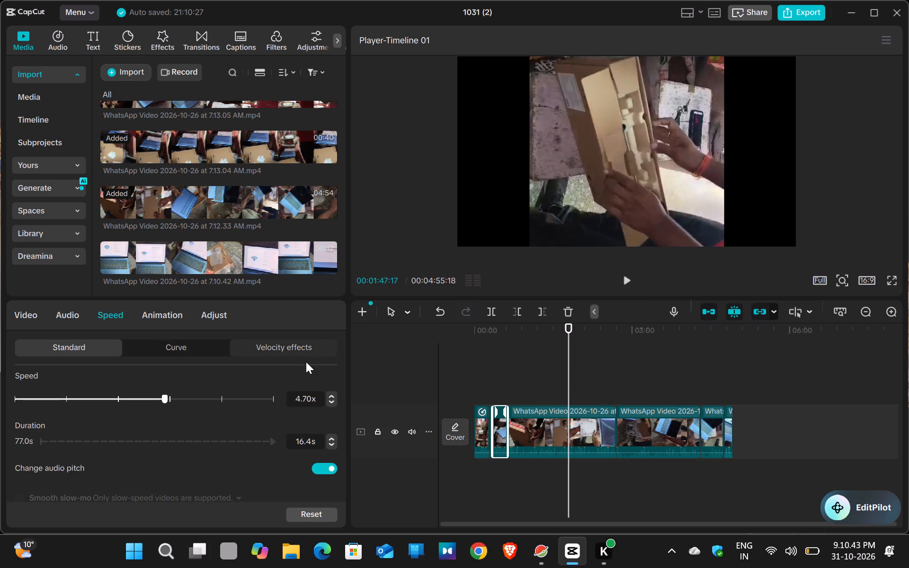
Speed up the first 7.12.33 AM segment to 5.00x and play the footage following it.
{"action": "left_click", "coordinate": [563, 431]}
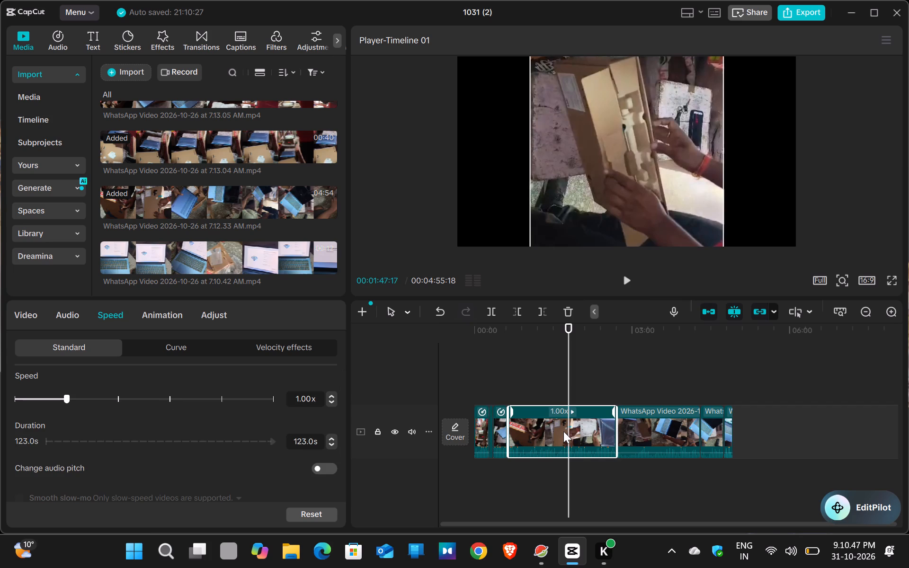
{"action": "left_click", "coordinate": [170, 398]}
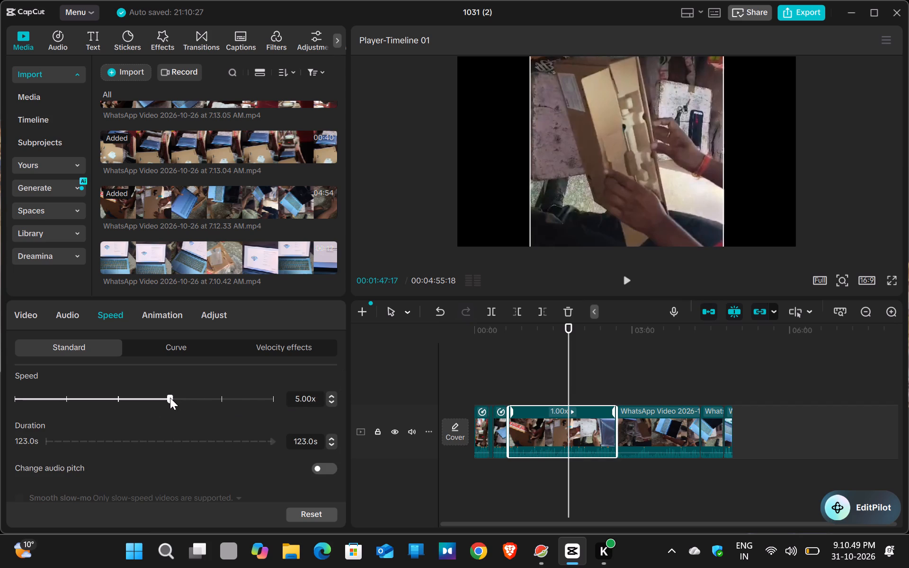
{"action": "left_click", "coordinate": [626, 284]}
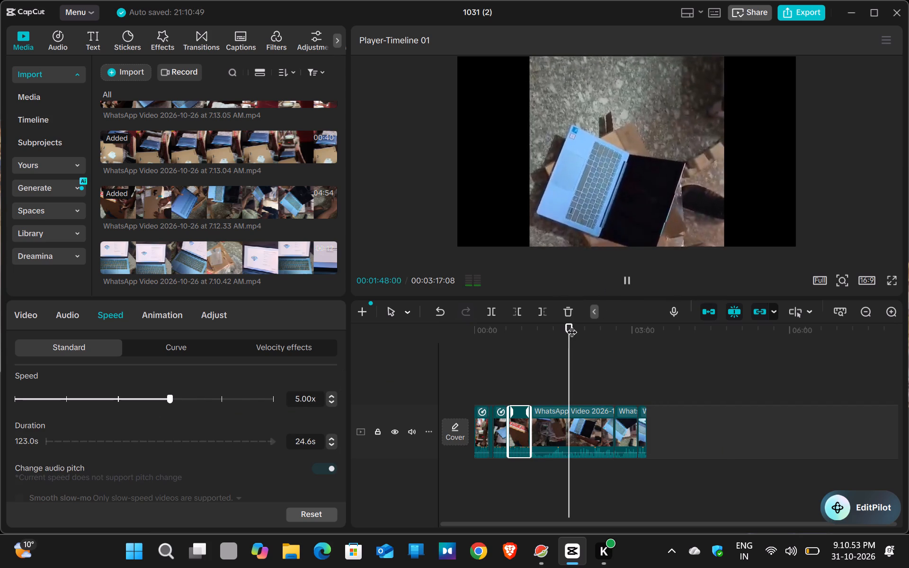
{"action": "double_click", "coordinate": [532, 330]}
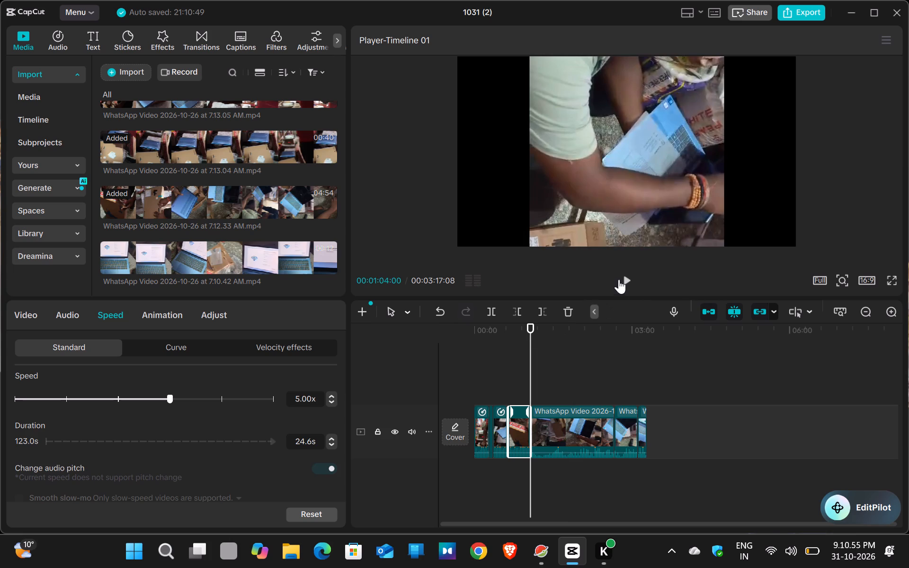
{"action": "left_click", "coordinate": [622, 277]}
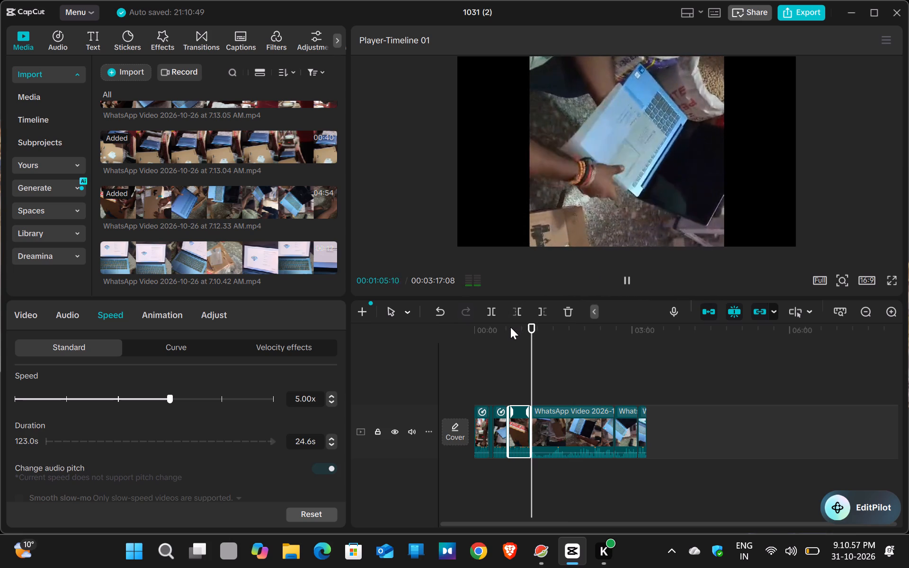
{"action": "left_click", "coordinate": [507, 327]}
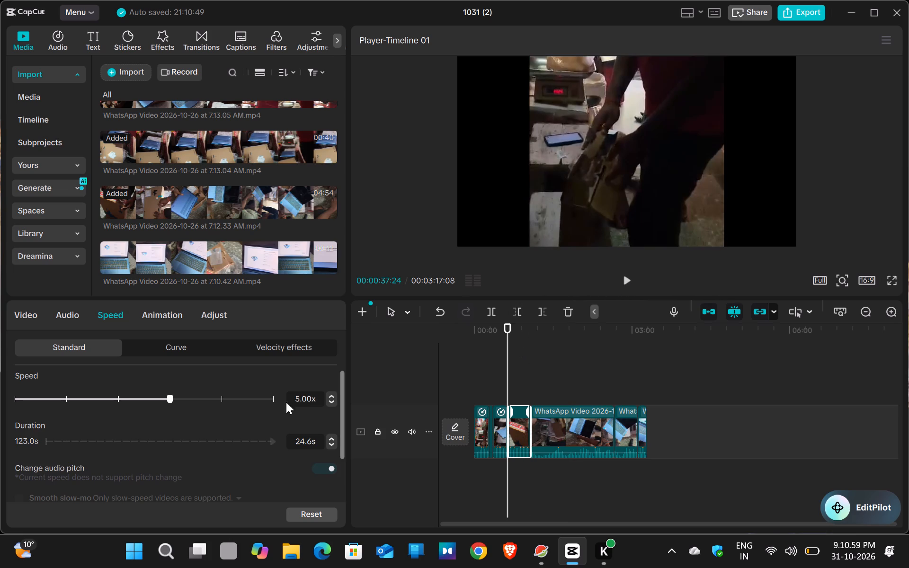
Set the speed of the second 7.12.33 AM segment to 5.00x.
{"action": "left_click", "coordinate": [555, 431]}
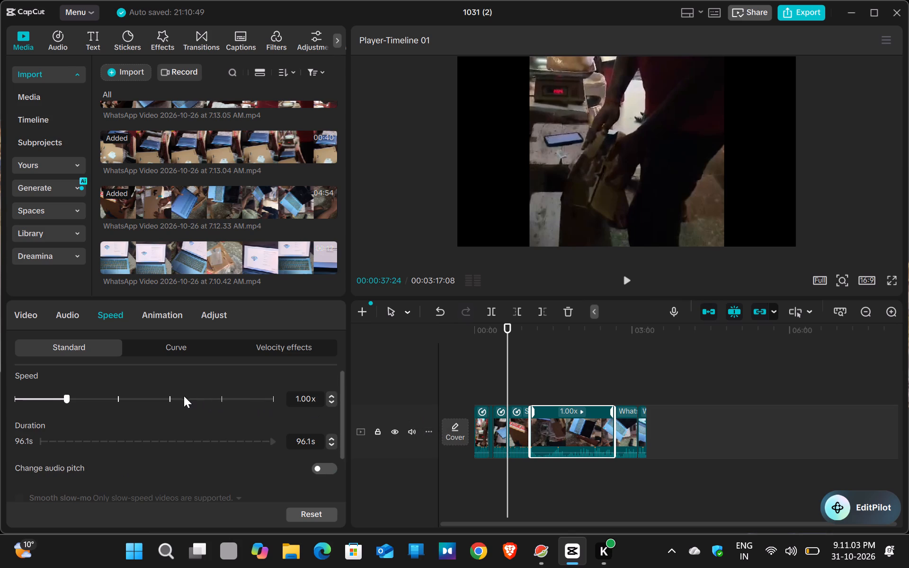
{"action": "left_click", "coordinate": [169, 395]}
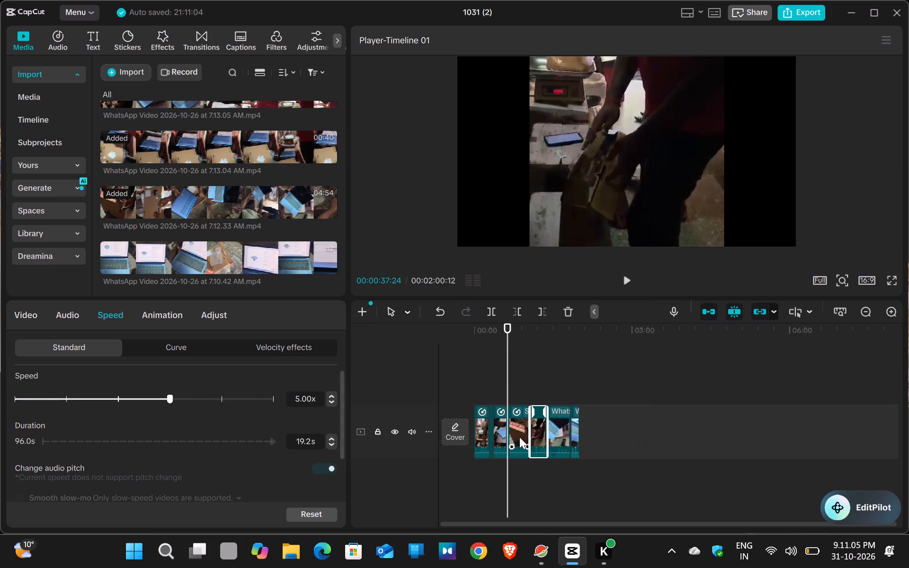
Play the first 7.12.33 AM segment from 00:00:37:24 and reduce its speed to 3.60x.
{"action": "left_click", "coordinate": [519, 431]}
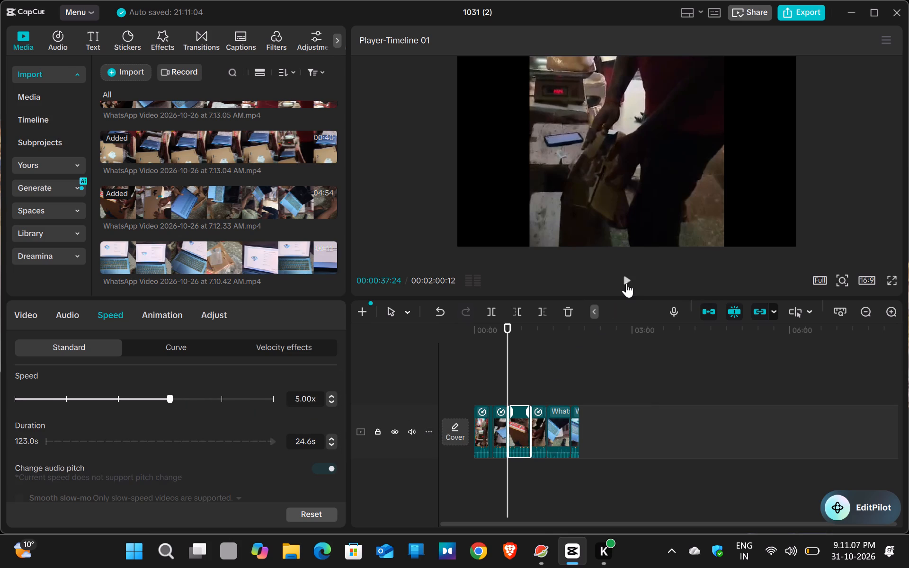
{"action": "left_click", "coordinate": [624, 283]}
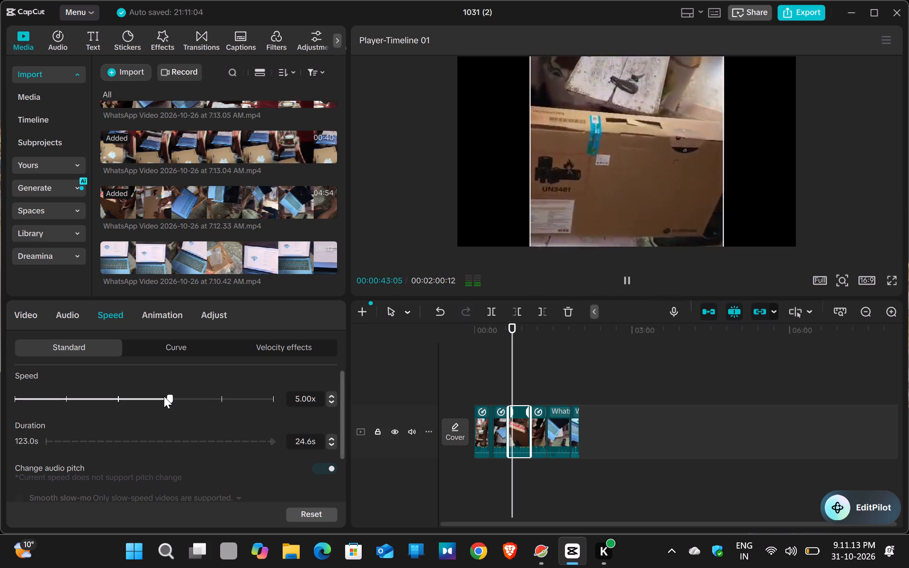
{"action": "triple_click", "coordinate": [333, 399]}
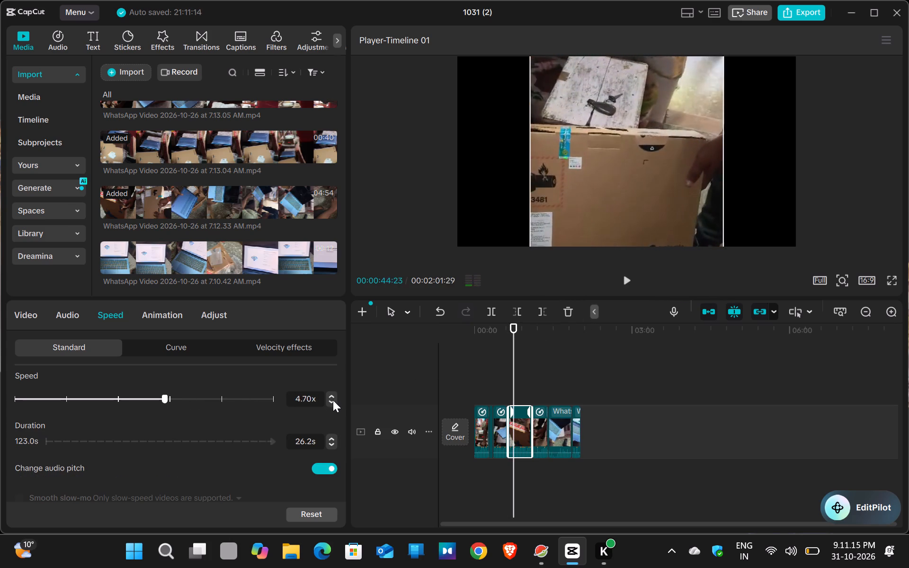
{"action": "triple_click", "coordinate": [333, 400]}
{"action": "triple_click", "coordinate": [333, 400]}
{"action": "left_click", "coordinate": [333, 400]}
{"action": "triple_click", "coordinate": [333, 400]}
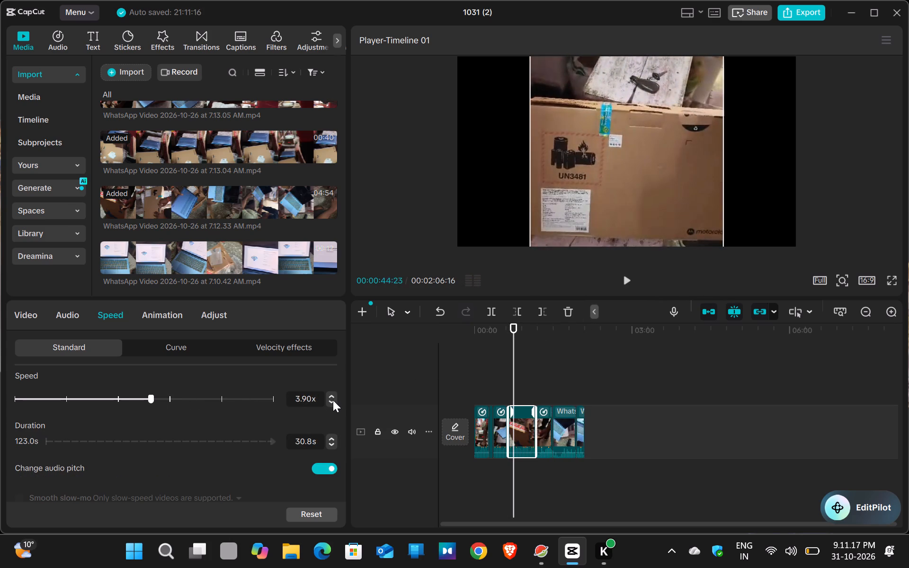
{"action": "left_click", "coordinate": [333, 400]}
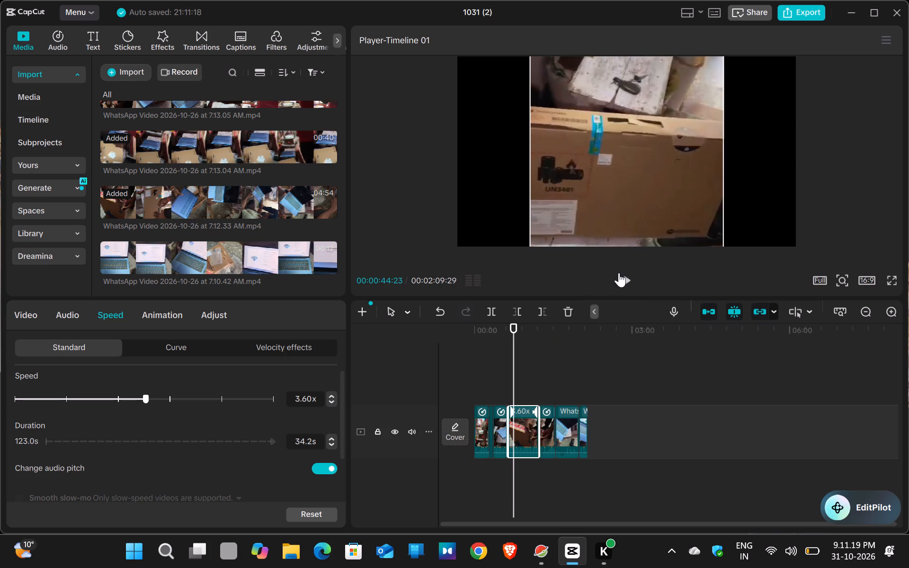
Play more of the first 7.12.33 AM segment and set its speed to 4.00x.
{"action": "left_click", "coordinate": [623, 275]}
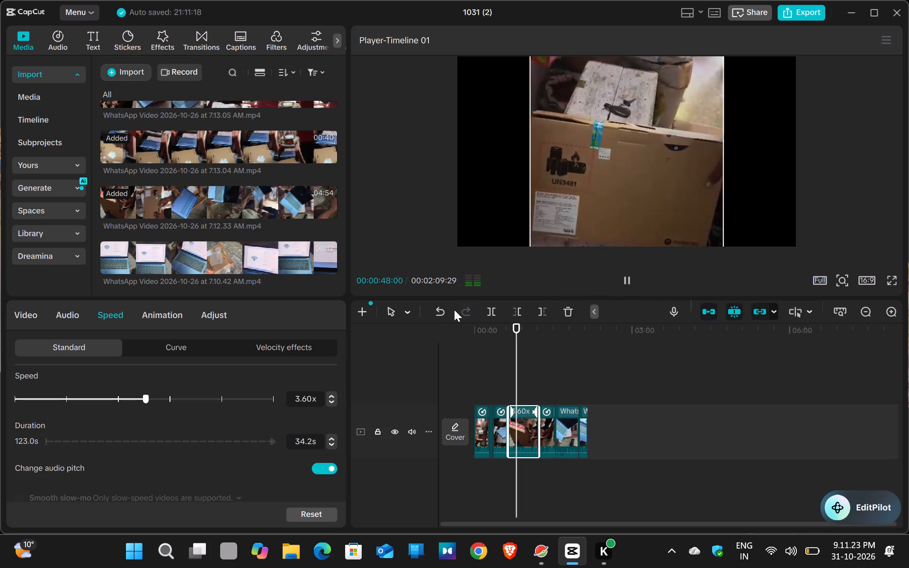
{"action": "triple_click", "coordinate": [331, 394]}
{"action": "left_click", "coordinate": [331, 394]}
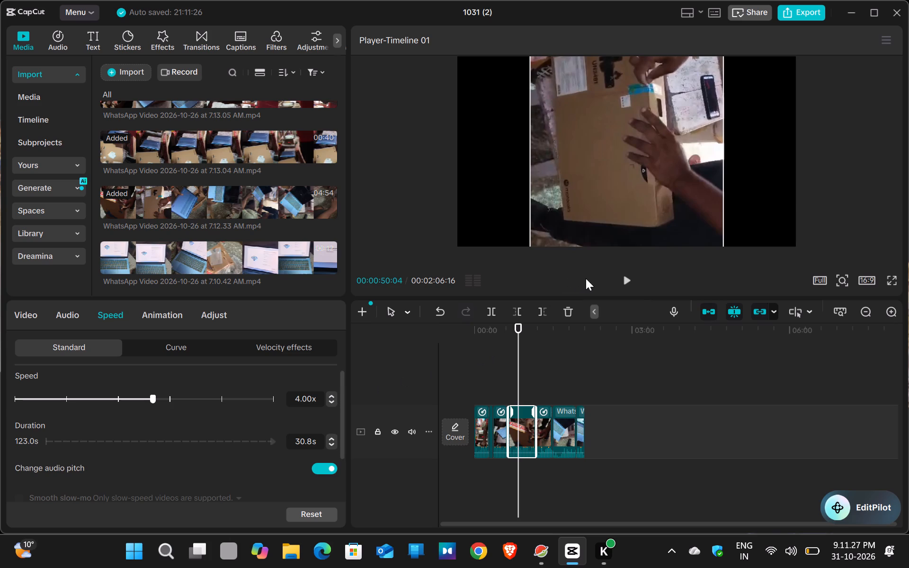
Review the first 7.12.33 AM segment at its new speed, replaying from 00:01:03:08 on through the second segment.
{"action": "left_click", "coordinate": [624, 278]}
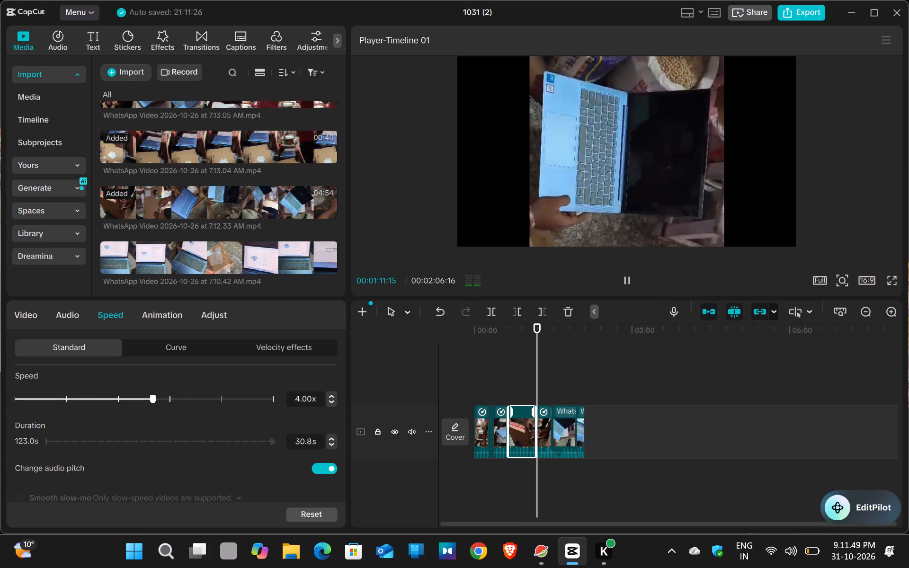
{"action": "left_click", "coordinate": [532, 326]}
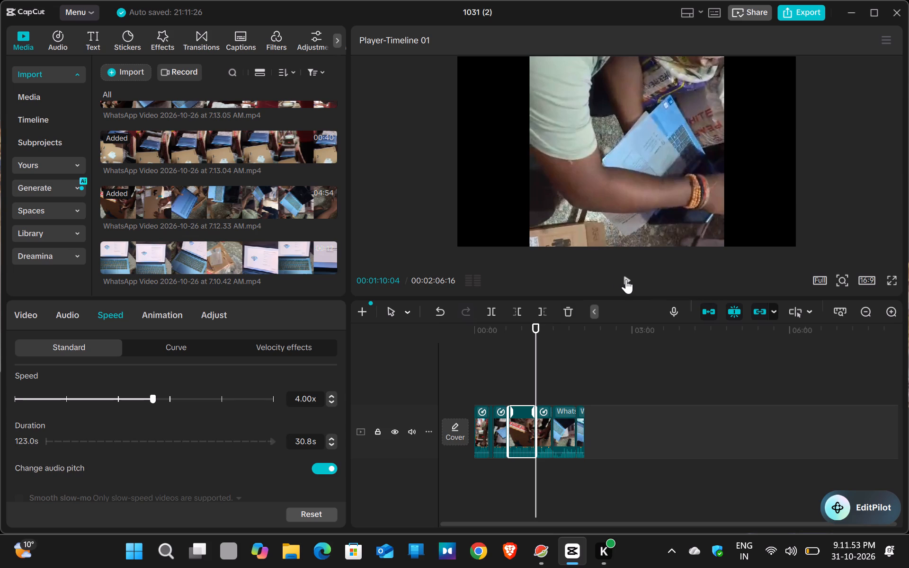
{"action": "left_click", "coordinate": [530, 328]}
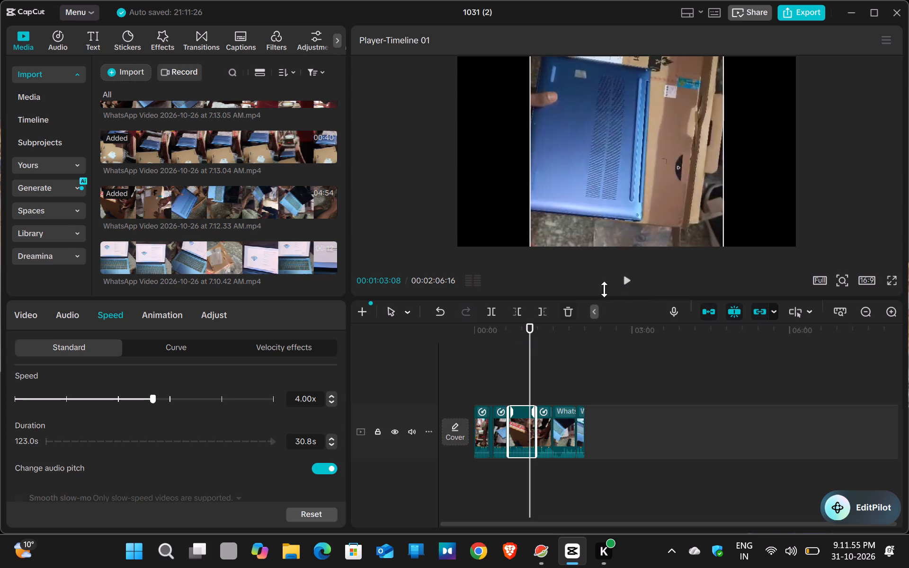
{"action": "left_click", "coordinate": [624, 280]}
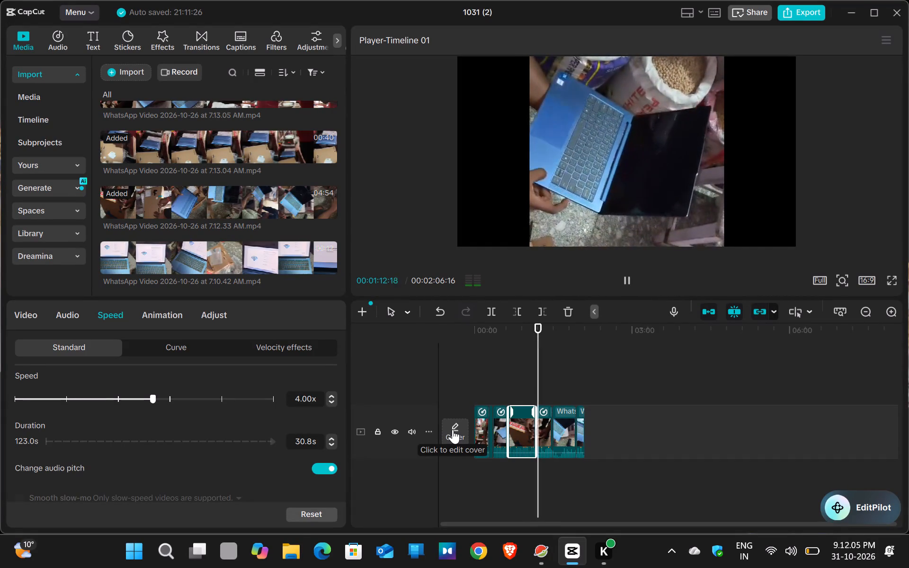
{"action": "left_click", "coordinate": [519, 422]}
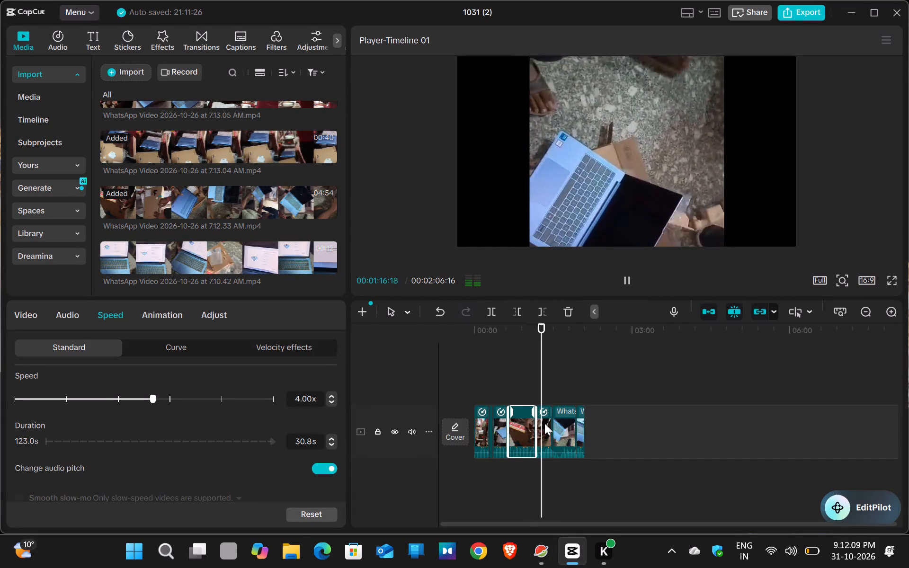
{"action": "left_click", "coordinate": [544, 423]}
{"action": "key", "text": "space"}
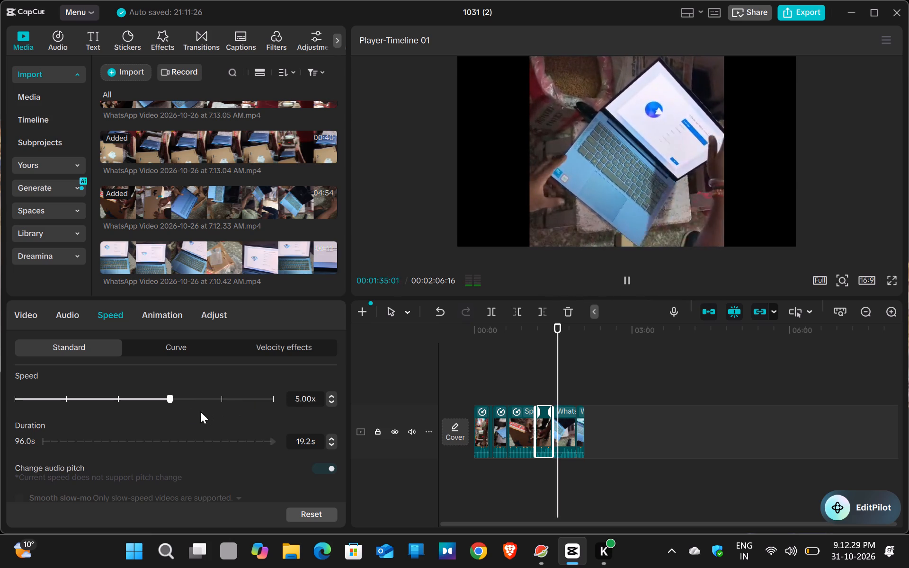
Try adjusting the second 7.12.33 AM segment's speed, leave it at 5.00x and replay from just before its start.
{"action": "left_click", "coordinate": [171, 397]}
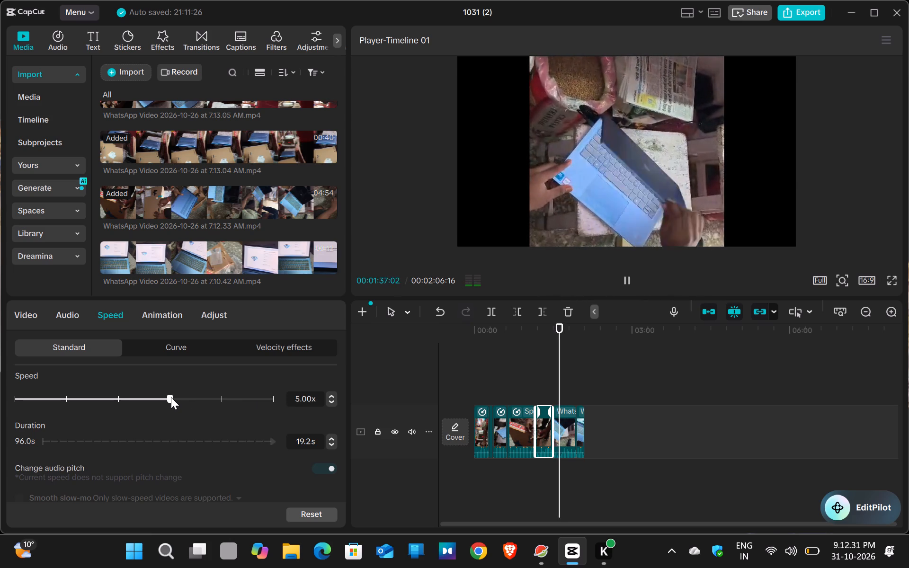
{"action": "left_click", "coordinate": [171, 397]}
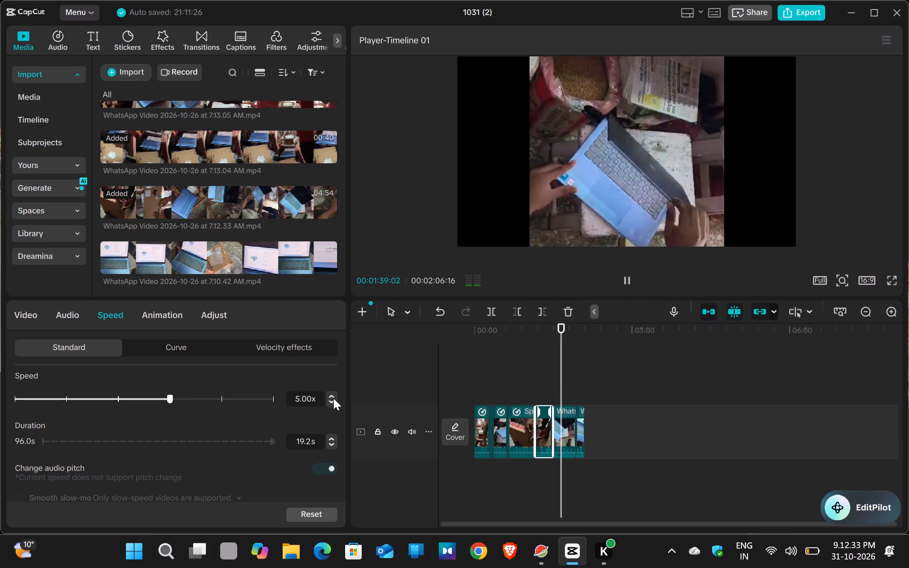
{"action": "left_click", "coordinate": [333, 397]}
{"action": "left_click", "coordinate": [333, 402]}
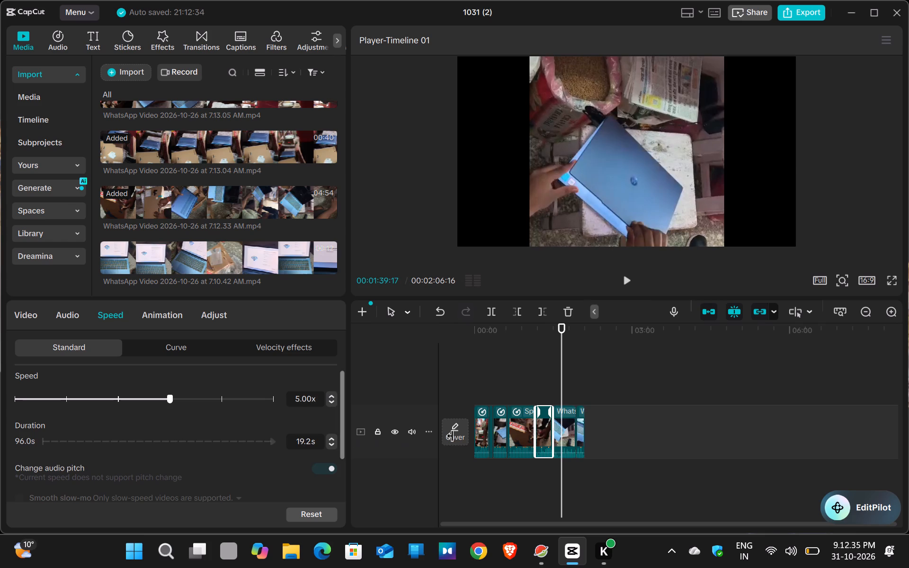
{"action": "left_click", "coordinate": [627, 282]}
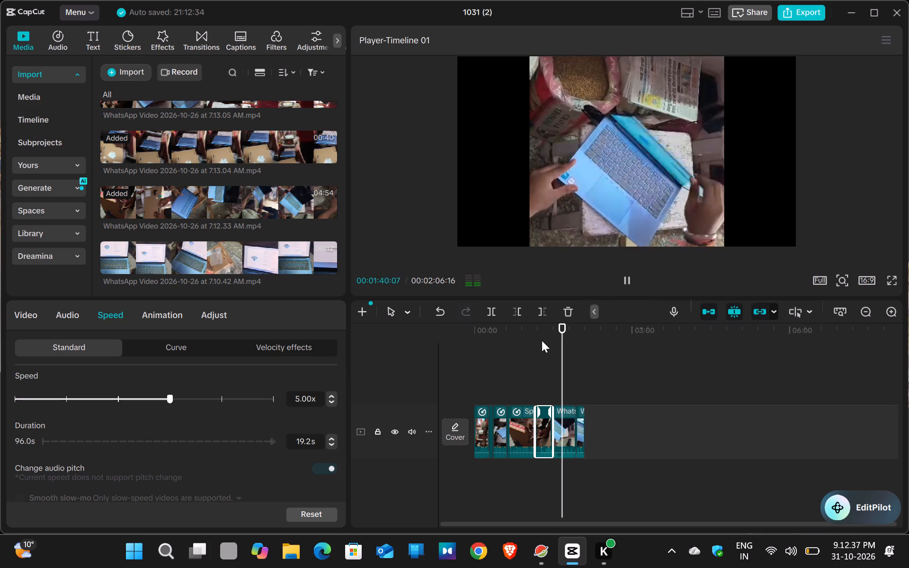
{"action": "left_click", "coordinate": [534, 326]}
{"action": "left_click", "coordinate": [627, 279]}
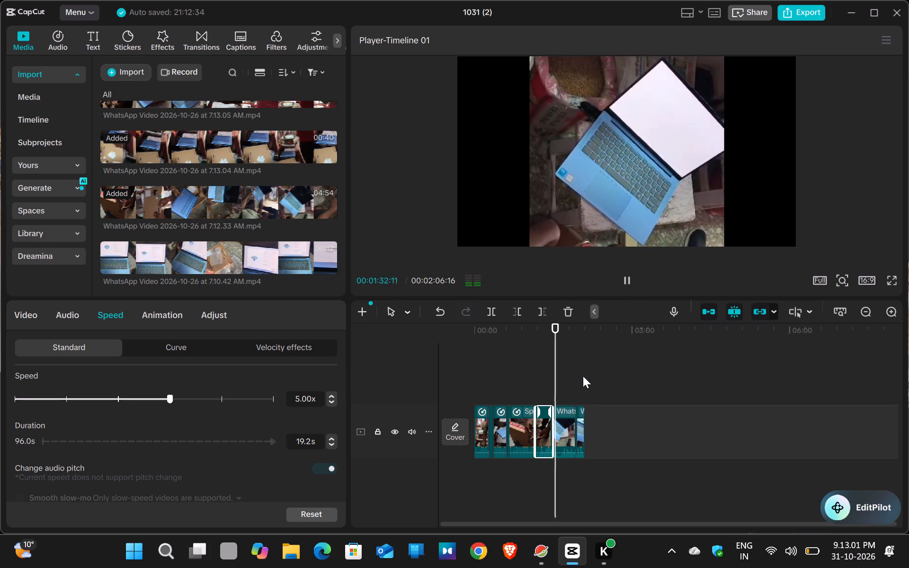
Set the speed of the third 7.12.33 AM segment to 3.60x.
{"action": "left_click", "coordinate": [560, 425]}
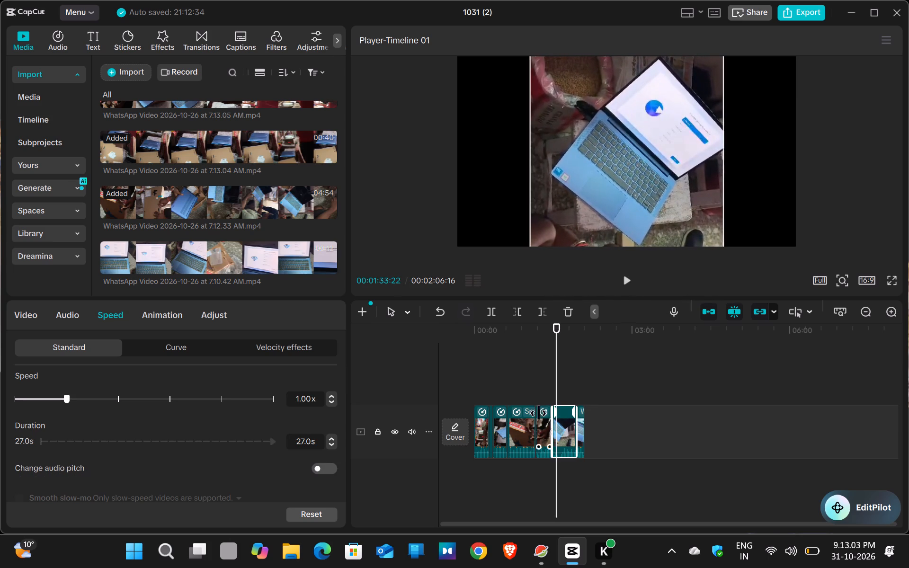
{"action": "left_click", "coordinate": [171, 399]}
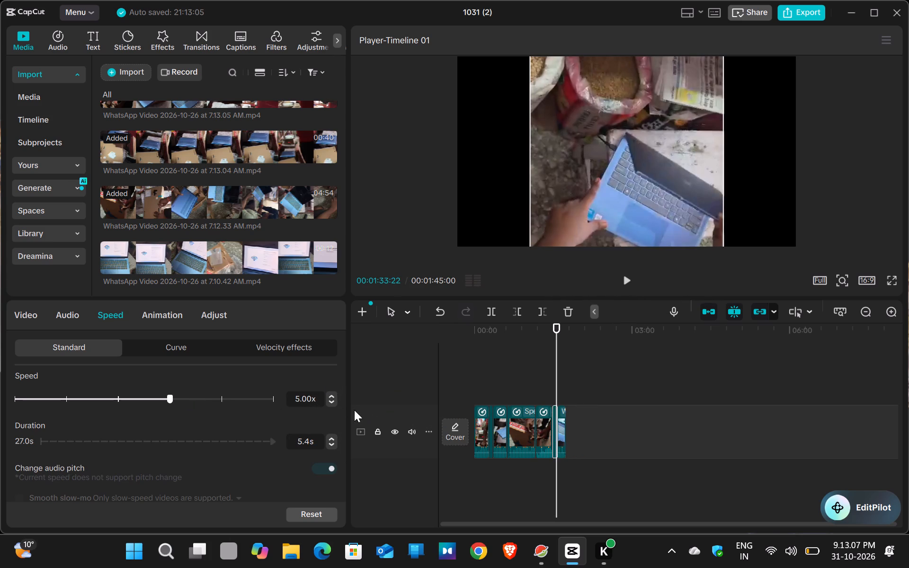
{"action": "triple_click", "coordinate": [332, 402]}
{"action": "triple_click", "coordinate": [332, 402]}
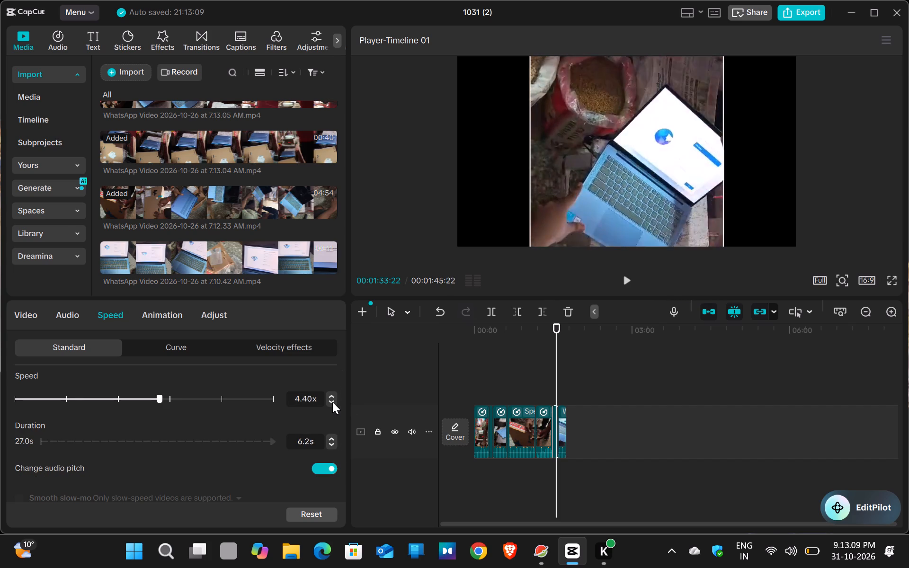
{"action": "triple_click", "coordinate": [332, 402]}
{"action": "triple_click", "coordinate": [332, 402]}
{"action": "double_click", "coordinate": [332, 402]}
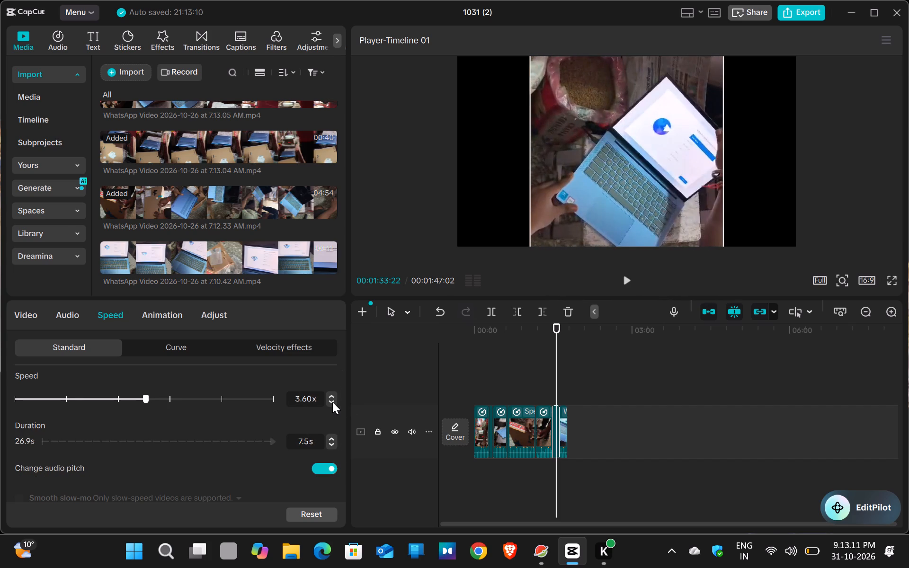
Play into the last 7.12.33 AM segment and trim off its beginning up to 00:01:40:20, closing the gap.
{"action": "left_click", "coordinate": [627, 281]}
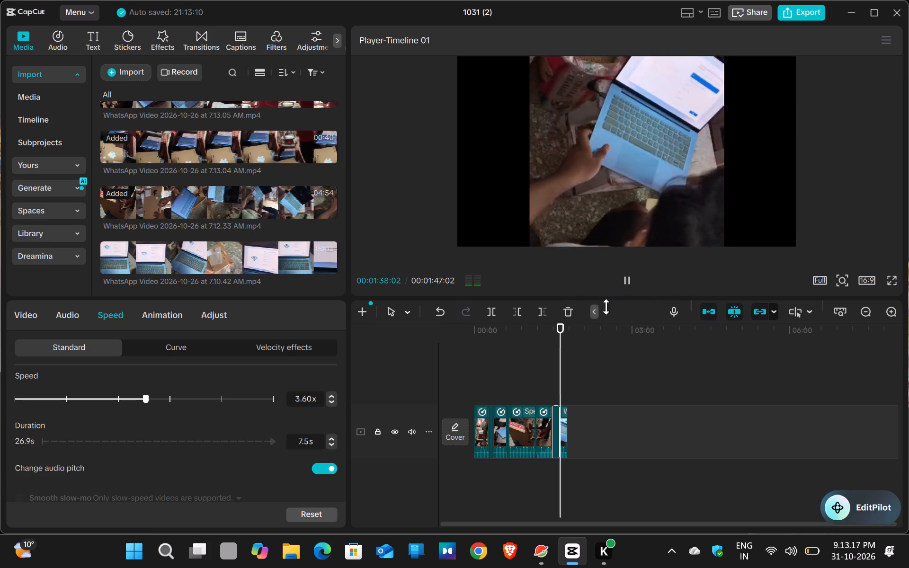
{"action": "left_click", "coordinate": [564, 417]}
{"action": "double_click", "coordinate": [559, 426]}
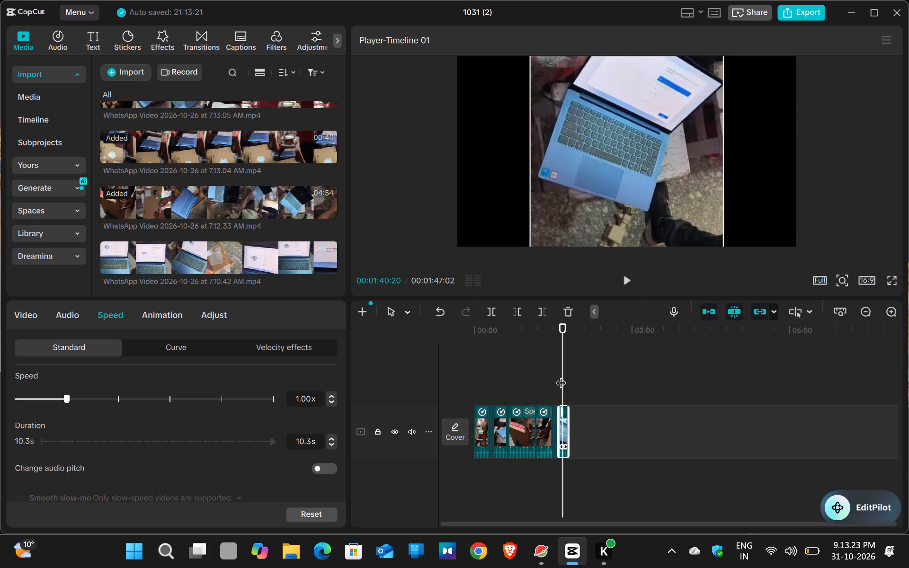
{"action": "left_click", "coordinate": [518, 308]}
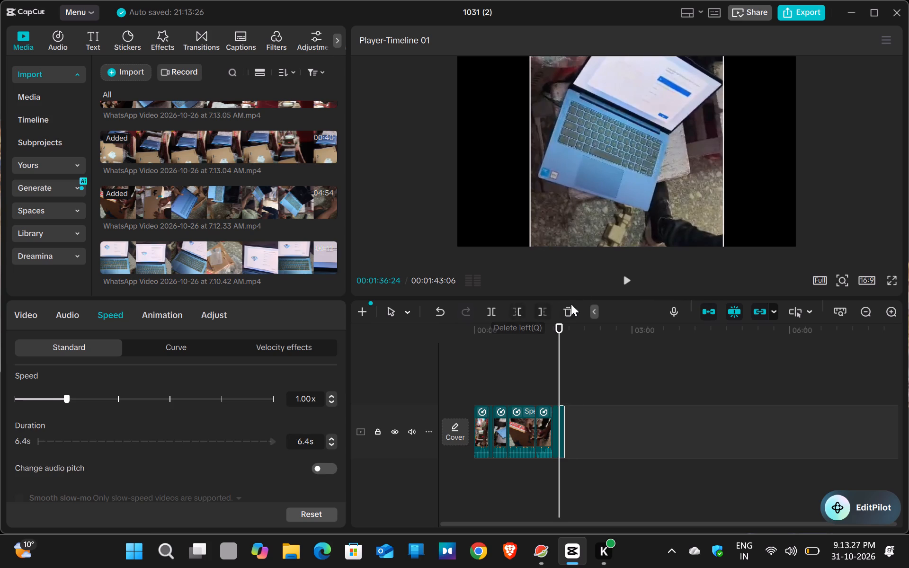
Play the trimmed last 7.12.33 AM segment and undo the trim of its beginning.
{"action": "left_click", "coordinate": [625, 281]}
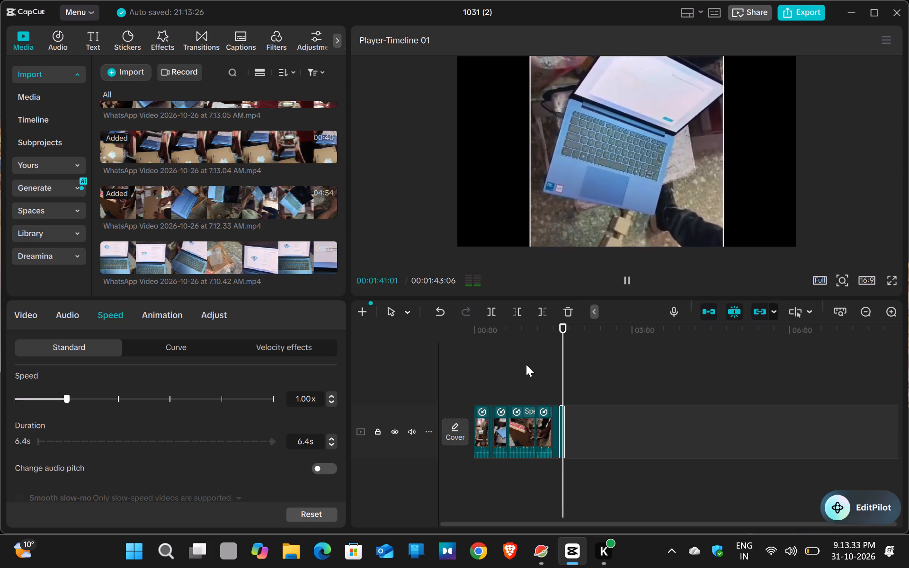
{"action": "key", "text": "ctrl+z"}
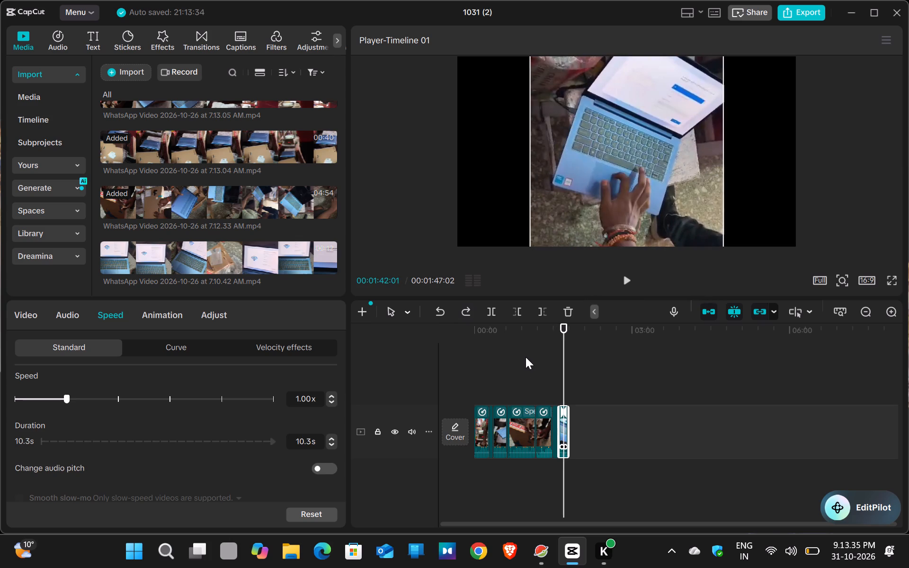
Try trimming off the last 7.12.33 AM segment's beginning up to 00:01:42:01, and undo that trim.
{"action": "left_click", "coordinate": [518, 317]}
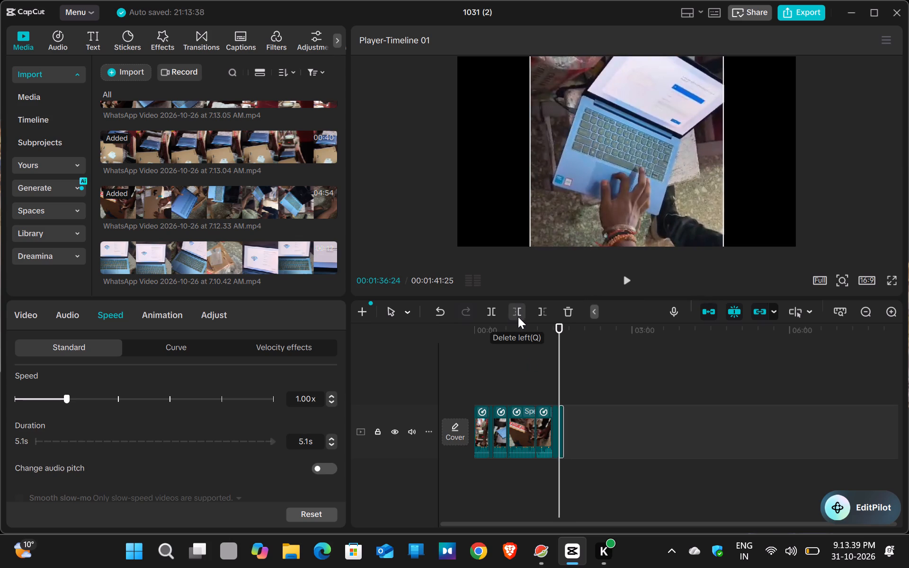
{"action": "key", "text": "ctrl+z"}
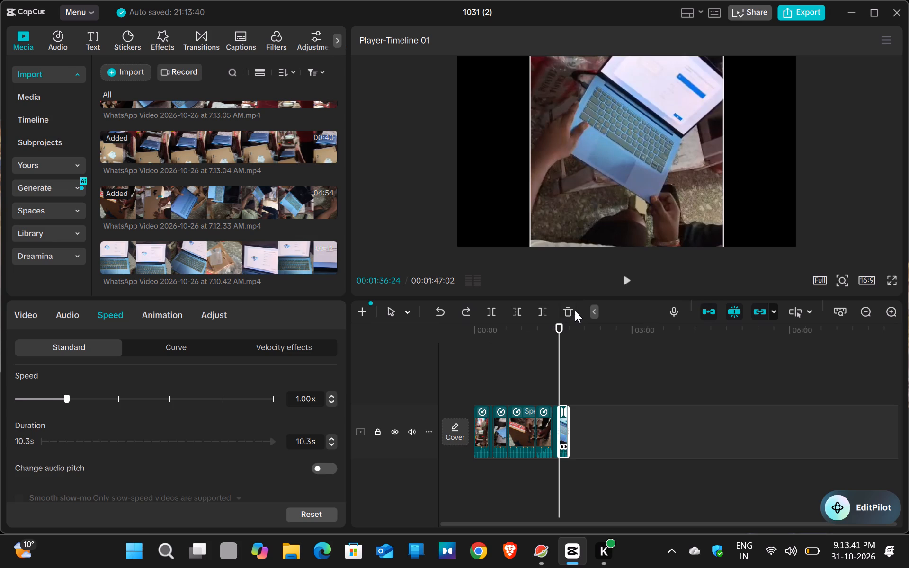
Play into the last 7.12.33 AM segment and trim off its beginning up to 00:01:38:18, closing the gap.
{"action": "double_click", "coordinate": [630, 278]}
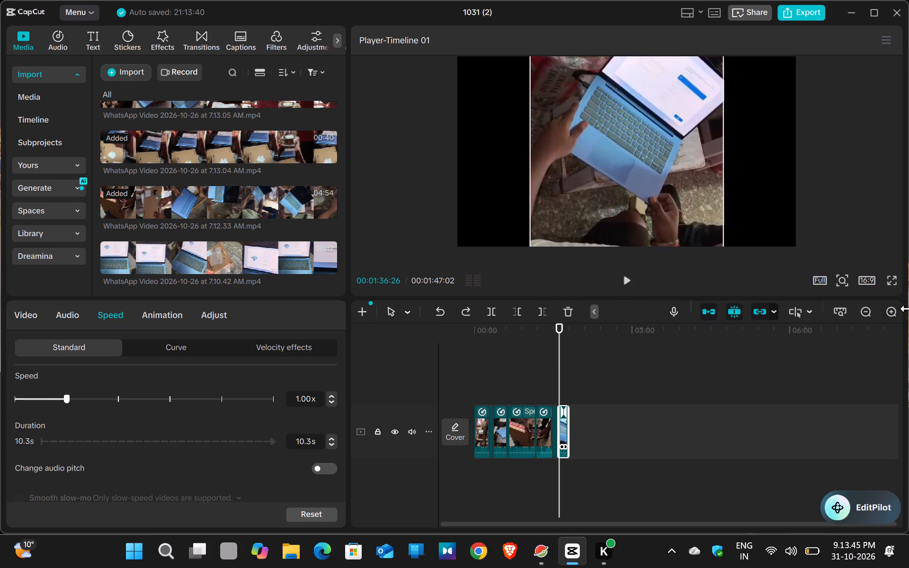
{"action": "left_click", "coordinate": [893, 309]}
{"action": "left_click", "coordinate": [893, 309]}
{"action": "left_click", "coordinate": [893, 309]}
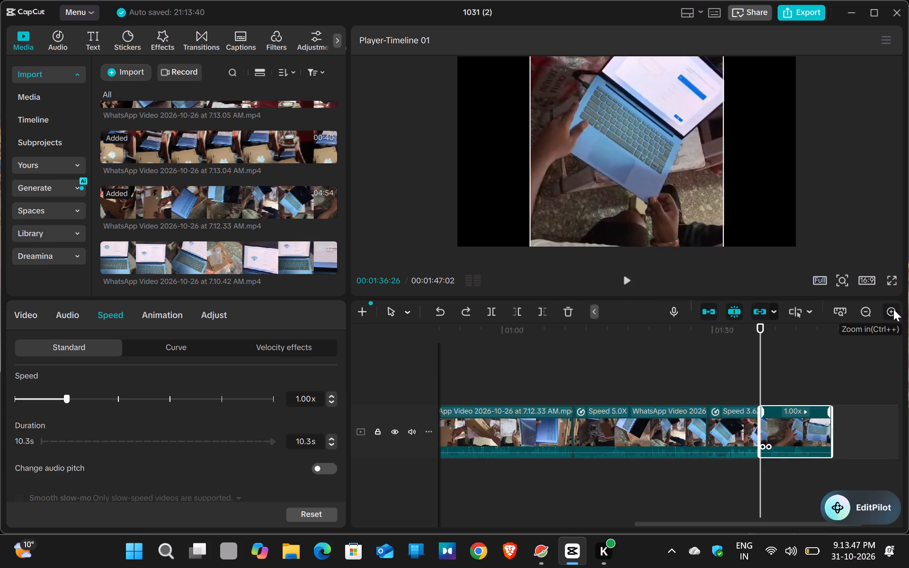
{"action": "left_click", "coordinate": [893, 309]}
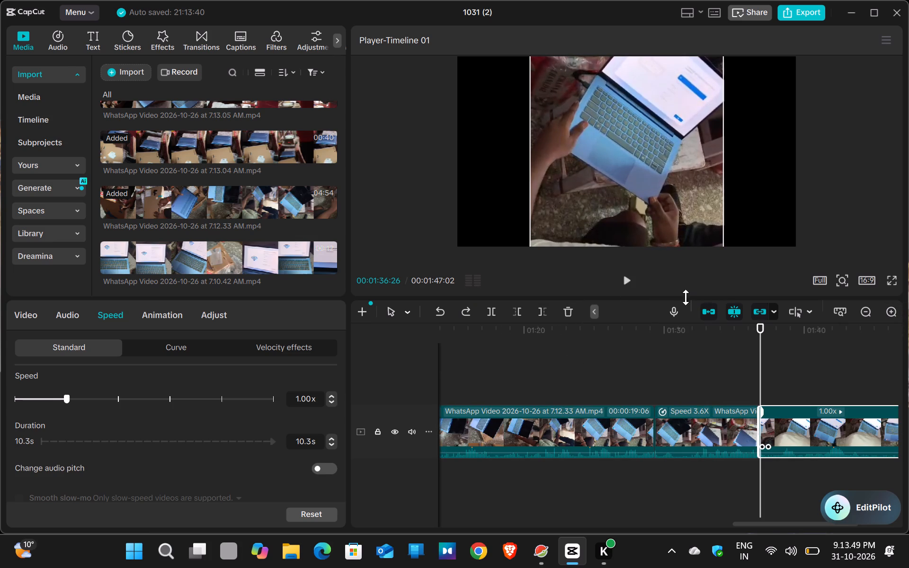
{"action": "left_click", "coordinate": [624, 274]}
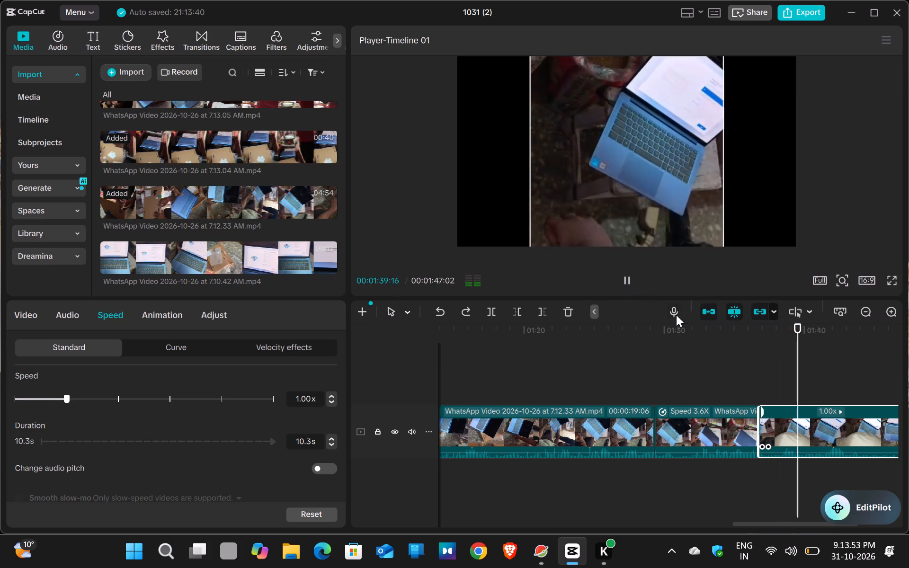
{"action": "left_click", "coordinate": [765, 328]}
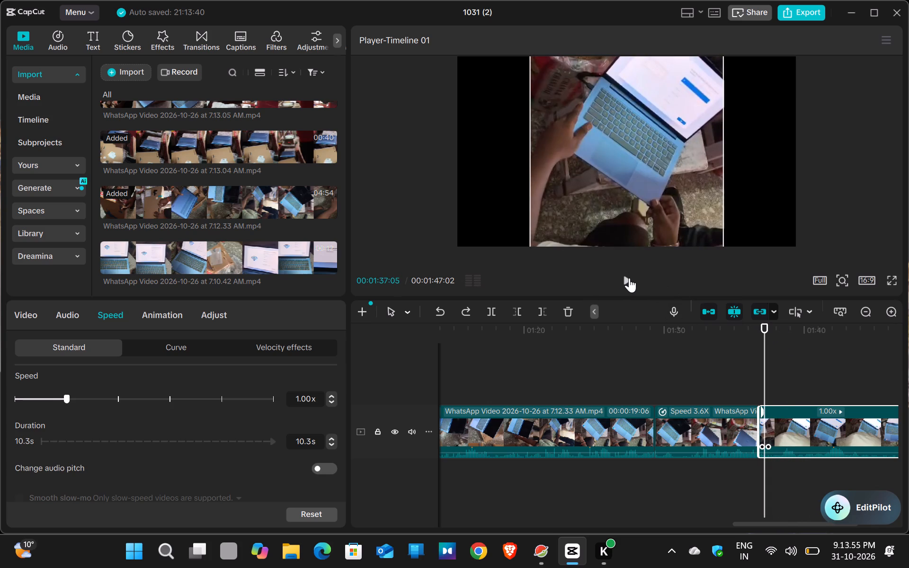
{"action": "left_click", "coordinate": [629, 278]}
{"action": "key", "text": "space"}
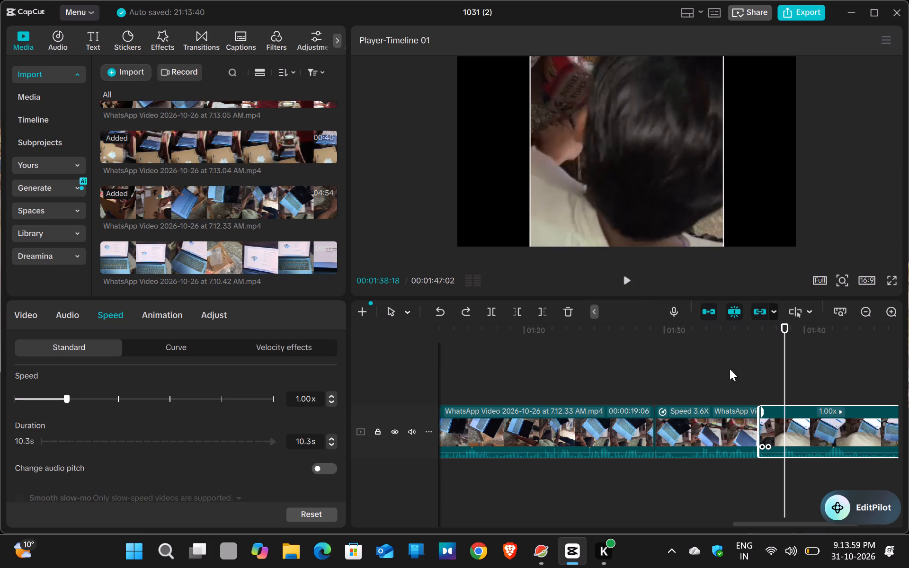
{"action": "left_click", "coordinate": [521, 316]}
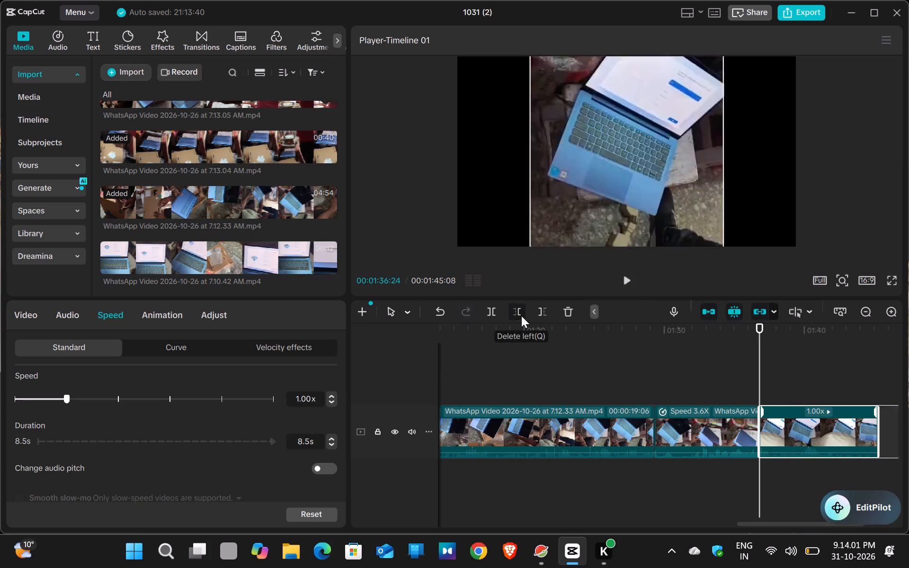
Replay the trimmed last 7.12.33 AM segment to its end and set its speed to 2.00x.
{"action": "left_click", "coordinate": [627, 278]}
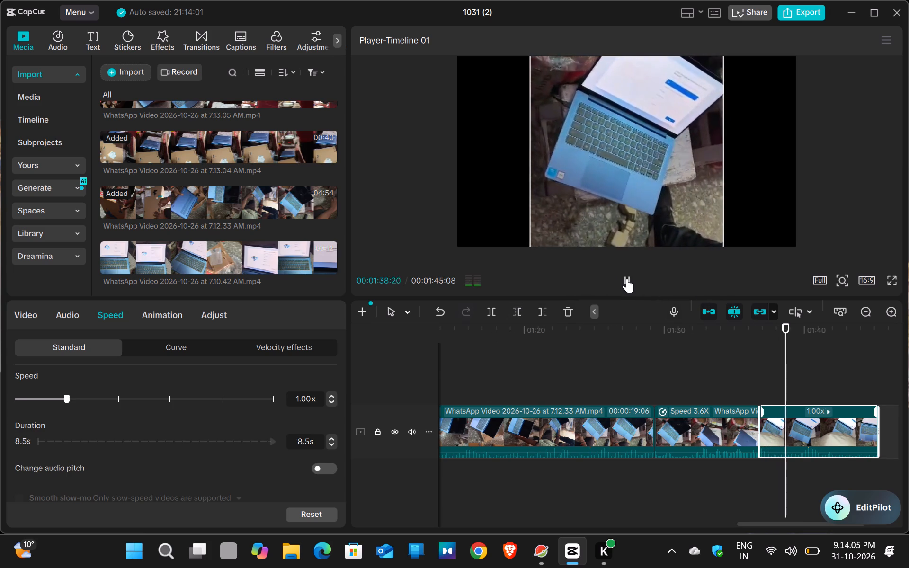
{"action": "key", "text": "l"}
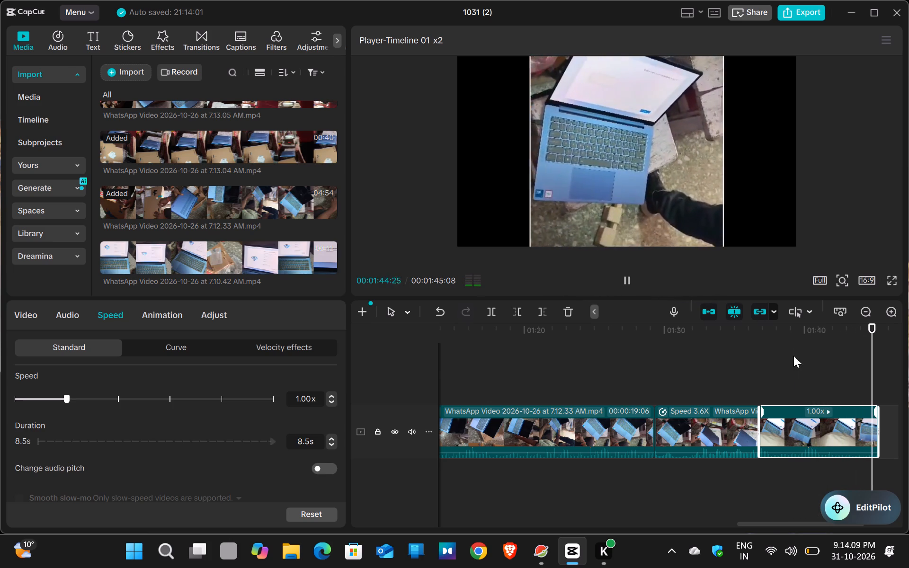
{"action": "left_click", "coordinate": [116, 398]}
{"action": "left_click", "coordinate": [501, 361]}
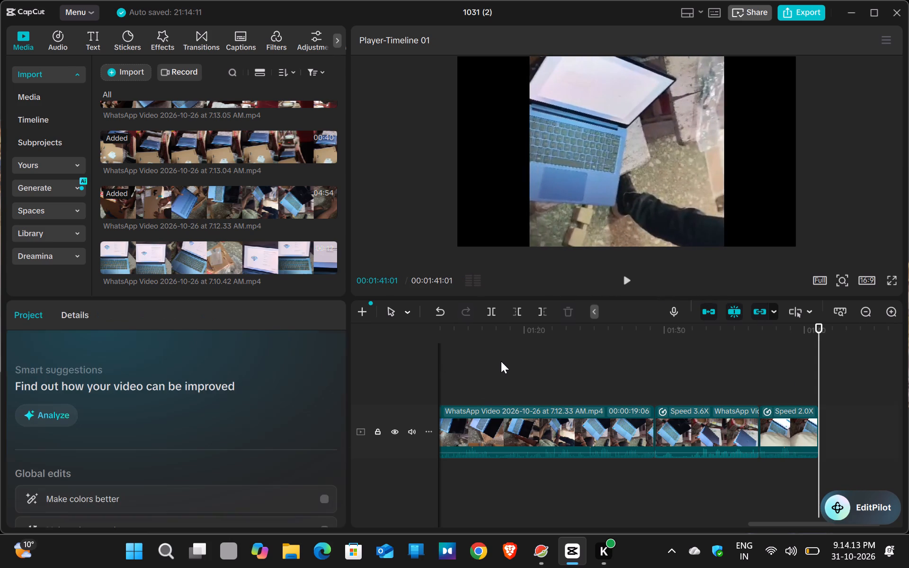
Open the preview full screen and play the edited video from its beginning to review it.
{"action": "left_click", "coordinate": [442, 368]}
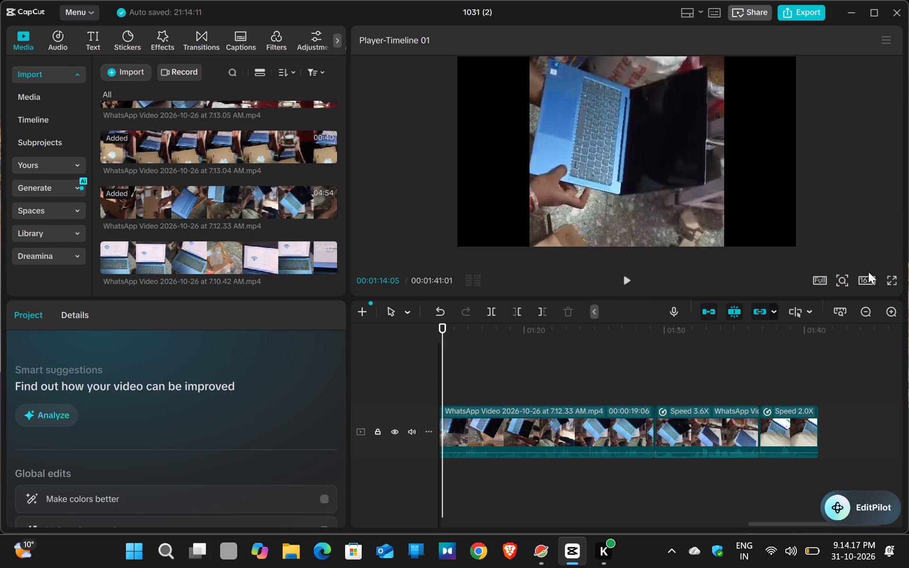
{"action": "left_click", "coordinate": [892, 277]}
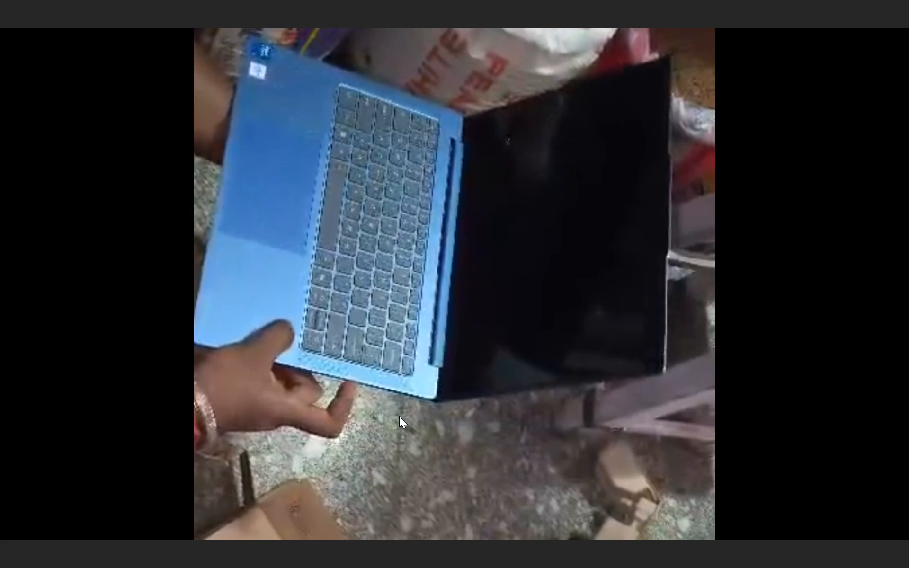
{"action": "key", "text": "Left"}
{"action": "key", "text": "Left"}
{"action": "key", "text": "Left"}
{"action": "key", "text": "Left"}
{"action": "key", "text": "Left"}
{"action": "key", "text": "Left"}
{"action": "key", "text": "Left"}
{"action": "key", "text": "Left"}
{"action": "key", "text": "Left"}
{"action": "key", "text": "Left"}
{"action": "key", "text": "Left"}
{"action": "key", "text": "Left"}
{"action": "key", "text": "Left"}
{"action": "key", "text": "Left"}
{"action": "key", "text": "Left"}
{"action": "key", "text": "Left"}
{"action": "key", "text": "Left"}
{"action": "key", "text": "Left"}
{"action": "key", "text": "Left"}
{"action": "key", "text": "Left"}
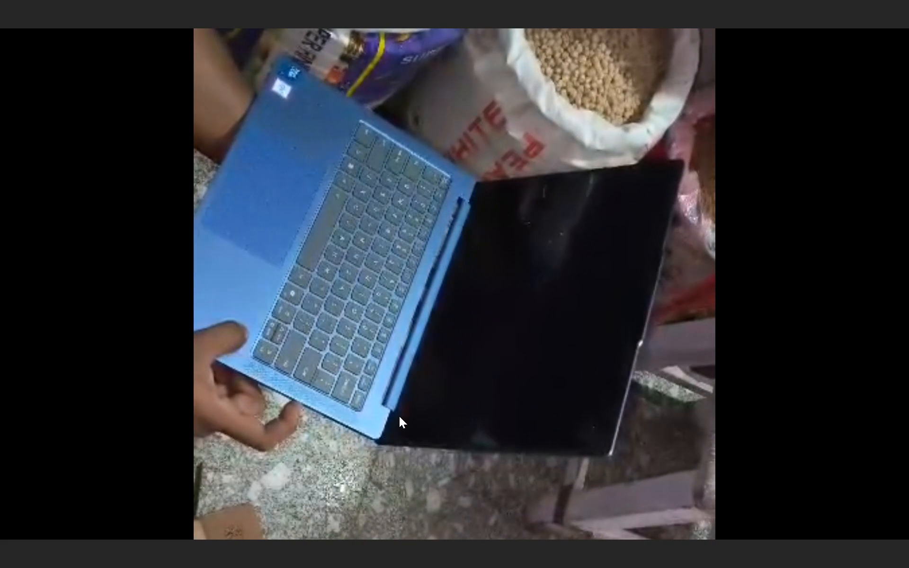
{"action": "left_click", "coordinate": [379, 507]}
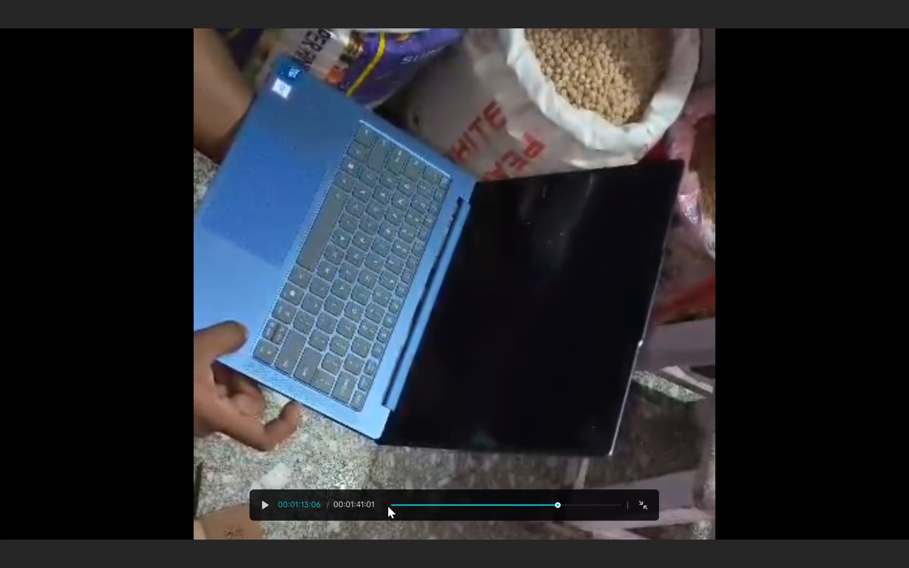
{"action": "left_click", "coordinate": [392, 505]}
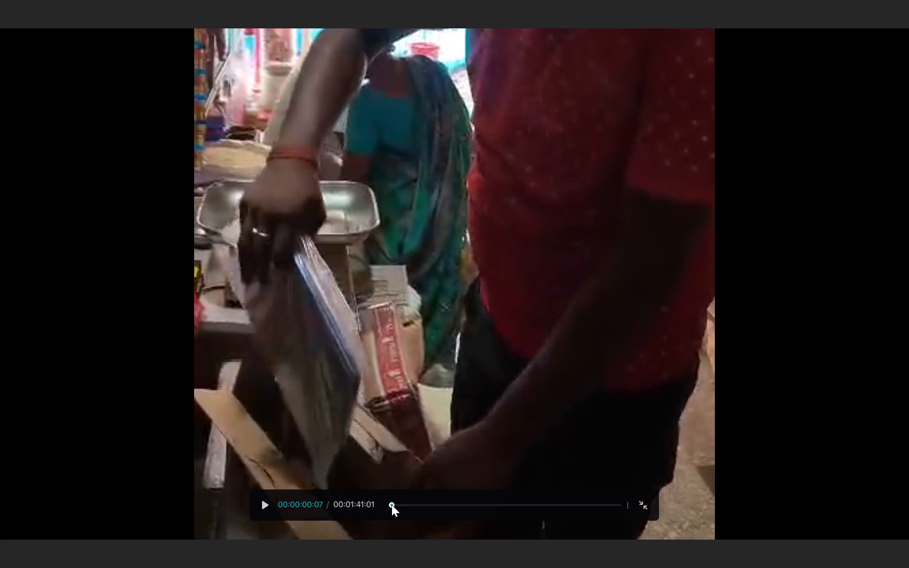
{"action": "key", "text": "space"}
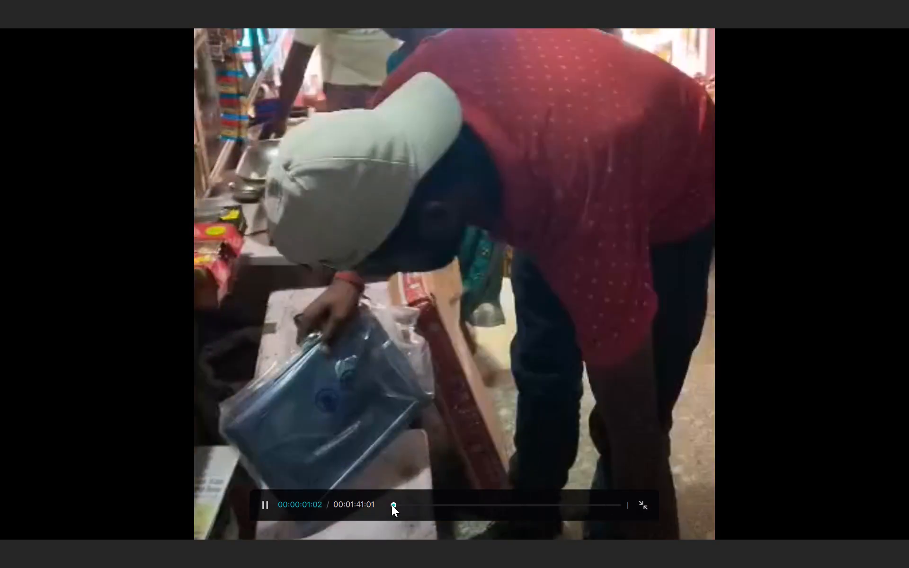
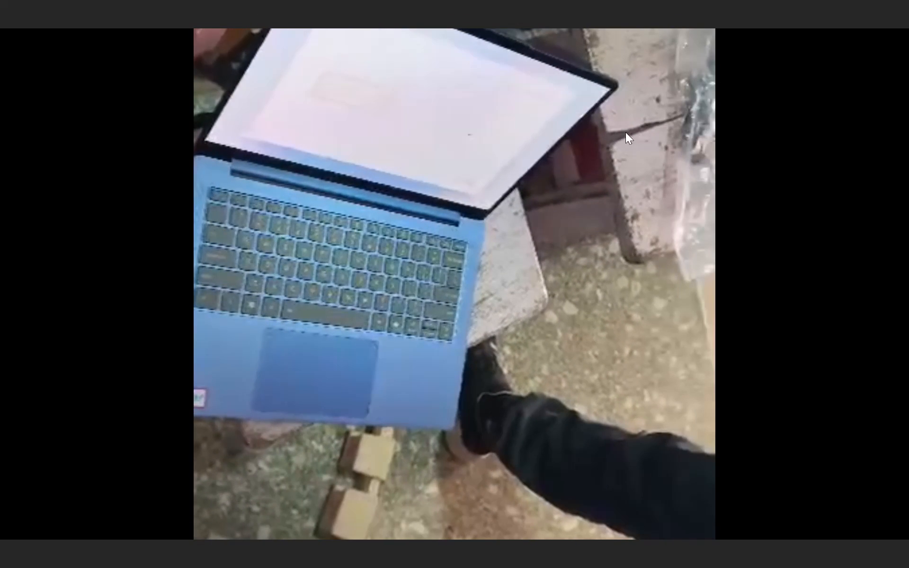
Skip ahead in the full-screen review and leave the full-screen preview.
{"action": "left_click", "coordinate": [729, 464]}
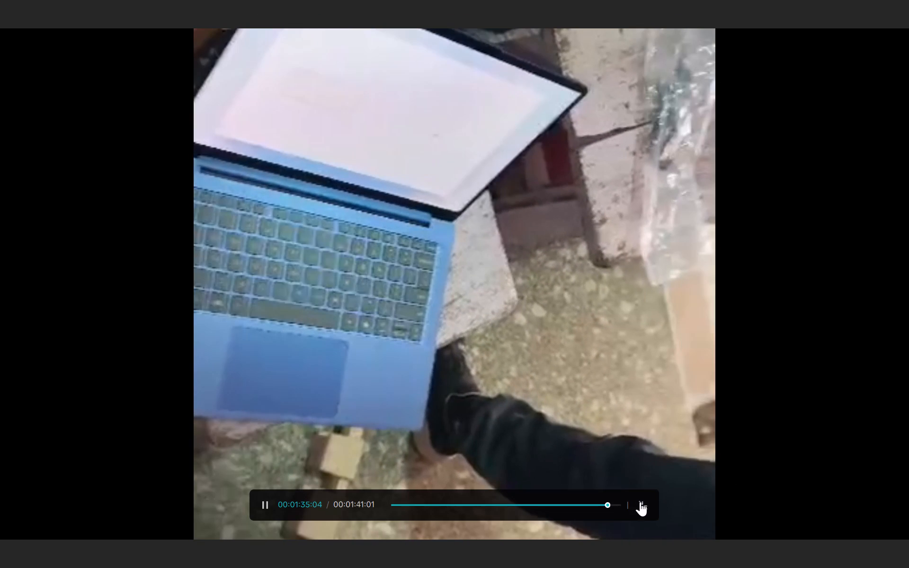
{"action": "left_click", "coordinate": [640, 502]}
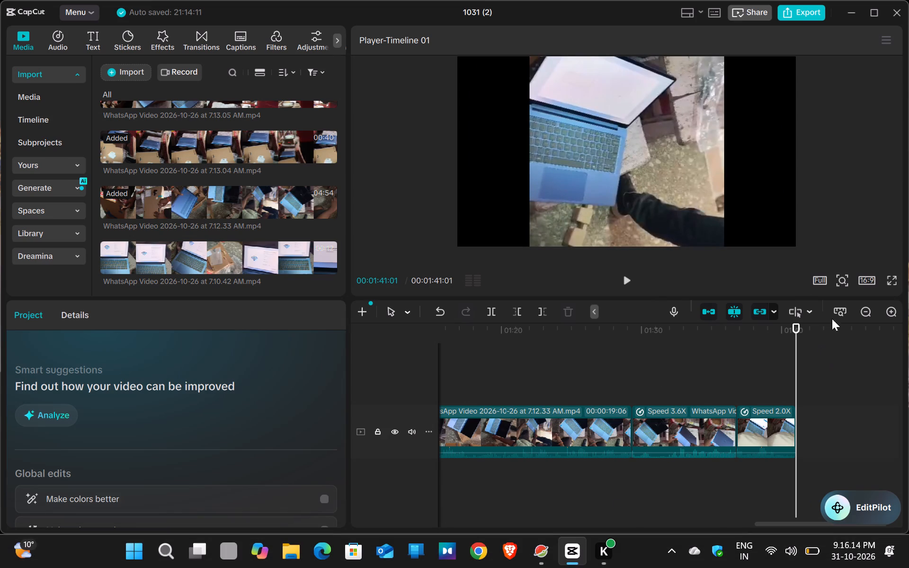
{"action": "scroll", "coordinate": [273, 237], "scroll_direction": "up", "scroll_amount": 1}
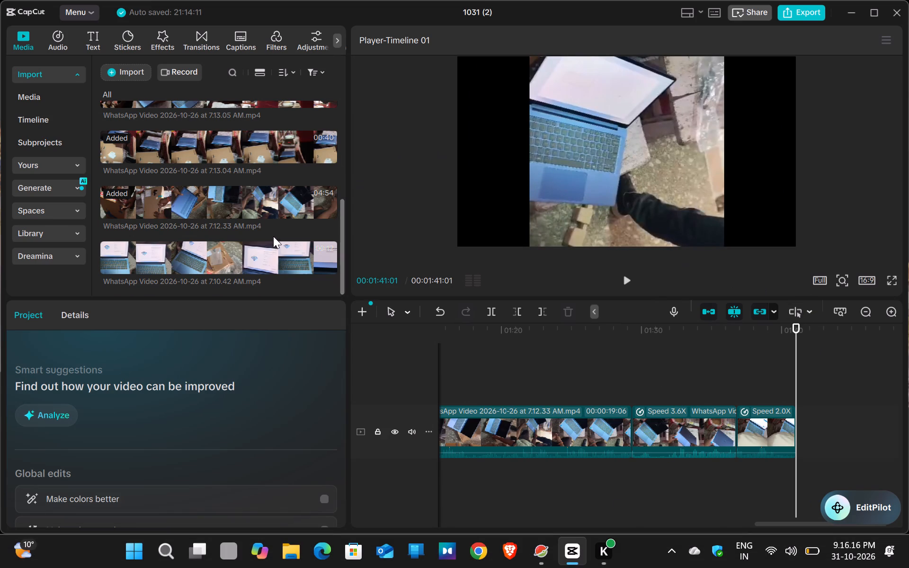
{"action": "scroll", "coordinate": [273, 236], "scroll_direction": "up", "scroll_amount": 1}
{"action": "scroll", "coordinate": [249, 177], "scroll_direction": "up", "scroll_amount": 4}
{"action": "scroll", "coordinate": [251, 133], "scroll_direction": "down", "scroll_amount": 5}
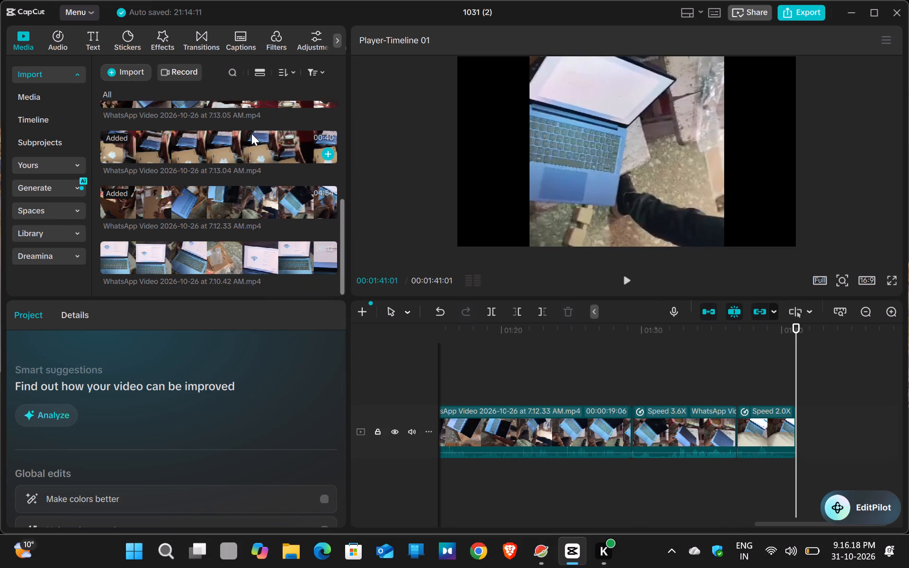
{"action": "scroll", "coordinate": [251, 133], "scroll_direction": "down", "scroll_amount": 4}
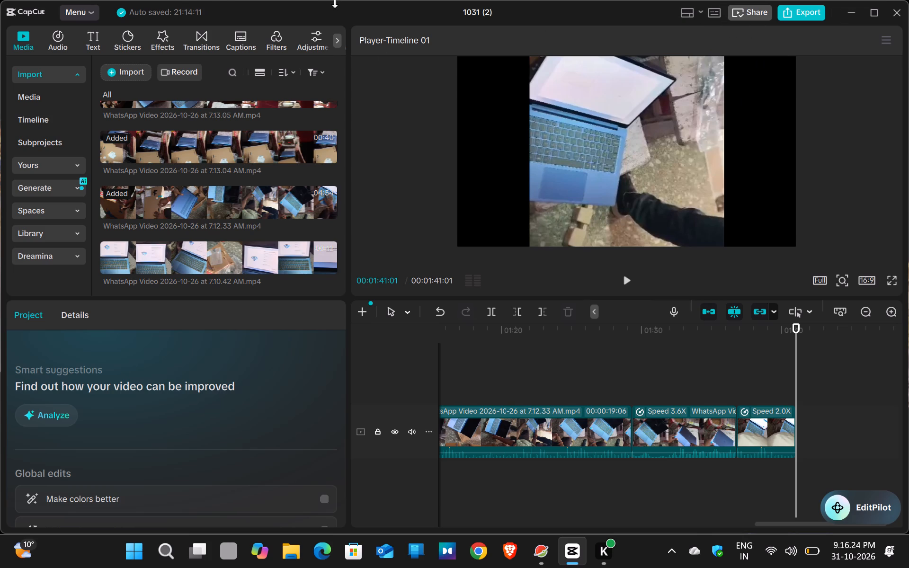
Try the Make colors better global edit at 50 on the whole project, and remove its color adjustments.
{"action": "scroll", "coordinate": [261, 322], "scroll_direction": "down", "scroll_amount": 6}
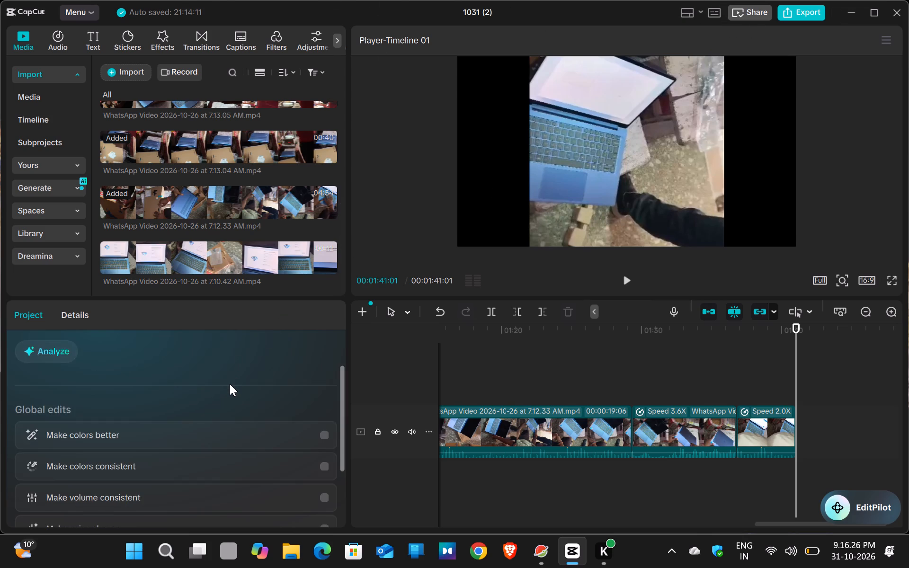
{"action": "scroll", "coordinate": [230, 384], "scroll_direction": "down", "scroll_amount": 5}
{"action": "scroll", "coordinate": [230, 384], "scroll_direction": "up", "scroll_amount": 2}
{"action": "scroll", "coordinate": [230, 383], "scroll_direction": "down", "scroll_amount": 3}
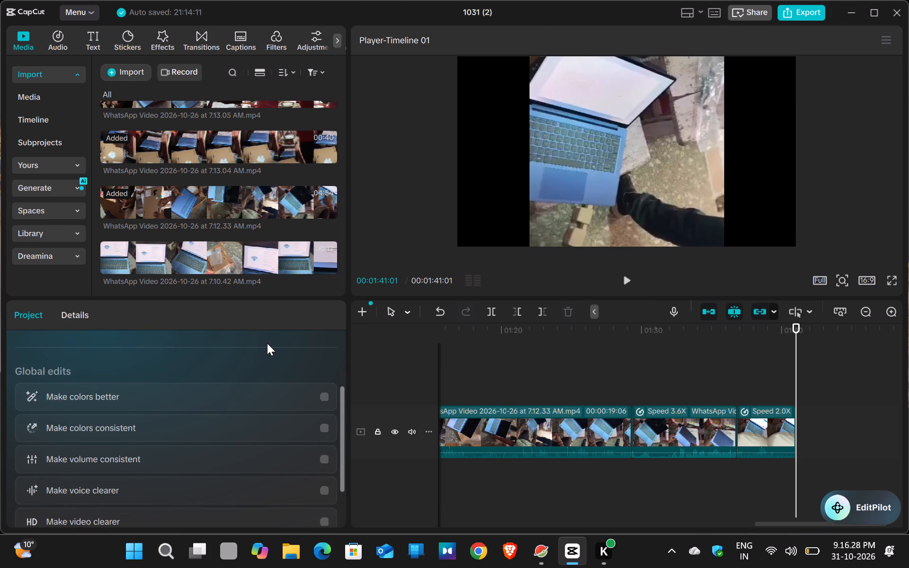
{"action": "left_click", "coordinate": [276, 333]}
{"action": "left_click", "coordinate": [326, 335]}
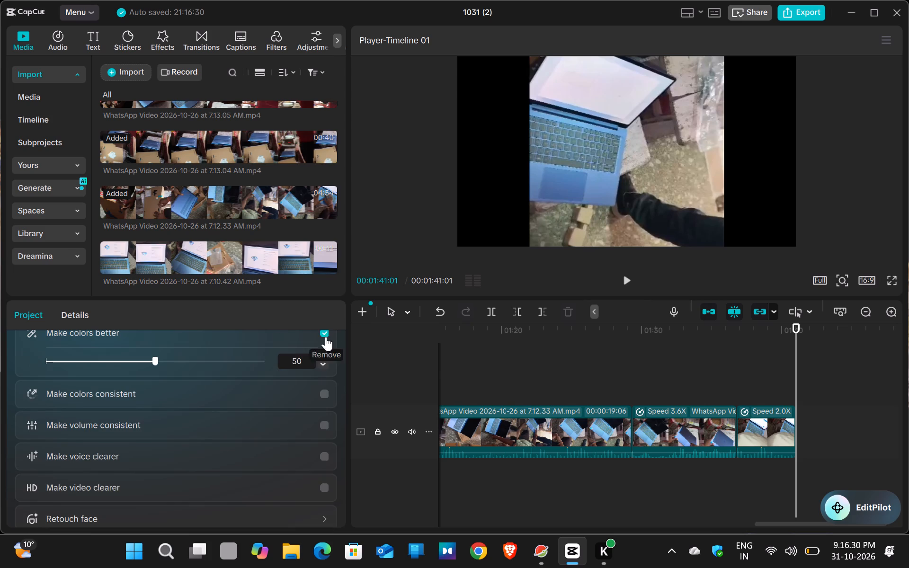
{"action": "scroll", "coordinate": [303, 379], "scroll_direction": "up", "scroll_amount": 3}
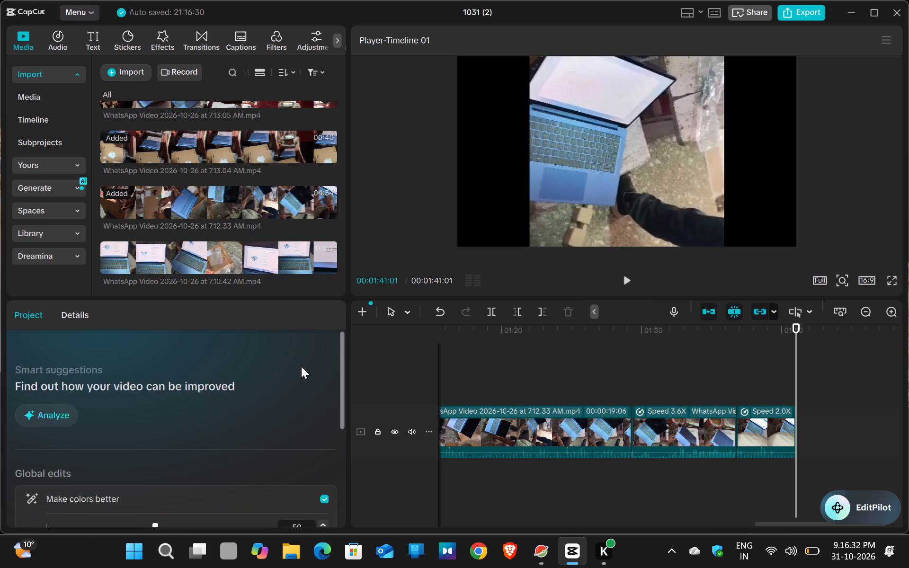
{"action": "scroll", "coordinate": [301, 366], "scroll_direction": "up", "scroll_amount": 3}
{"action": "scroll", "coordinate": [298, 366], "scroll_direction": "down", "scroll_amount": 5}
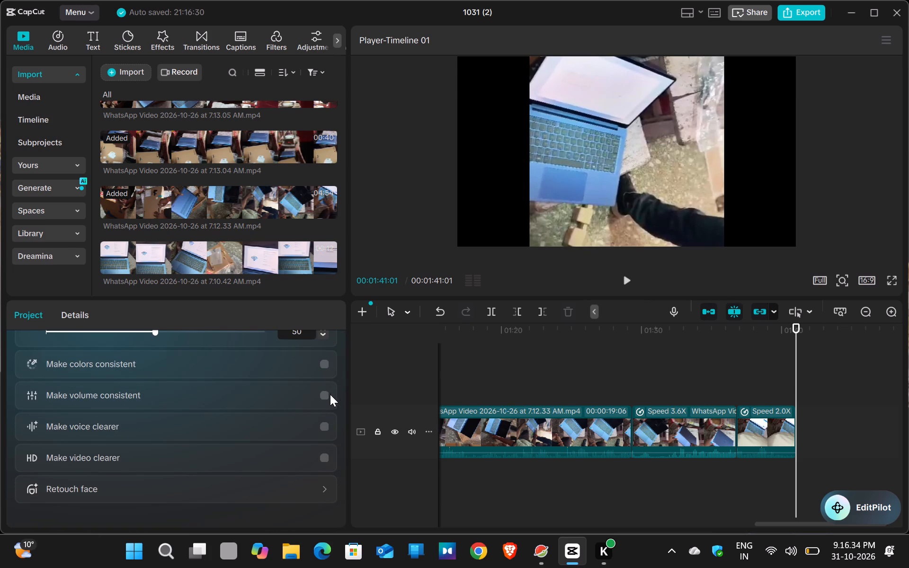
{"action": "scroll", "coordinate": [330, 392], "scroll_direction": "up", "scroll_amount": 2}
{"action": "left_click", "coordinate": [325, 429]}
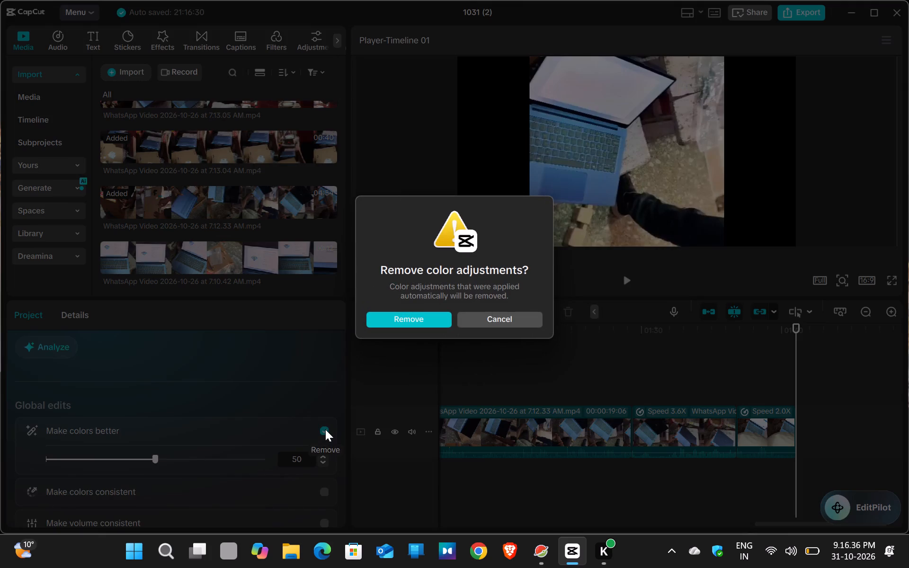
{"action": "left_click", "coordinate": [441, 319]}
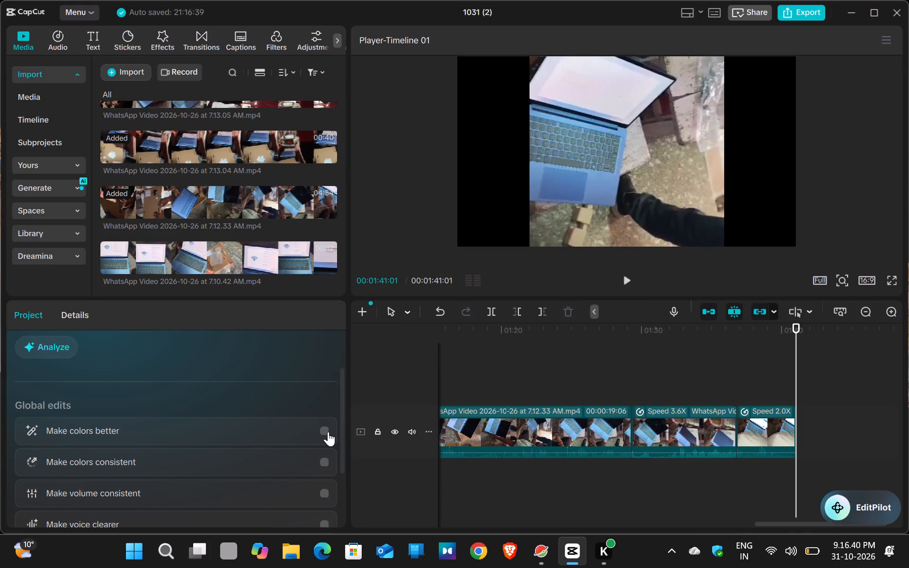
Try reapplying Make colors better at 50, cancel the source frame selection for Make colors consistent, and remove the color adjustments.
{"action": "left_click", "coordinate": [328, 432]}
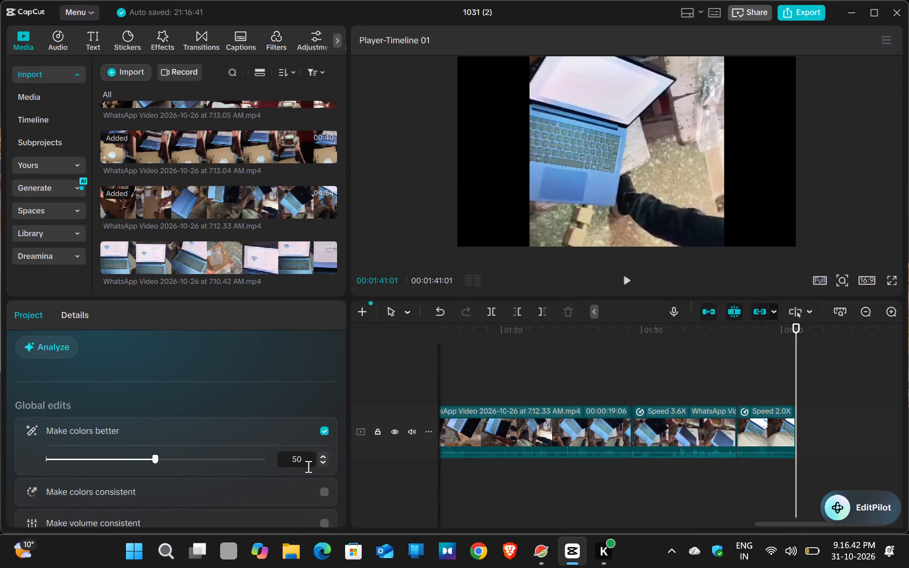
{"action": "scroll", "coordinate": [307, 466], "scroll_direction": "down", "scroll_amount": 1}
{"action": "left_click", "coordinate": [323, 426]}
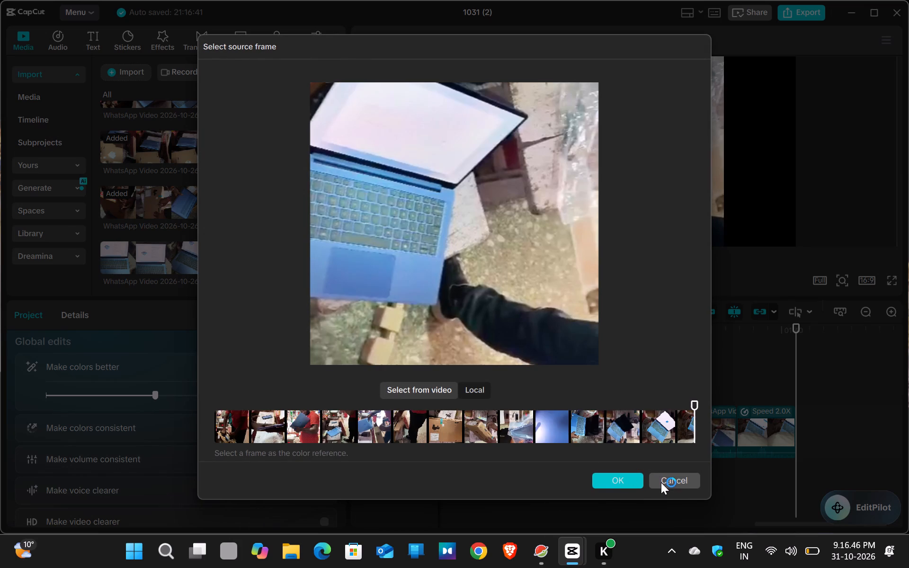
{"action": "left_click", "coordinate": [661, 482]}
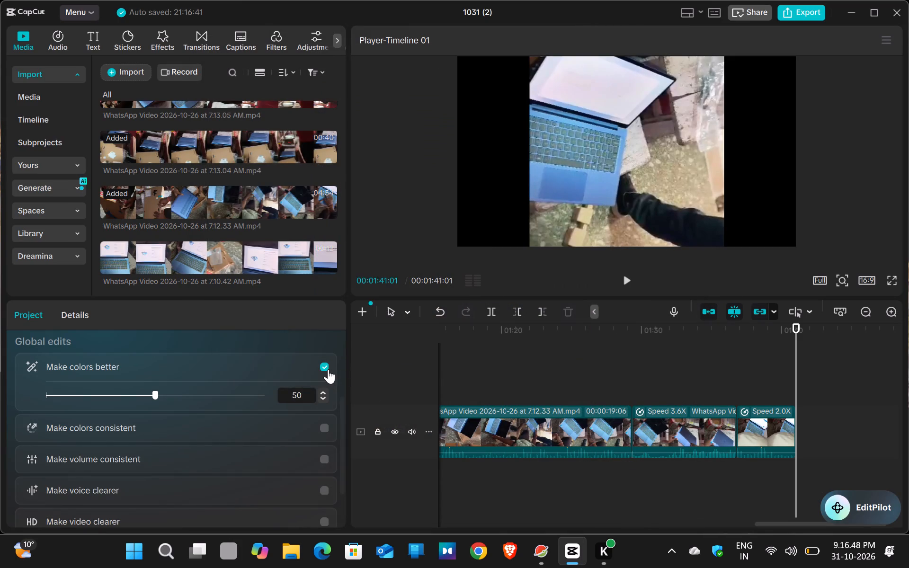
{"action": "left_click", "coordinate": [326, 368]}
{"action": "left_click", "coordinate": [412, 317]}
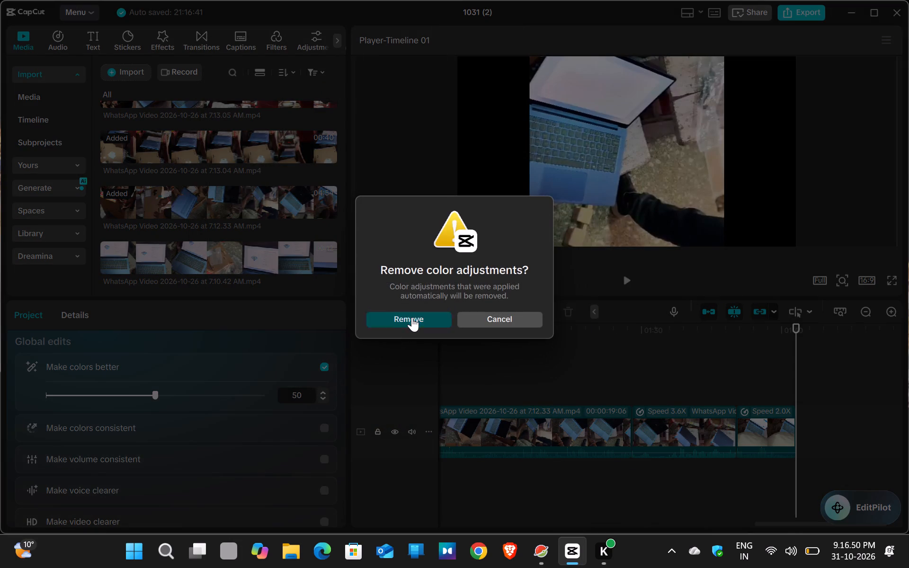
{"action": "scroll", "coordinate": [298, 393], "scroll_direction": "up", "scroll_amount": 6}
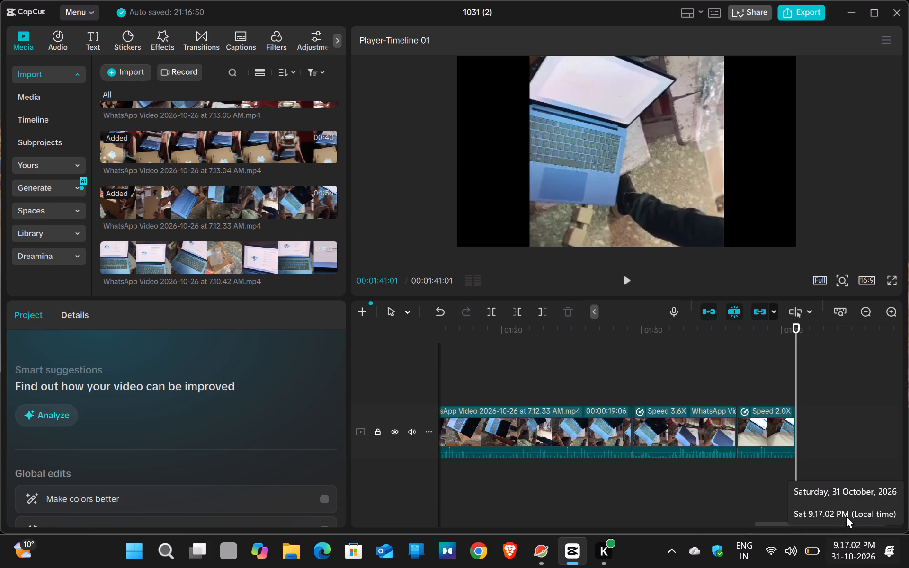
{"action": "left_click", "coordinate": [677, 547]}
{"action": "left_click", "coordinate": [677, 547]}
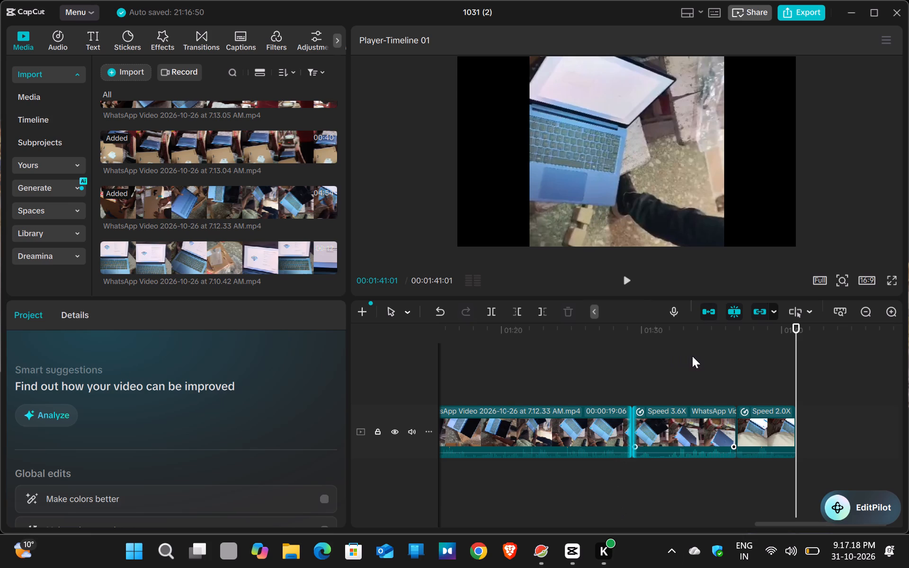
Preview the WhatsApp Video 7.10.42 AM clip and add it to the end of the timeline.
{"action": "scroll", "coordinate": [268, 237], "scroll_direction": "down", "scroll_amount": 2}
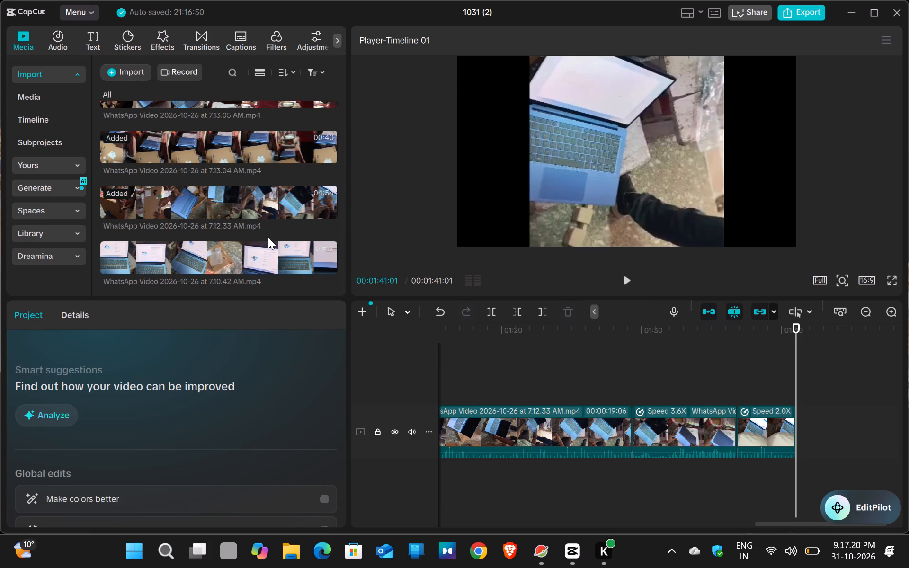
{"action": "left_click", "coordinate": [244, 256]}
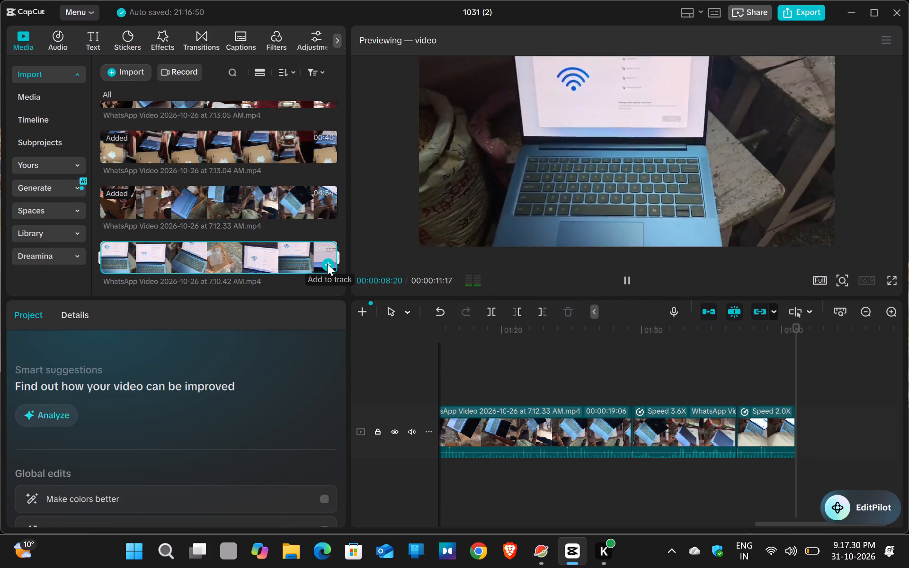
{"action": "left_click", "coordinate": [327, 264]}
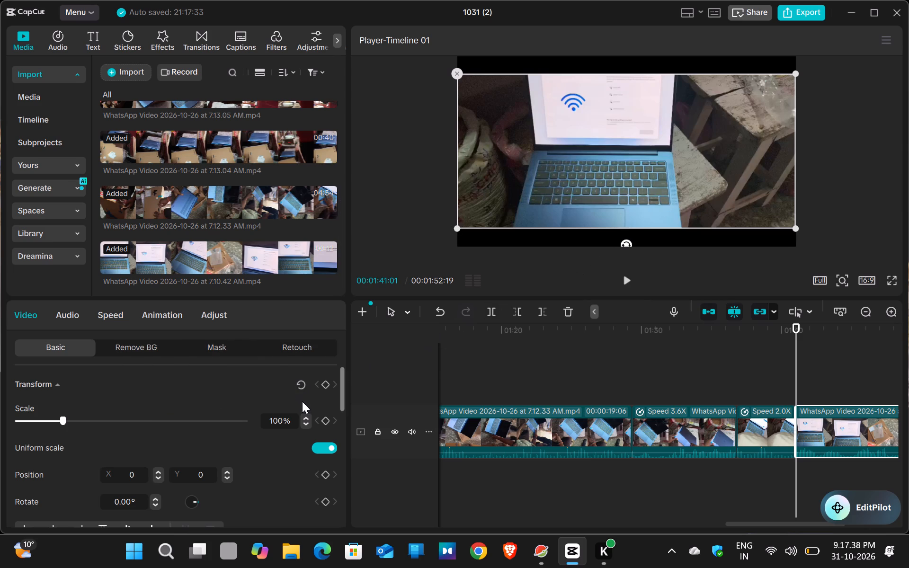
Increase the scale of the 7.10.42 AM clip at the end of the timeline to 102%.
{"action": "left_click", "coordinate": [307, 417]}
{"action": "left_click", "coordinate": [307, 417]}
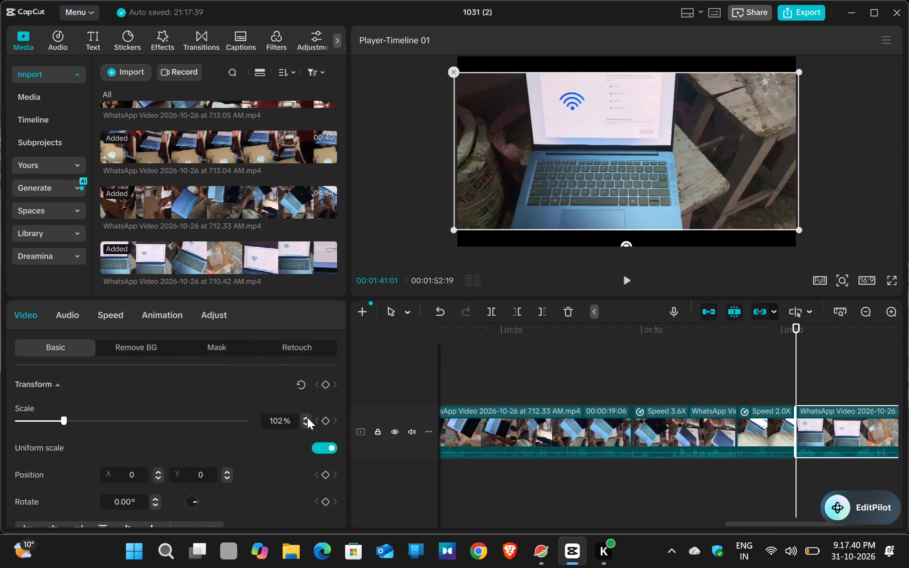
Scale the 7.10.42 AM clip at the timeline's end to 124% so it fills the frame.
{"action": "left_click", "coordinate": [307, 417]}
{"action": "triple_click", "coordinate": [307, 417]}
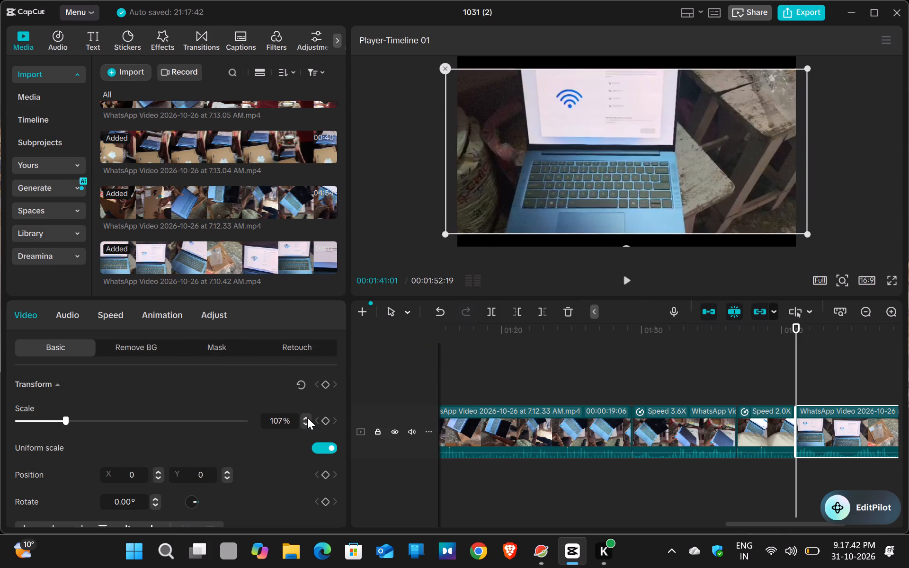
{"action": "triple_click", "coordinate": [307, 417]}
{"action": "triple_click", "coordinate": [307, 417]}
{"action": "triple_click", "coordinate": [307, 417]}
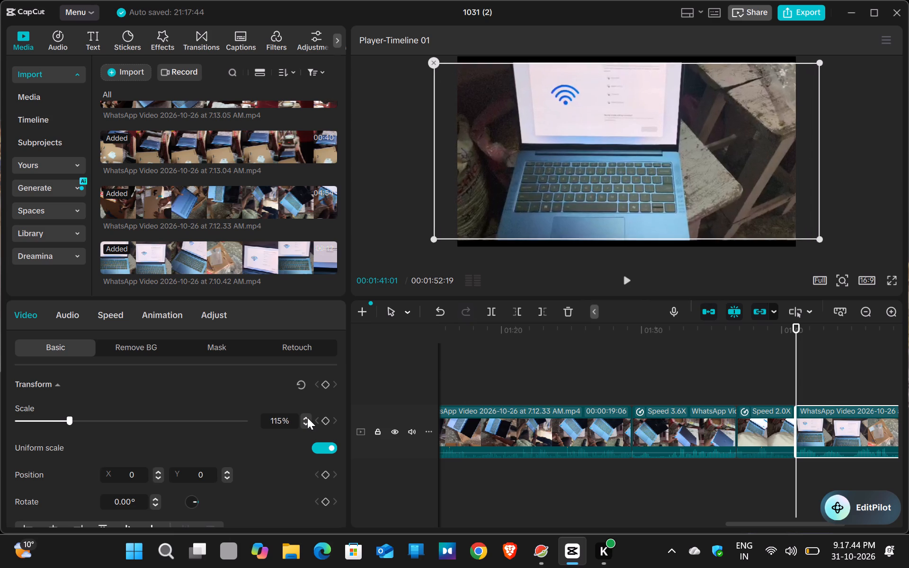
{"action": "triple_click", "coordinate": [307, 417]}
{"action": "double_click", "coordinate": [307, 417]}
{"action": "triple_click", "coordinate": [307, 417]}
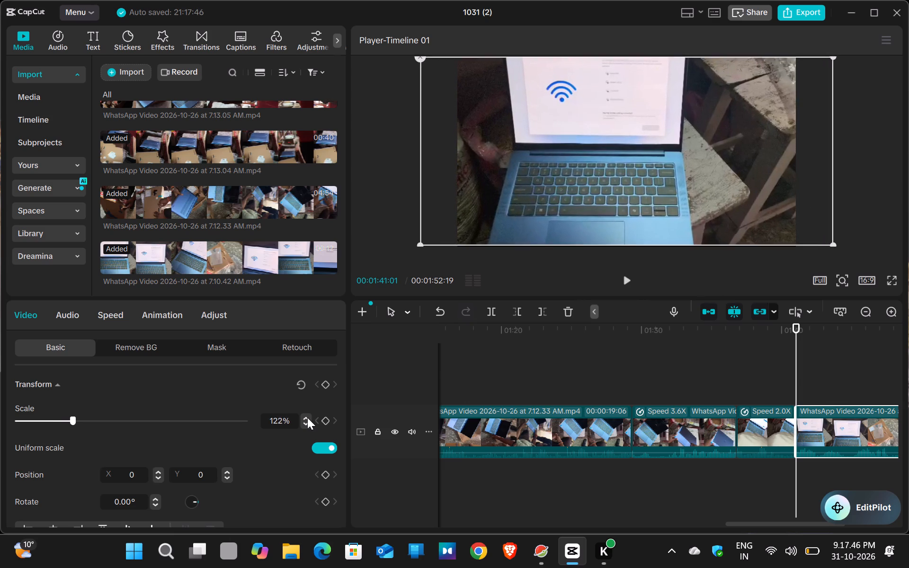
Compare the scale and position settings of the 2.0x segment and the following 7.10.42 AM clip.
{"action": "left_click", "coordinate": [776, 435]}
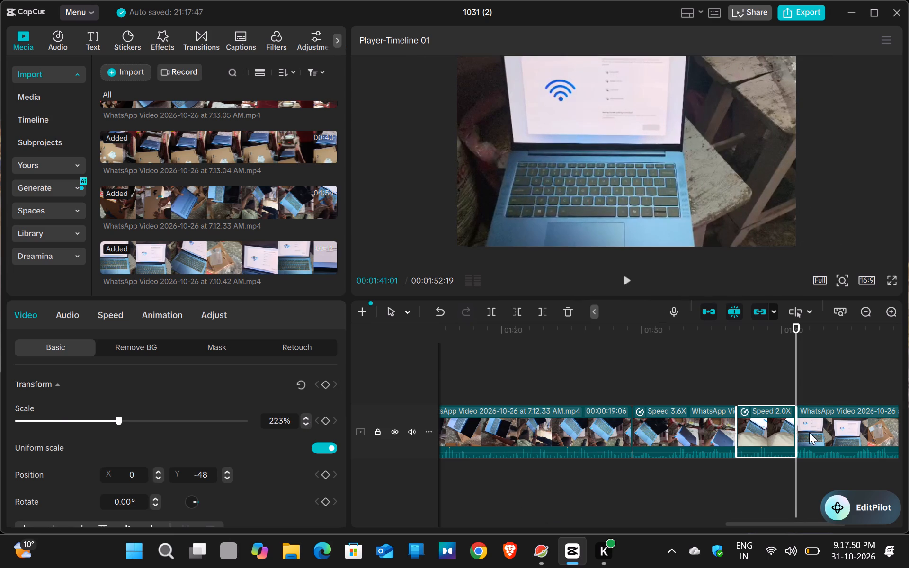
{"action": "left_click", "coordinate": [823, 429]}
{"action": "left_click", "coordinate": [762, 439]}
Check the frames from the 3.6x segment into the 7.10.42 AM clip, and set the 3.6x segment's speed to 3.75x.
{"action": "left_click", "coordinate": [718, 428]}
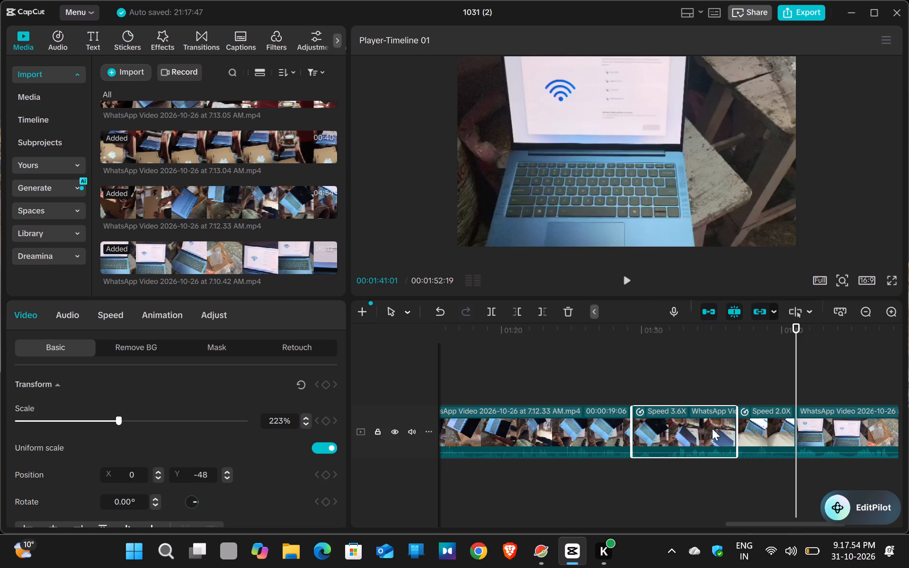
{"action": "left_click", "coordinate": [677, 323]}
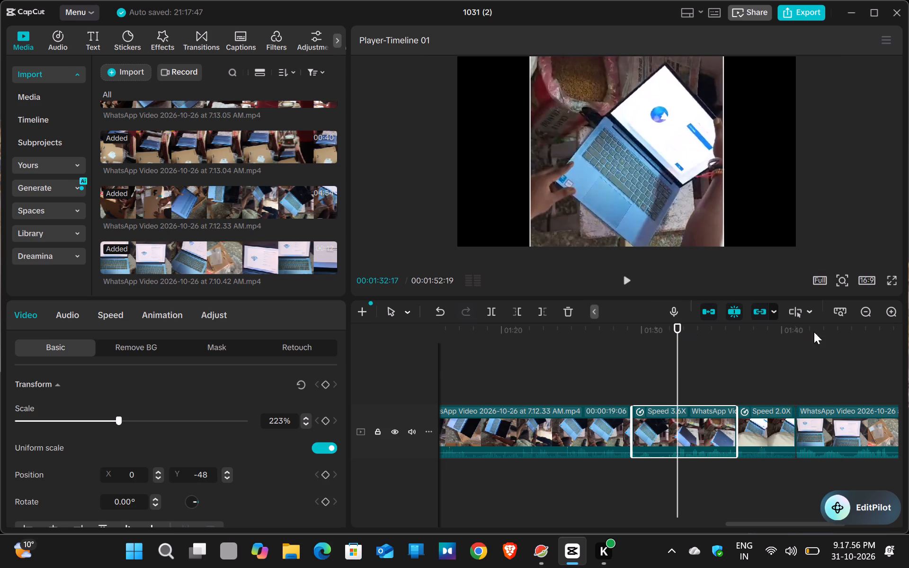
{"action": "left_click", "coordinate": [758, 331]}
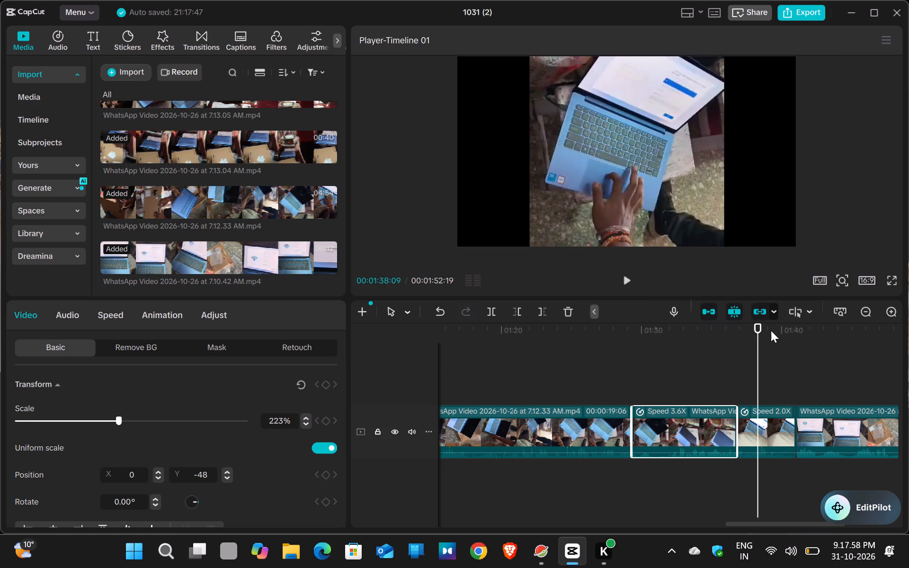
{"action": "left_click", "coordinate": [776, 330]}
{"action": "left_click", "coordinate": [808, 326]}
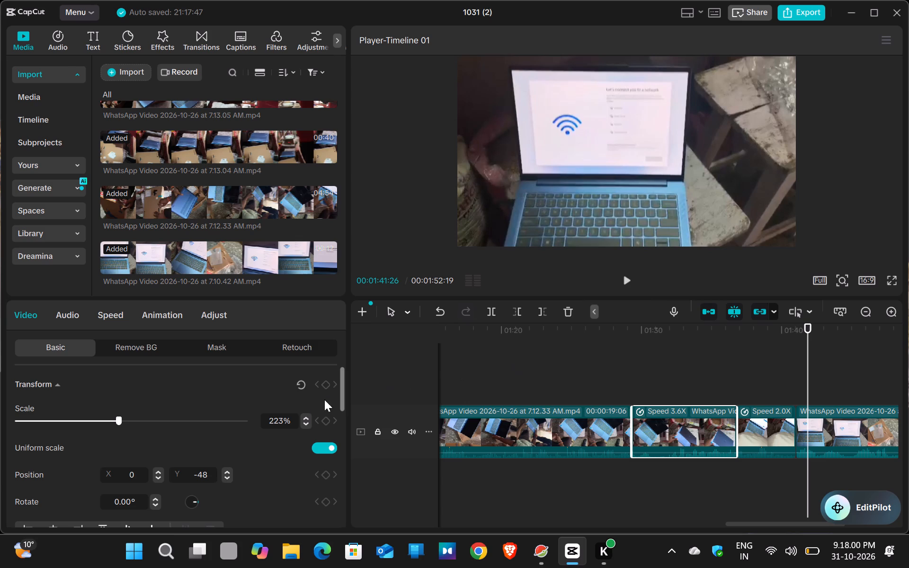
{"action": "left_click", "coordinate": [119, 316]}
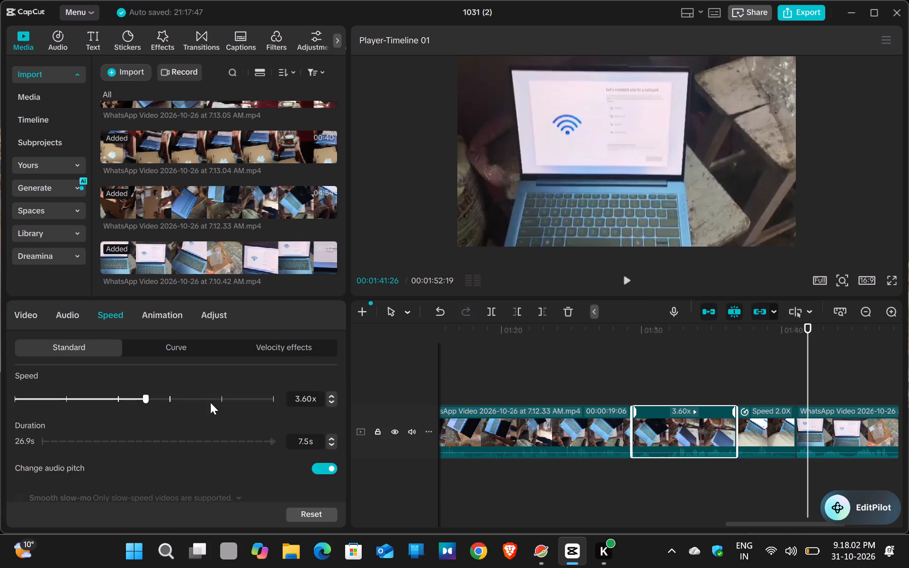
{"action": "left_click", "coordinate": [145, 398]}
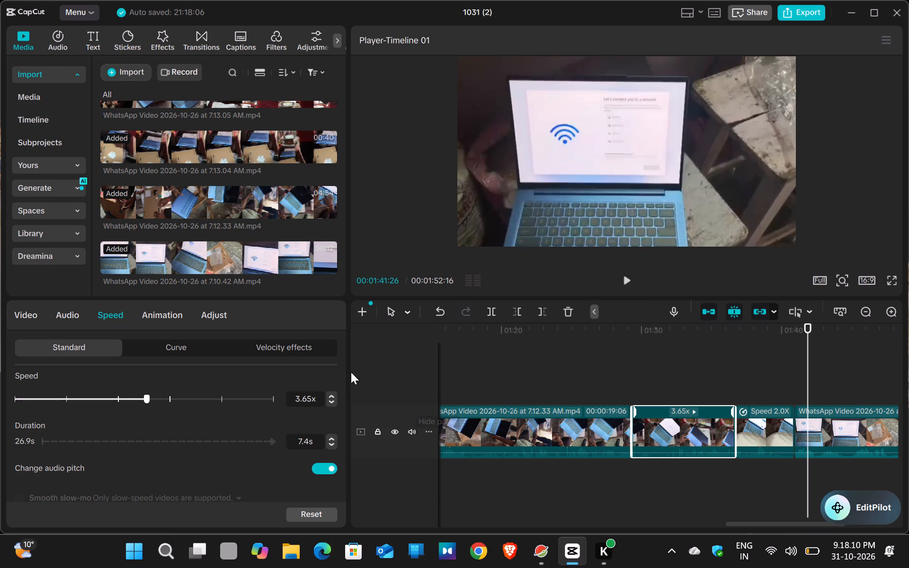
{"action": "left_click", "coordinate": [332, 395]}
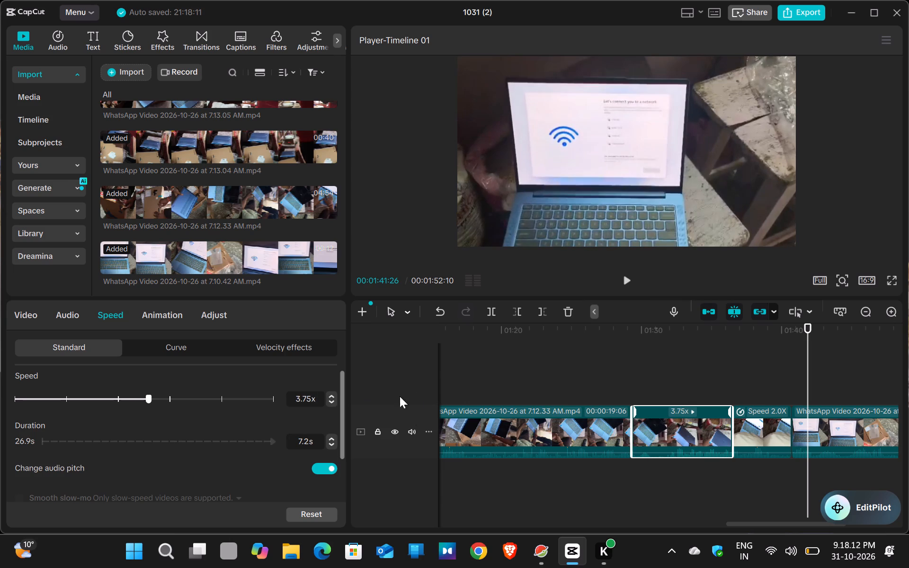
Check the speed settings of the segments on both sides of the 3.75x segment and replay that segment from its beginning.
{"action": "left_click", "coordinate": [756, 426]}
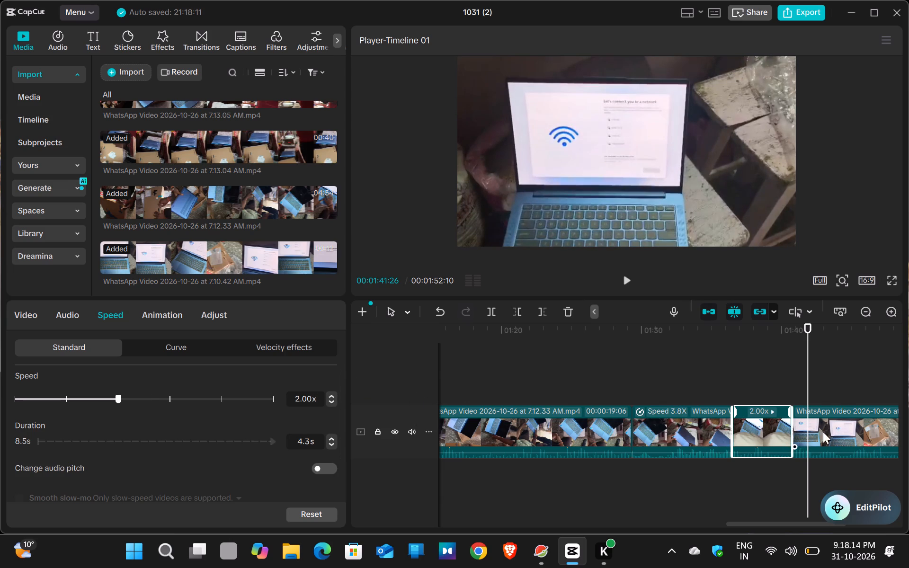
{"action": "left_click", "coordinate": [596, 423]}
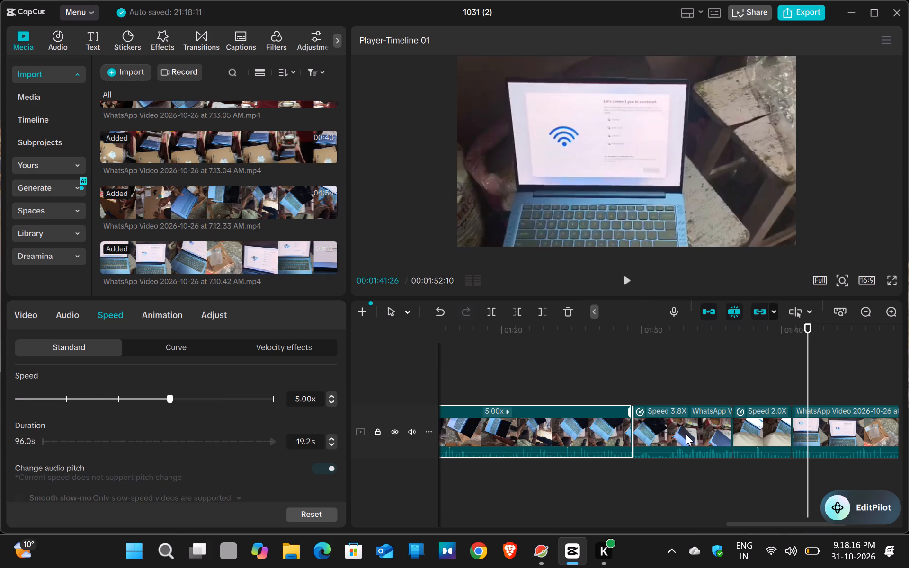
{"action": "left_click", "coordinate": [686, 434]}
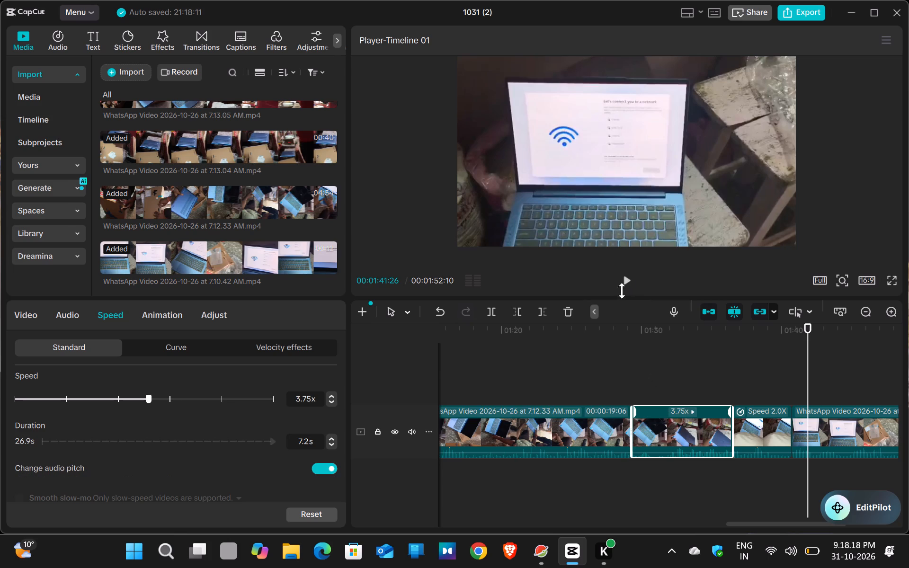
{"action": "left_click", "coordinate": [640, 331]}
{"action": "left_click", "coordinate": [630, 284]}
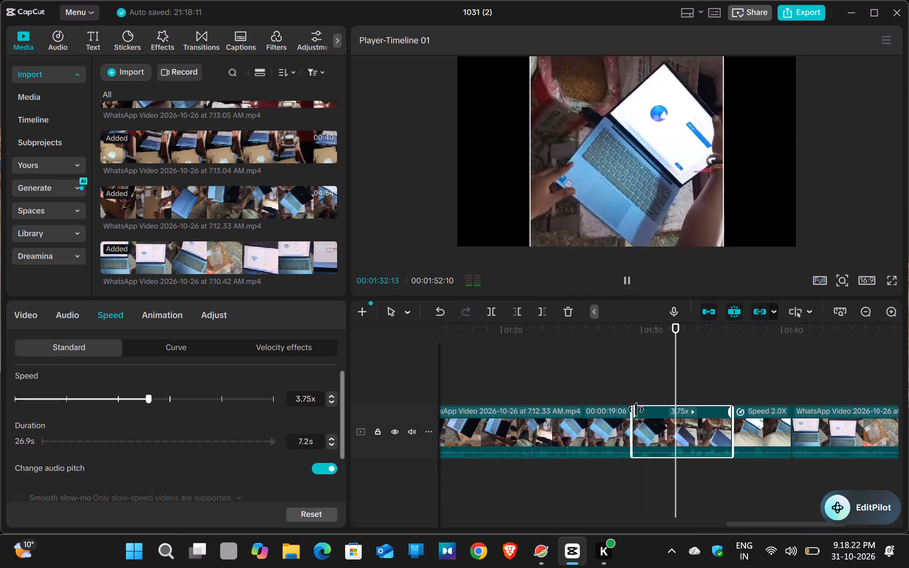
Set the speed of the 7.10.42 AM clip at the timeline's end to 3.84x.
{"action": "left_click", "coordinate": [844, 435]}
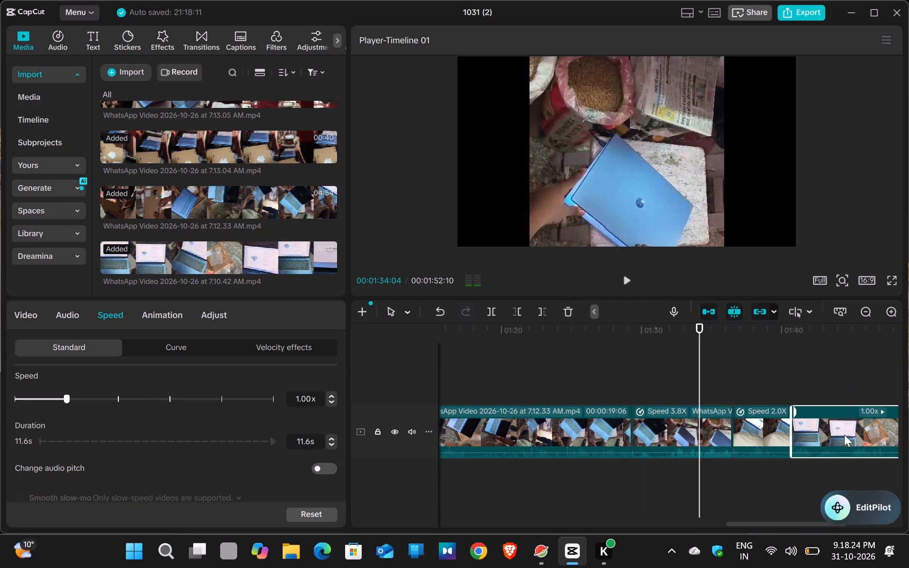
{"action": "left_click", "coordinate": [786, 331]}
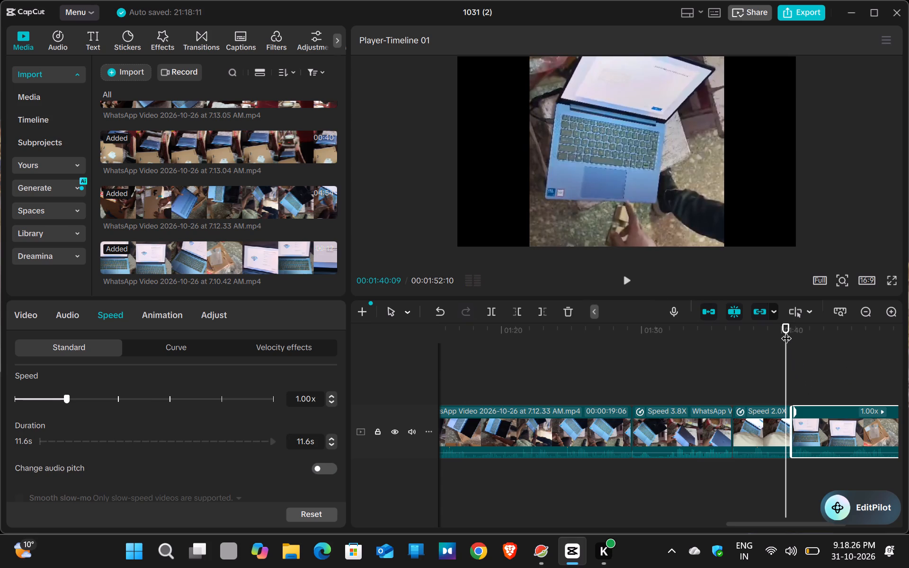
{"action": "left_click", "coordinate": [800, 328]}
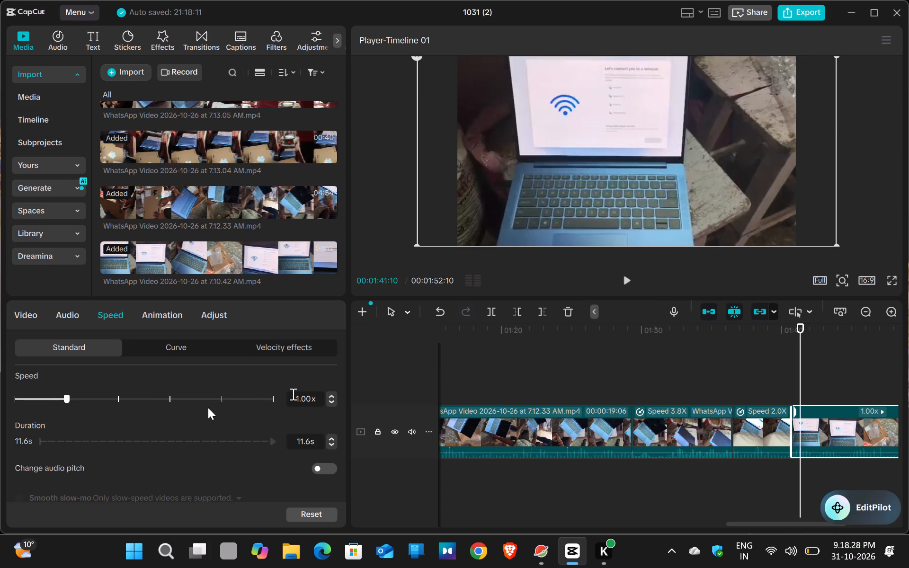
{"action": "left_click", "coordinate": [150, 399]}
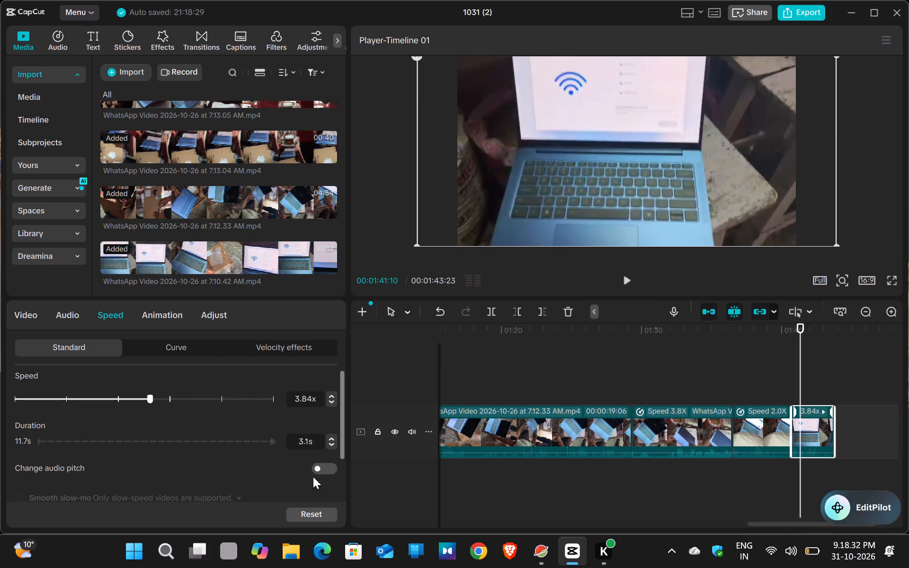
Reduce the speed of the 3.75x segment to 3.05x.
{"action": "left_click", "coordinate": [652, 434]}
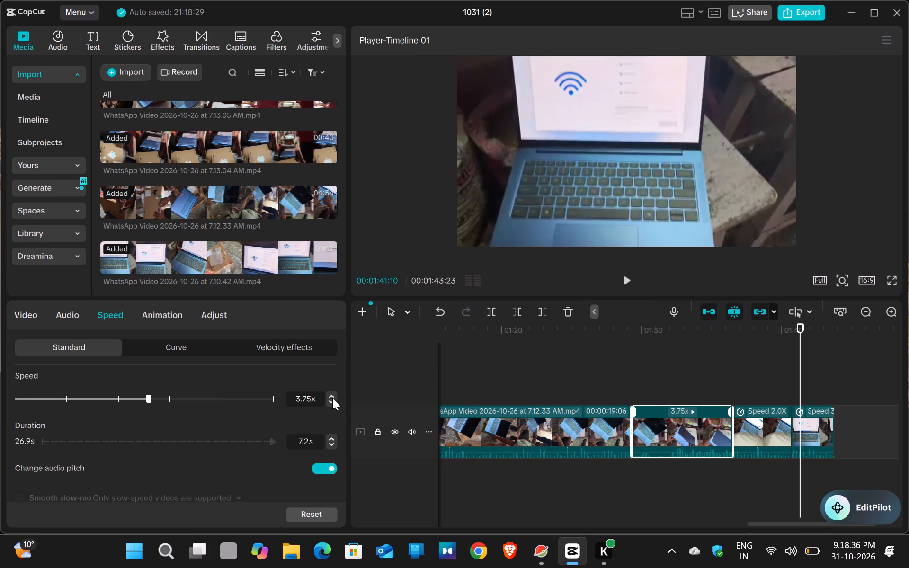
{"action": "double_click", "coordinate": [328, 401]}
{"action": "triple_click", "coordinate": [328, 401]}
{"action": "left_click", "coordinate": [328, 401]}
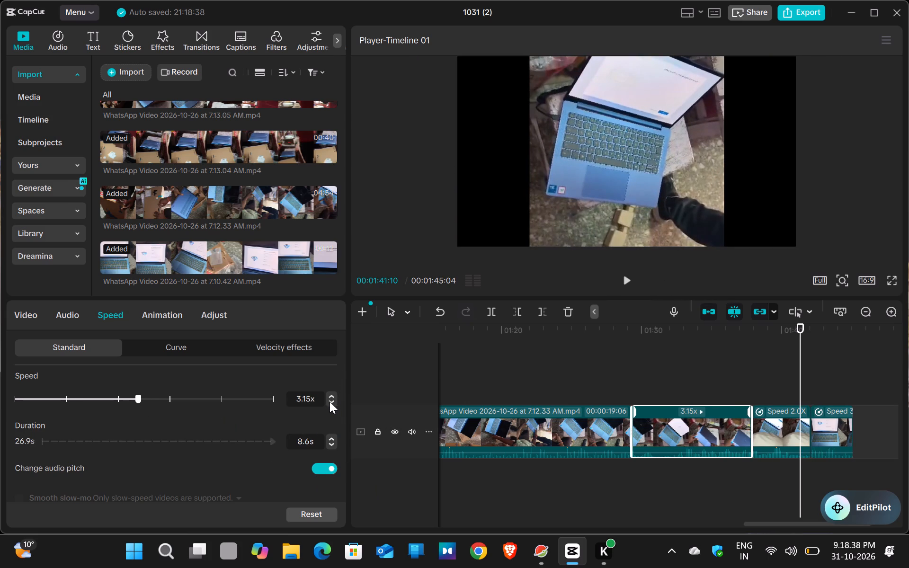
{"action": "left_click", "coordinate": [330, 401]}
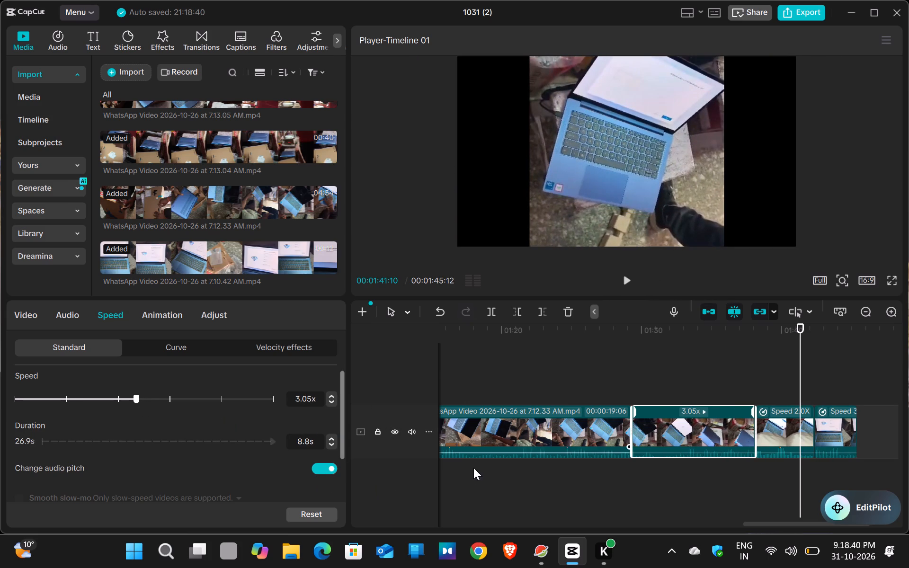
Check the final 7.10.42 AM clip's scale and speed settings and view a frame near its start.
{"action": "left_click", "coordinate": [488, 498]}
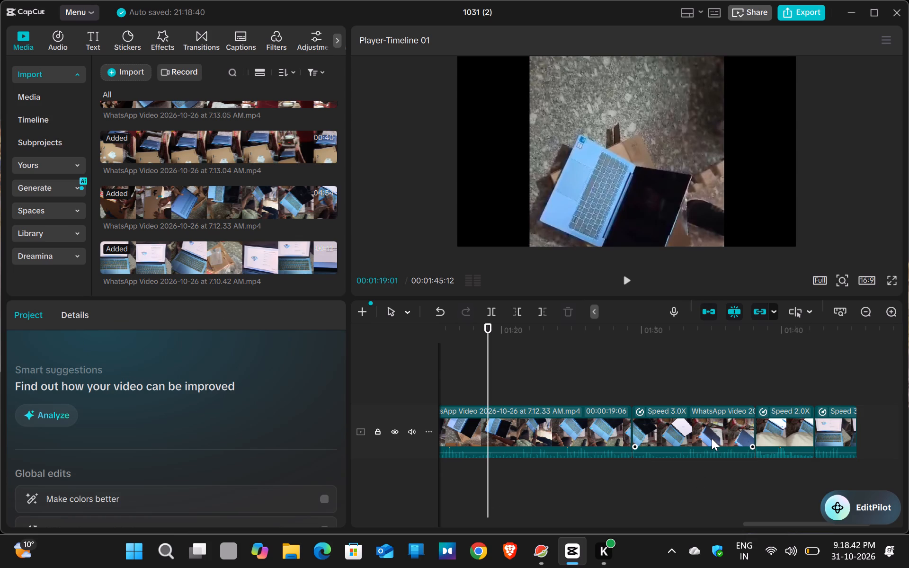
{"action": "left_click", "coordinate": [712, 438]}
{"action": "left_click", "coordinate": [839, 431]}
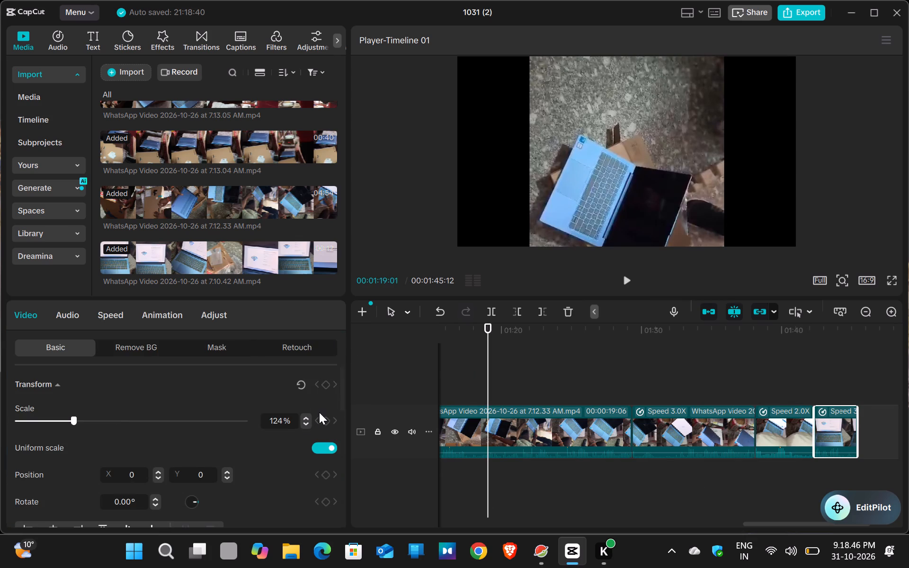
{"action": "left_click", "coordinate": [120, 319]}
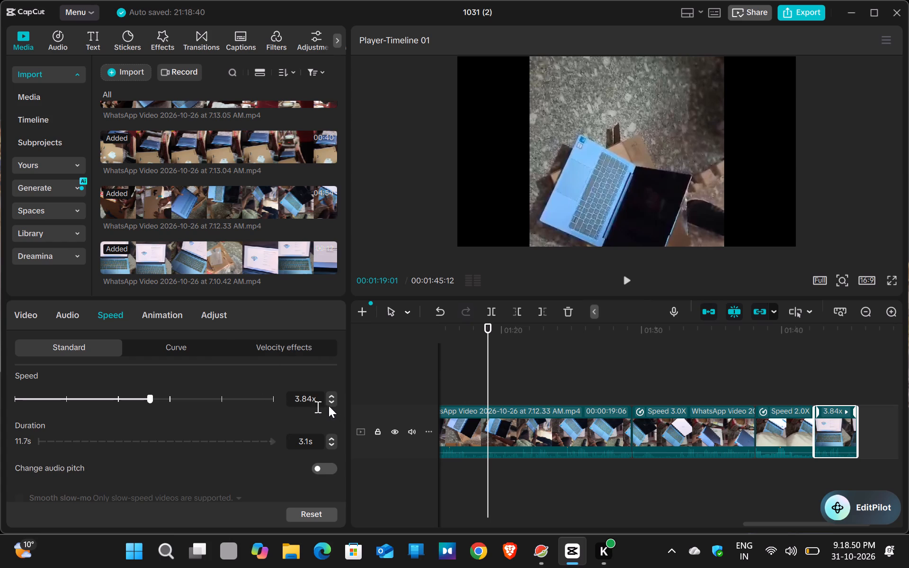
{"action": "left_click", "coordinate": [825, 333]}
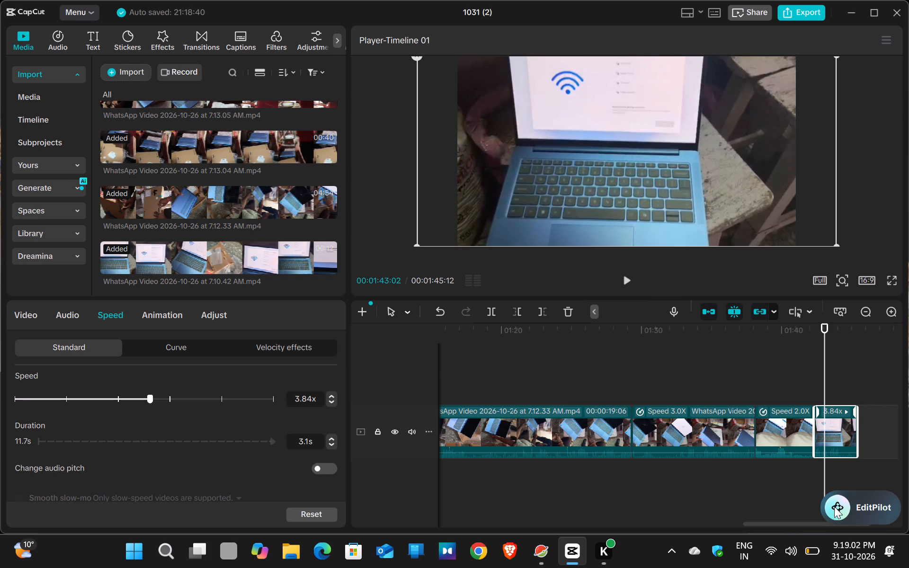
Preview WhatsApp Video 2026-10-29 at 3.29.06 PM from the imported media and add it at the end of the timeline.
{"action": "scroll", "coordinate": [164, 257], "scroll_direction": "up", "scroll_amount": 1}
{"action": "scroll", "coordinate": [164, 257], "scroll_direction": "down", "scroll_amount": 3}
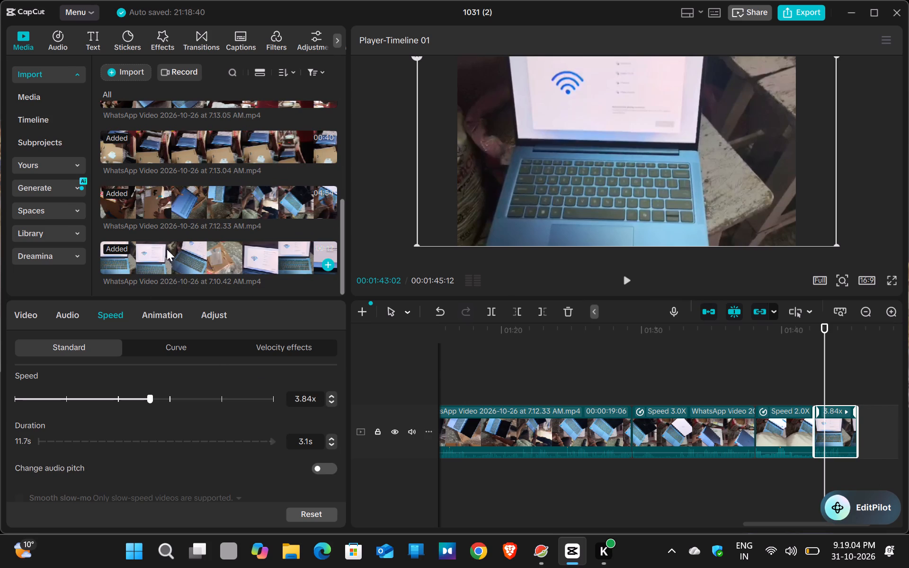
{"action": "scroll", "coordinate": [187, 231], "scroll_direction": "up", "scroll_amount": 4}
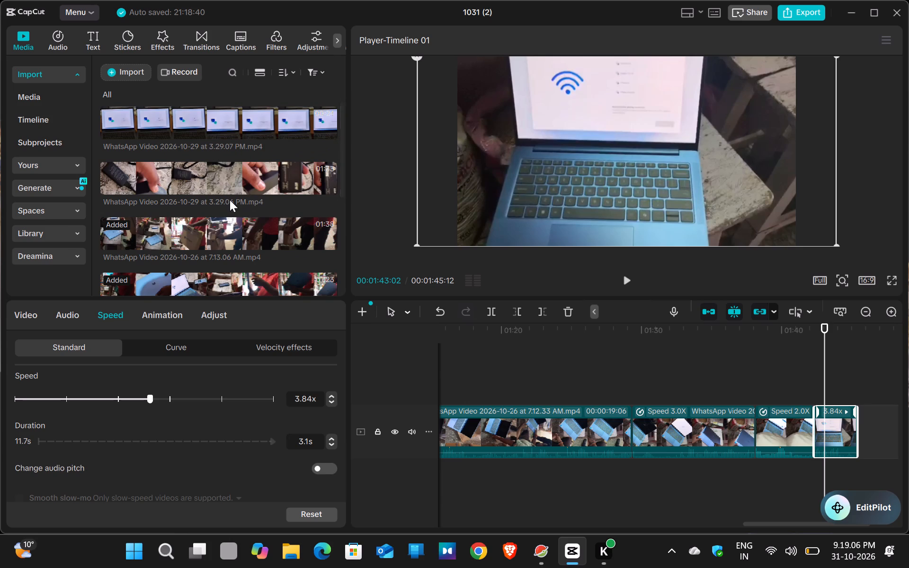
{"action": "left_click", "coordinate": [247, 182]}
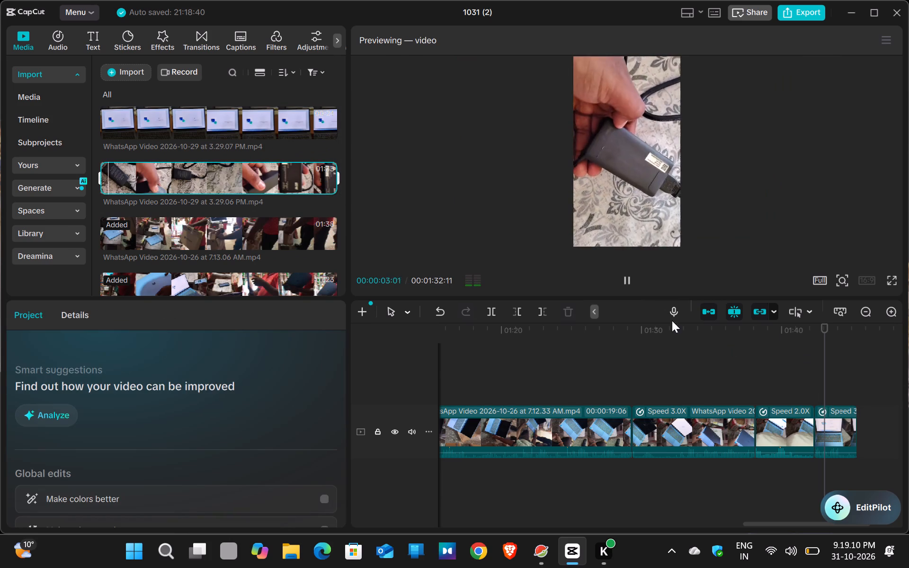
{"action": "left_click", "coordinate": [627, 281]}
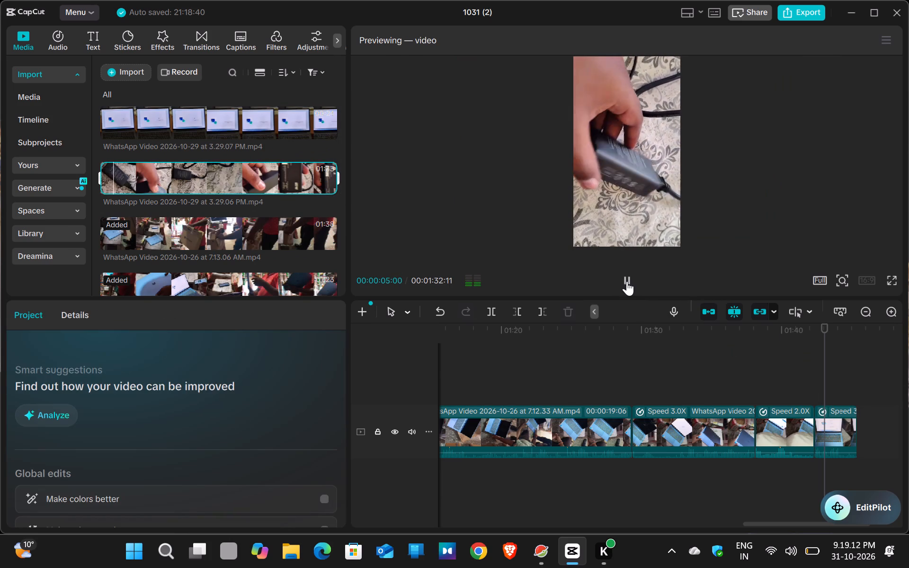
{"action": "double_click", "coordinate": [856, 330]}
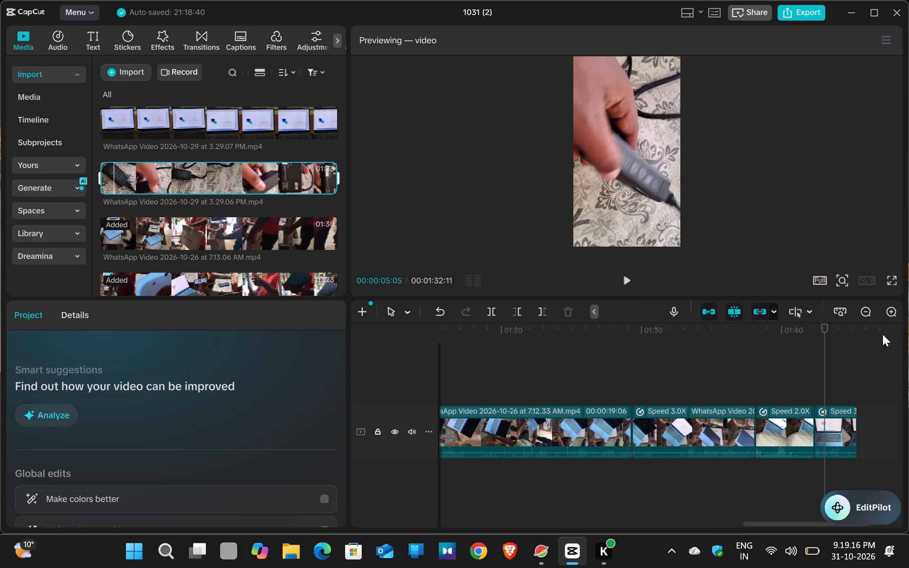
{"action": "double_click", "coordinate": [871, 311]}
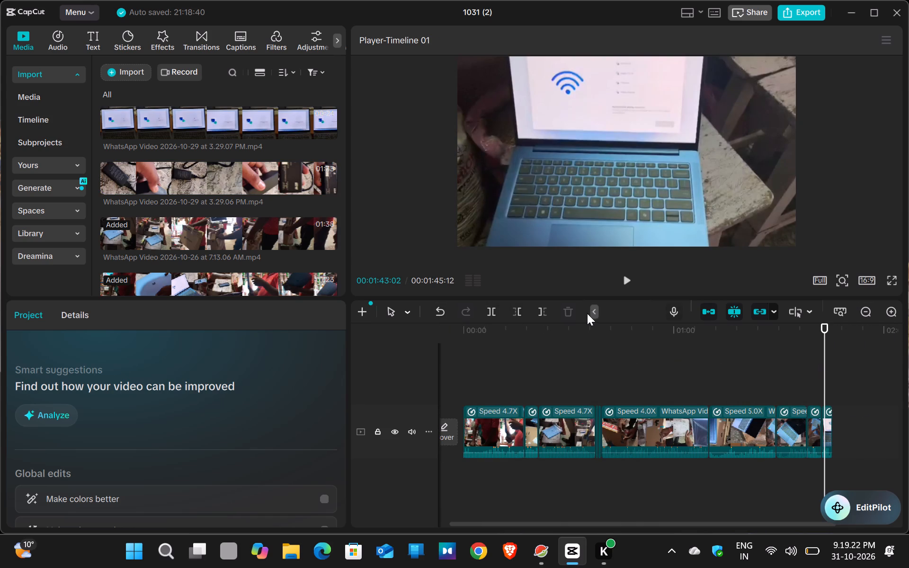
{"action": "left_click", "coordinate": [629, 279]}
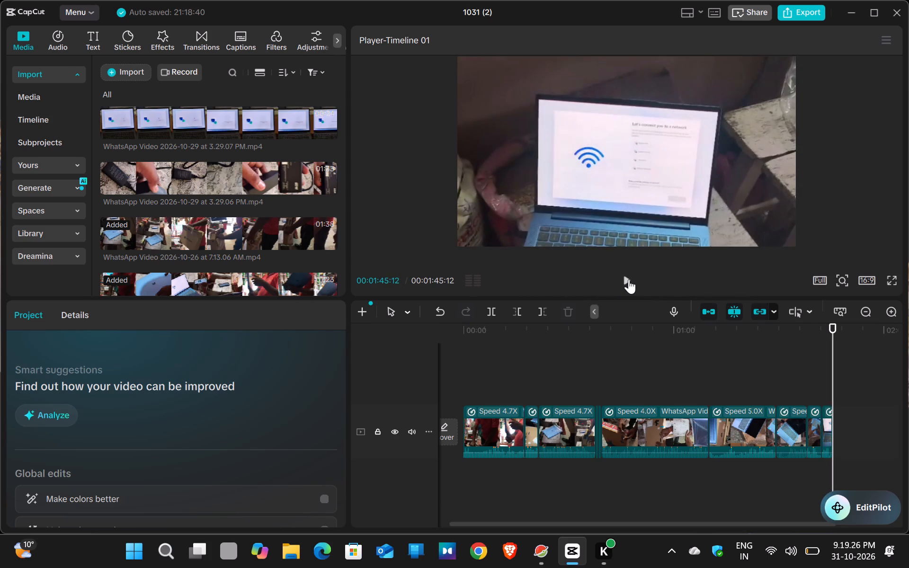
{"action": "left_click_drag", "start_coordinate": [273, 174], "coordinate": [586, 319]}
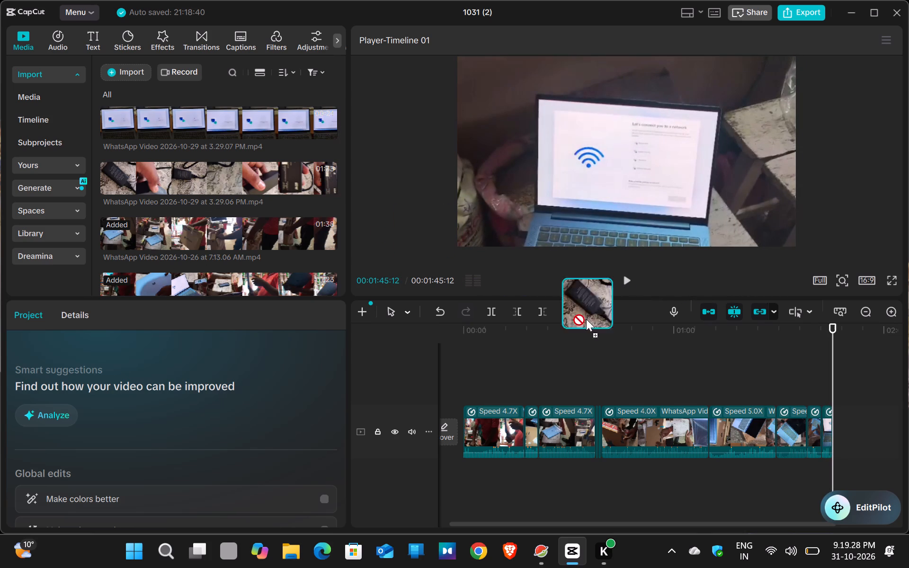
{"action": "left_click_drag", "start_coordinate": [586, 319], "coordinate": [854, 429]}
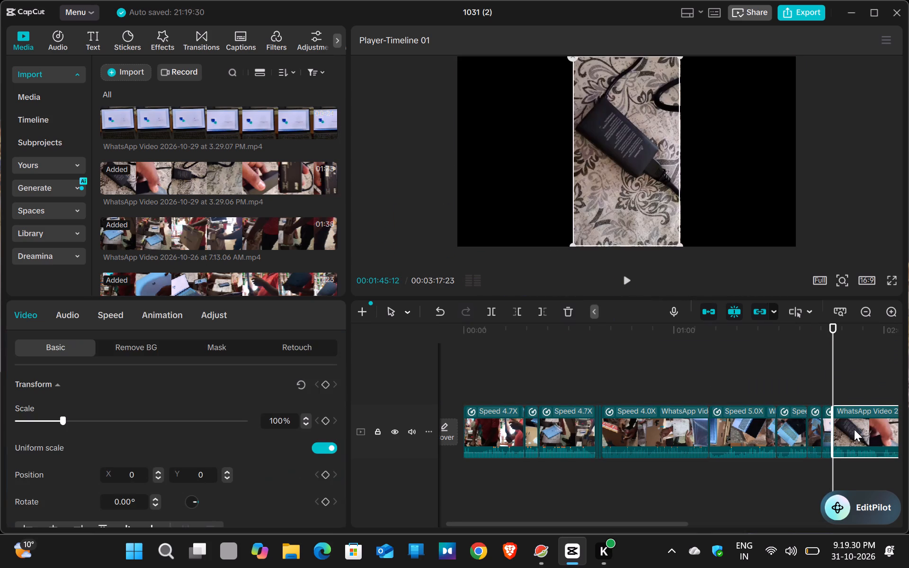
Scale the 3.29.06 PM clip at the timeline's end to 223%.
{"action": "left_click", "coordinate": [860, 309]}
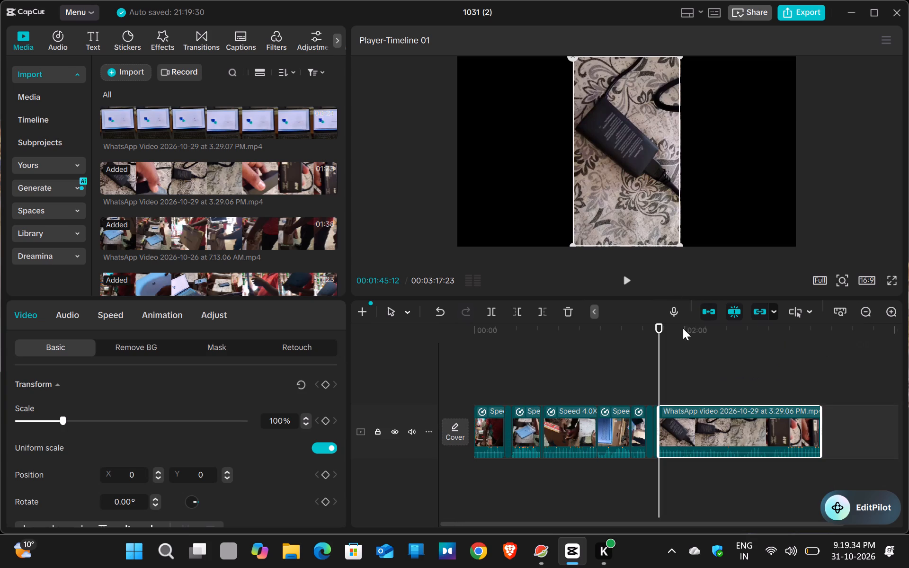
{"action": "left_click", "coordinate": [124, 417]}
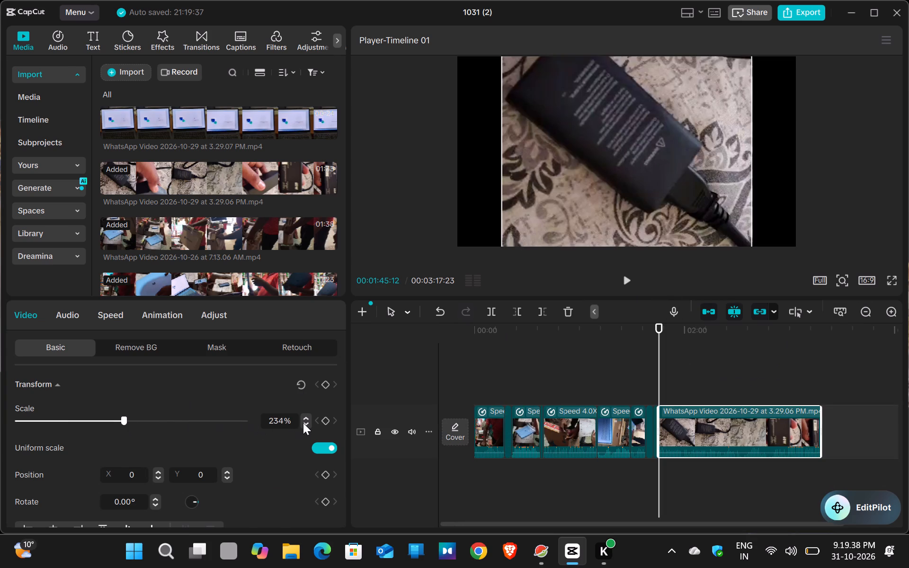
{"action": "left_click", "coordinate": [303, 423]}
{"action": "left_click", "coordinate": [303, 423]}
{"action": "left_click", "coordinate": [303, 423]}
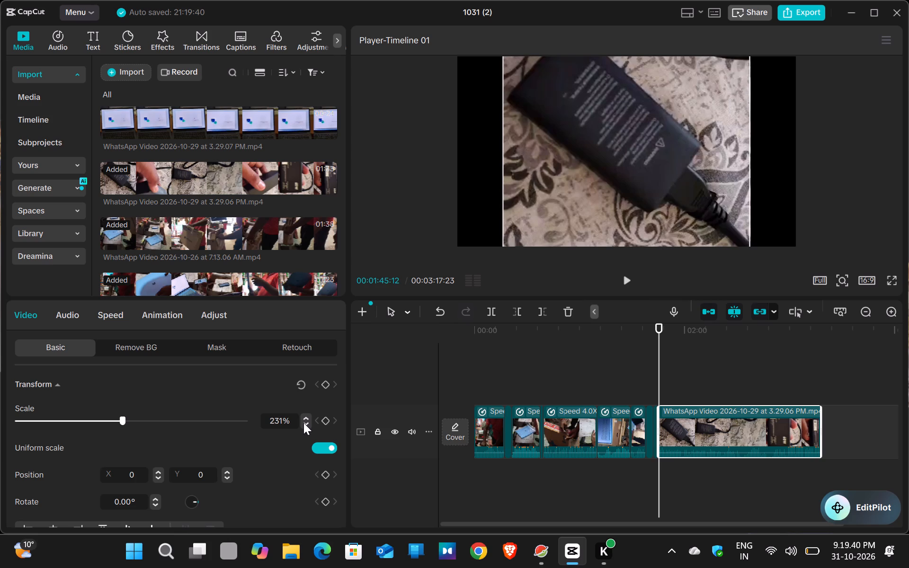
{"action": "triple_click", "coordinate": [304, 423]}
{"action": "triple_click", "coordinate": [304, 423]}
{"action": "triple_click", "coordinate": [304, 423]}
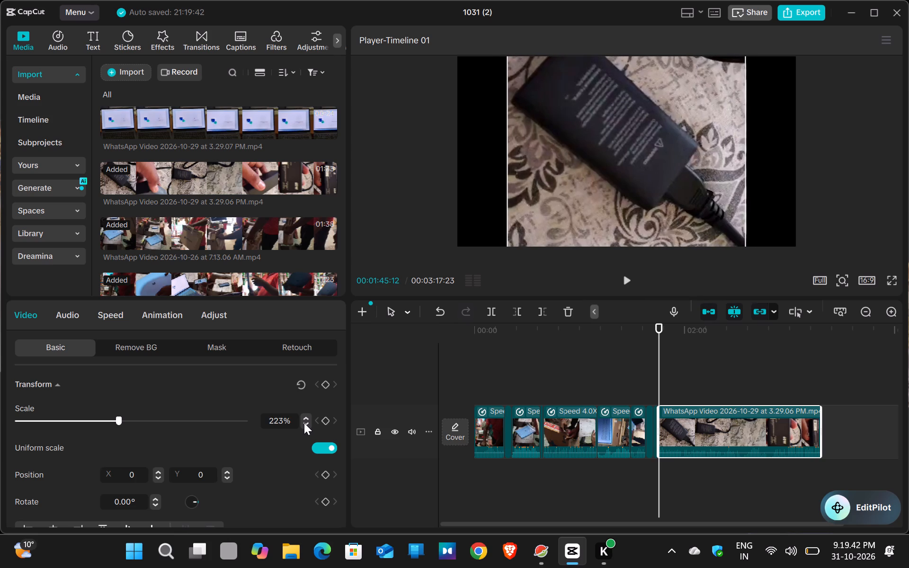
{"action": "left_click", "coordinate": [306, 416]}
Speed up the 3.29.06 PM clip to 5.00x, play it to judge the pace, and raise its speed a little further.
{"action": "left_click", "coordinate": [112, 319]}
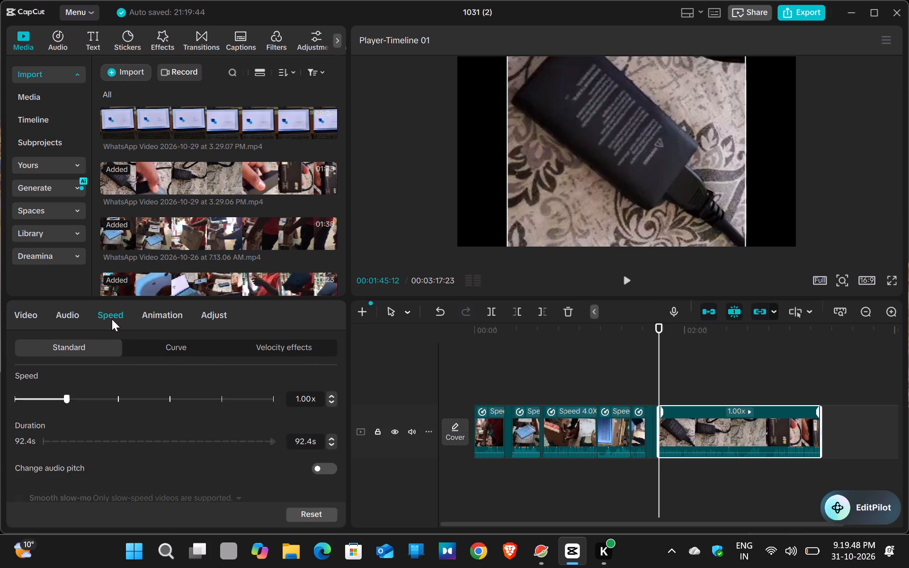
{"action": "double_click", "coordinate": [168, 397]}
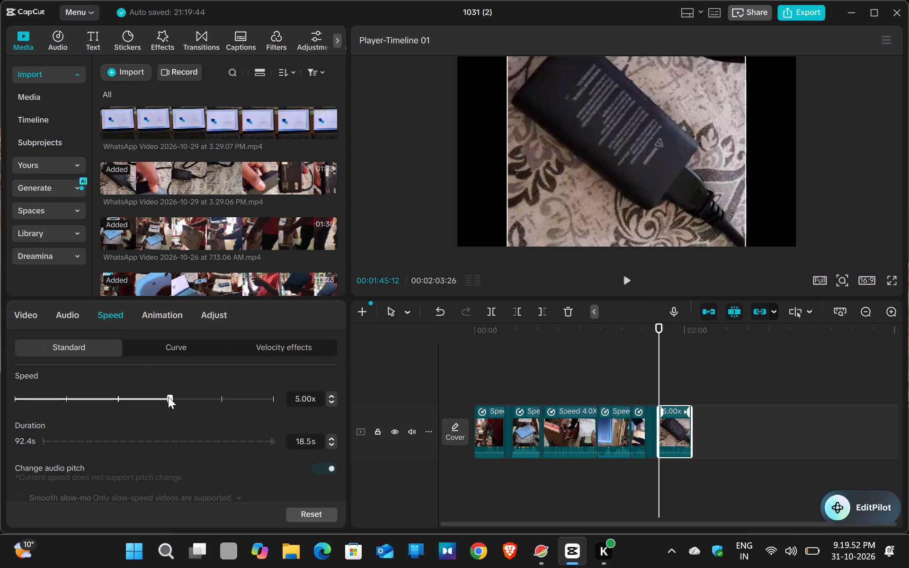
{"action": "left_click", "coordinate": [631, 276]}
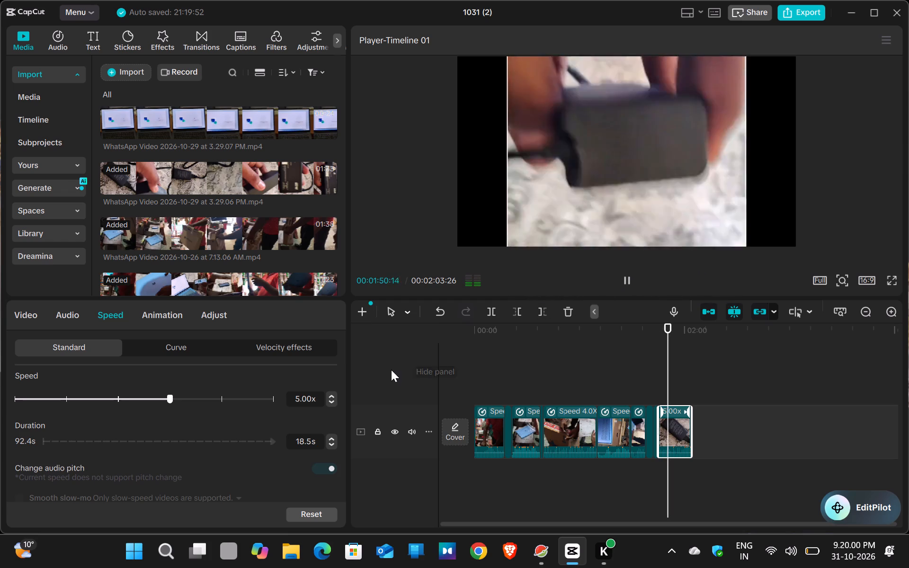
{"action": "triple_click", "coordinate": [333, 392]}
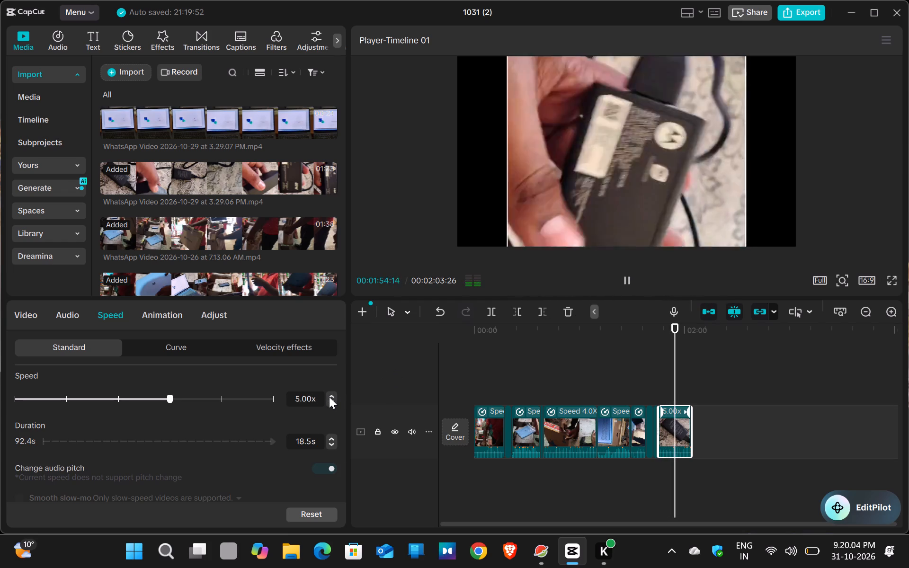
{"action": "left_click", "coordinate": [329, 397]}
{"action": "triple_click", "coordinate": [330, 397]}
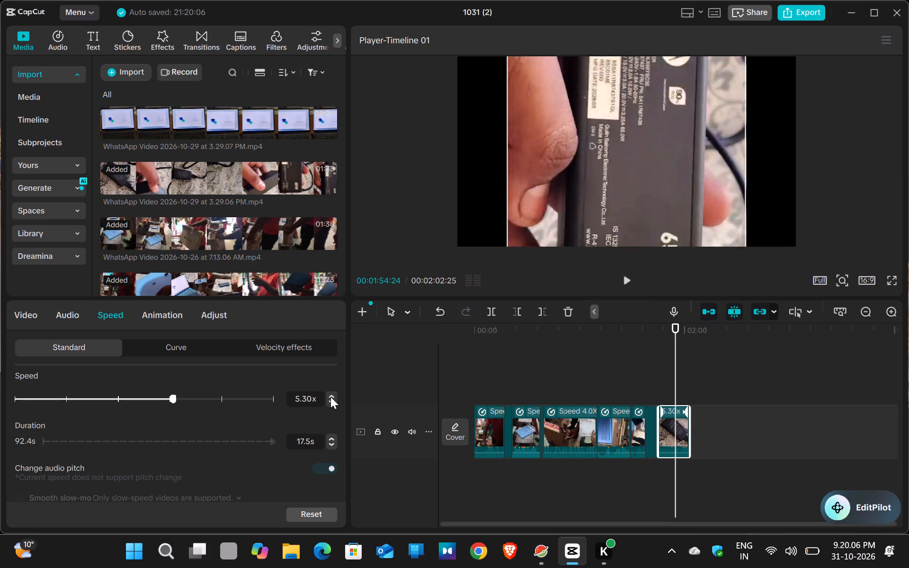
Raise the 3.29.06 PM clip's speed to 6.00x and play it back from just before its start to judge the pace.
{"action": "left_click", "coordinate": [623, 279]}
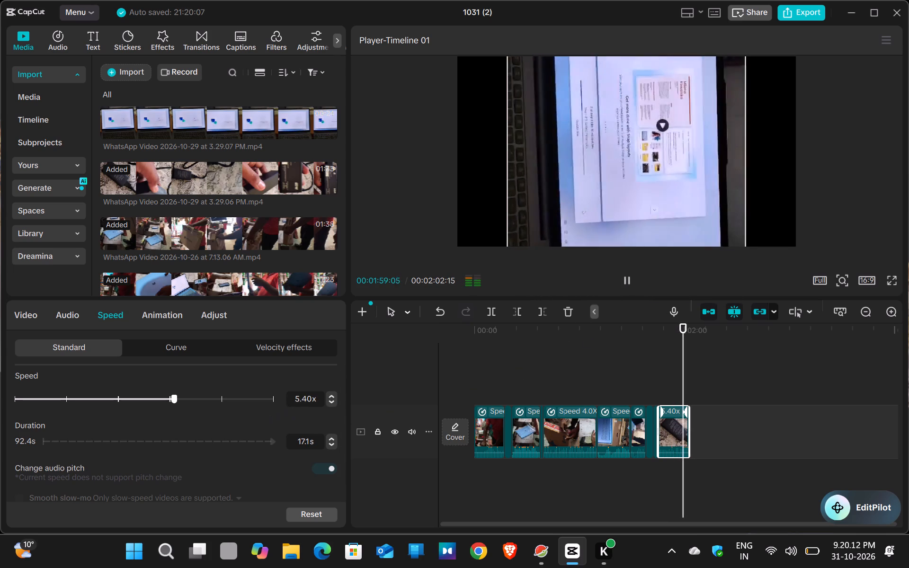
{"action": "triple_click", "coordinate": [330, 394]}
{"action": "triple_click", "coordinate": [330, 394]}
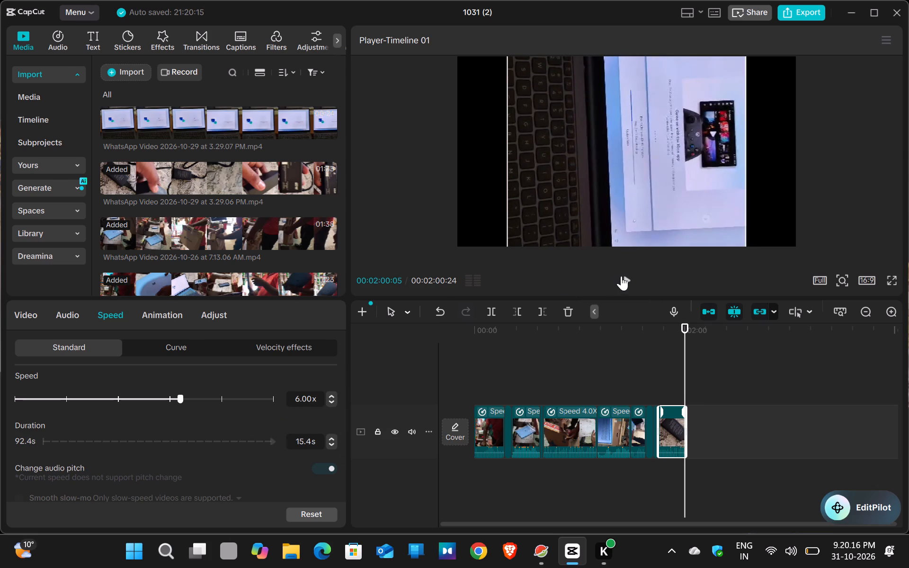
{"action": "left_click", "coordinate": [655, 328]}
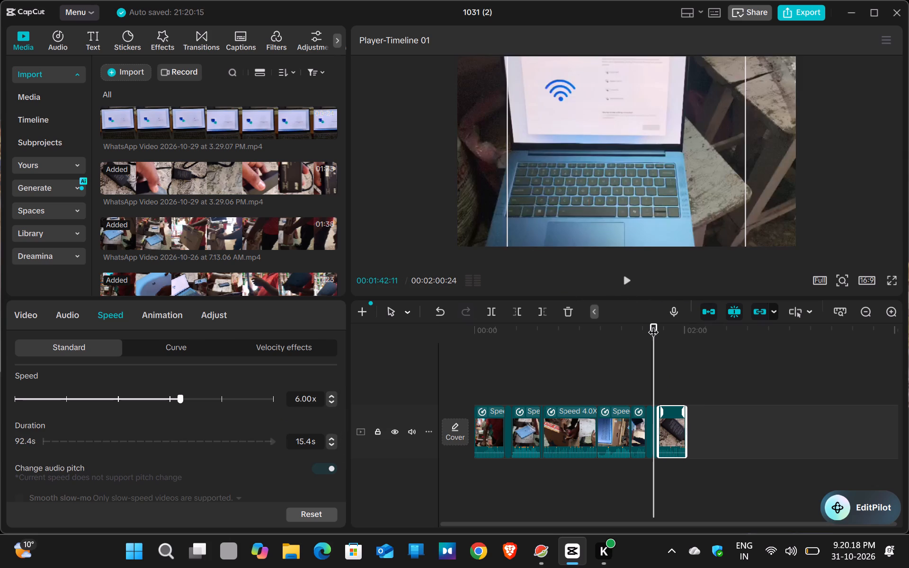
{"action": "left_click", "coordinate": [626, 281]}
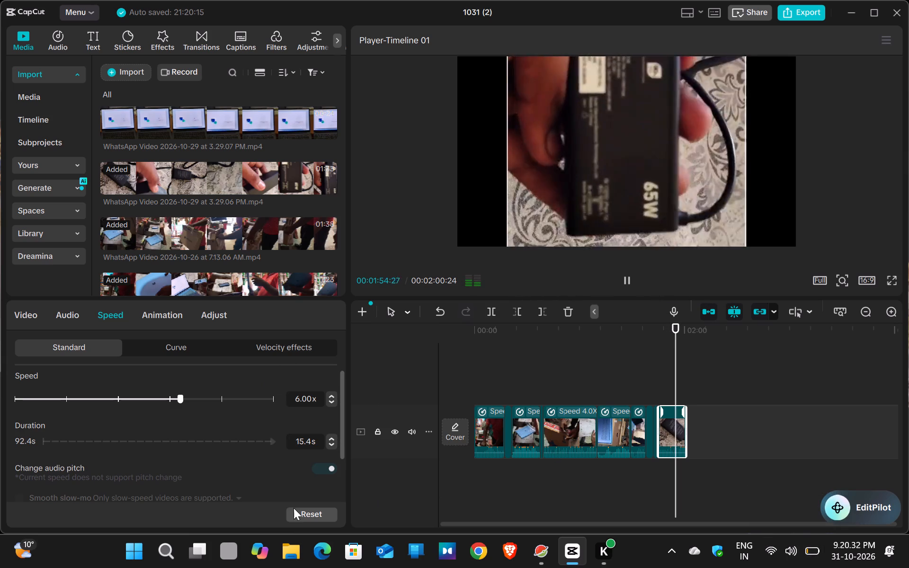
{"action": "left_click", "coordinate": [489, 482]}
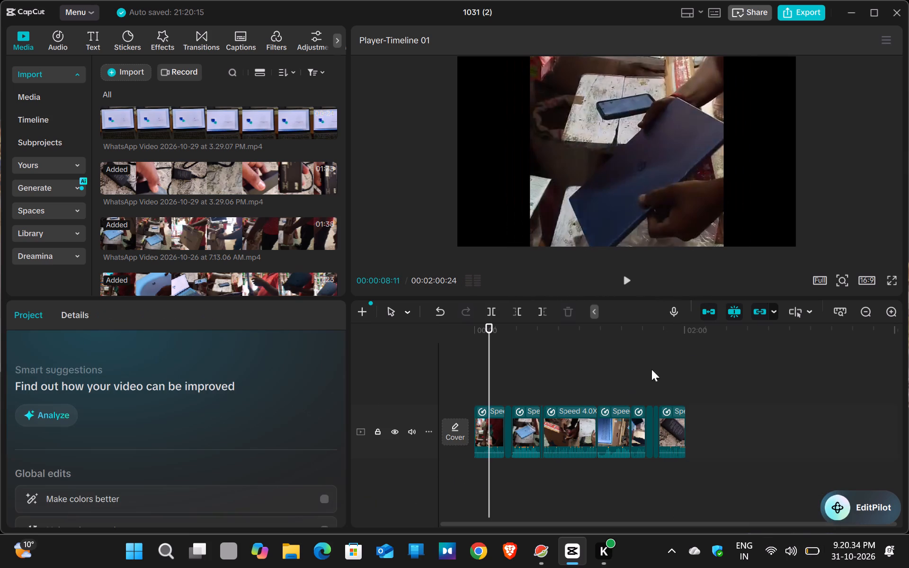
Preview WhatsApp Video 2026-10-29 at 3.29.07 PM and add it at the end of the timeline.
{"action": "left_click", "coordinate": [684, 328]}
{"action": "scroll", "coordinate": [211, 202], "scroll_direction": "up", "scroll_amount": 2}
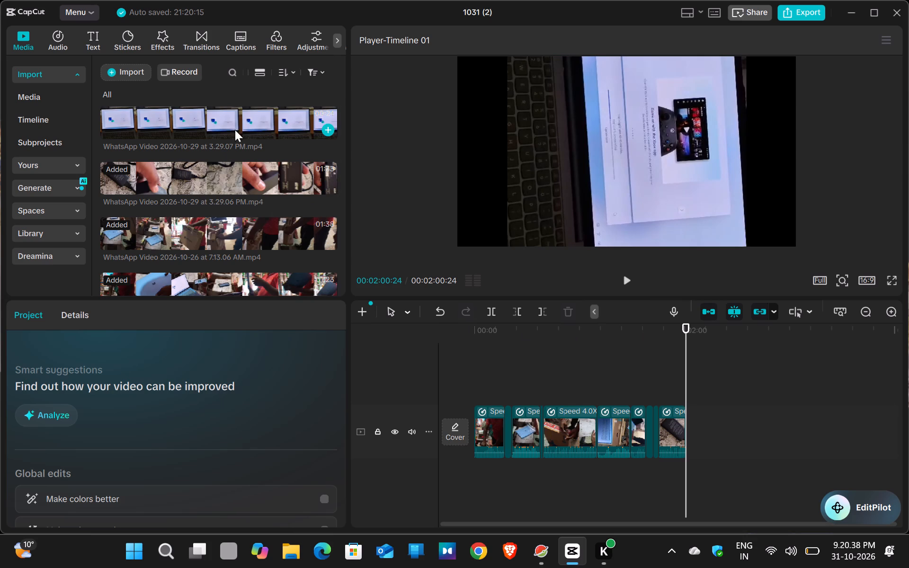
{"action": "left_click", "coordinate": [244, 124]}
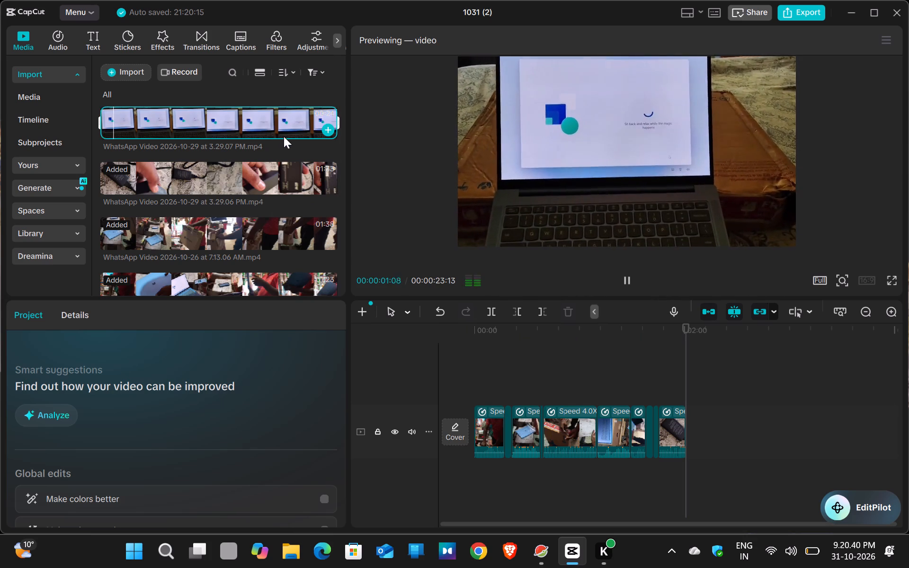
{"action": "left_click", "coordinate": [325, 130]}
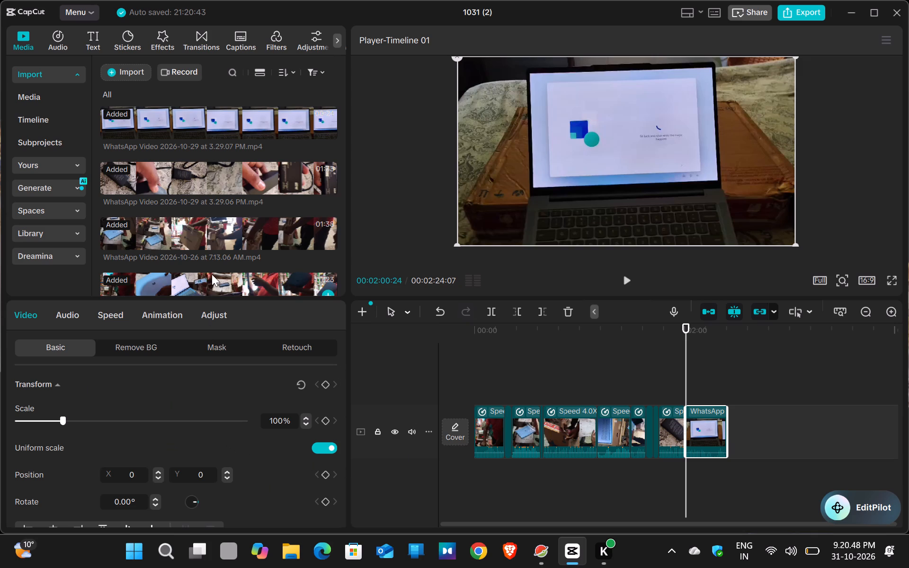
{"action": "scroll", "coordinate": [212, 275], "scroll_direction": "down", "scroll_amount": 5}
{"action": "scroll", "coordinate": [212, 275], "scroll_direction": "up", "scroll_amount": 7}
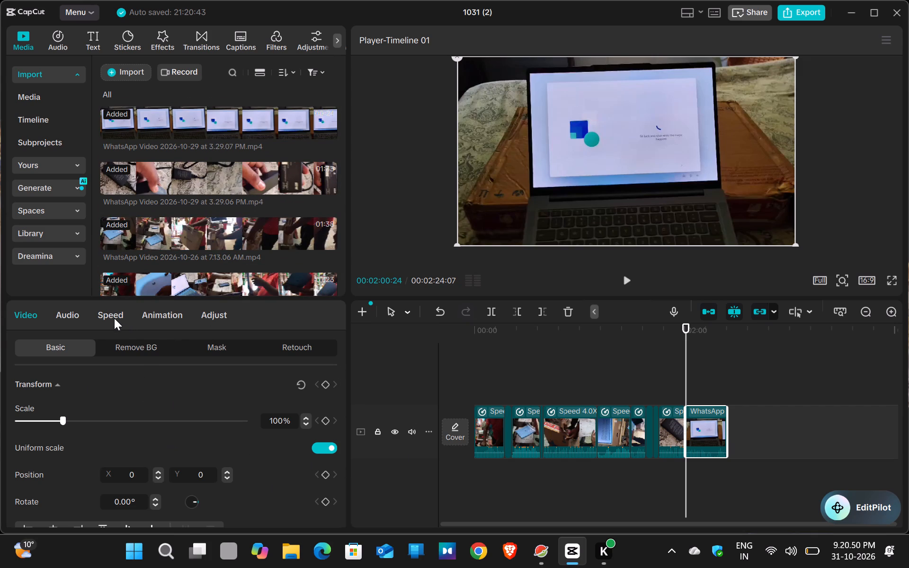
Set the playback speed of the 3.29.07 PM clip at the timeline's end to 2.00x.
{"action": "left_click", "coordinate": [111, 317]}
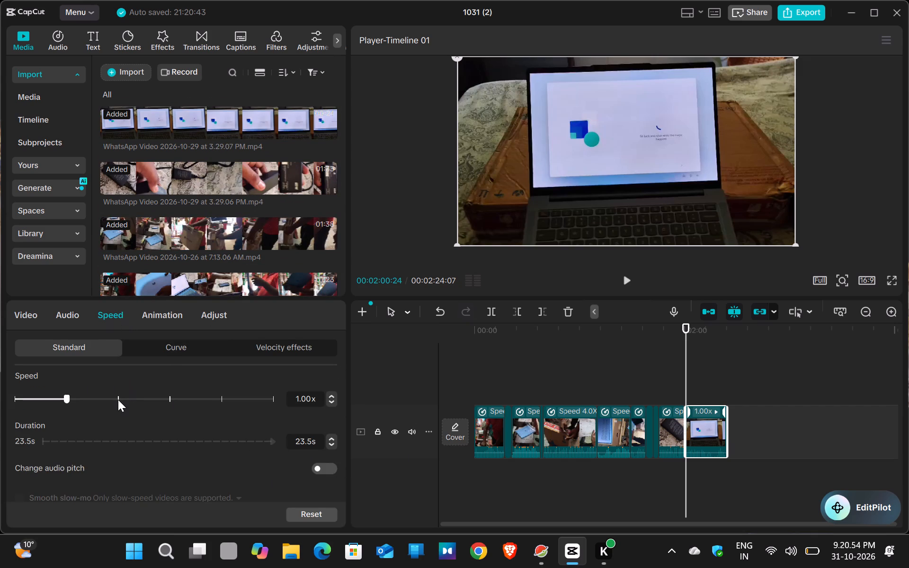
{"action": "left_click", "coordinate": [118, 399]}
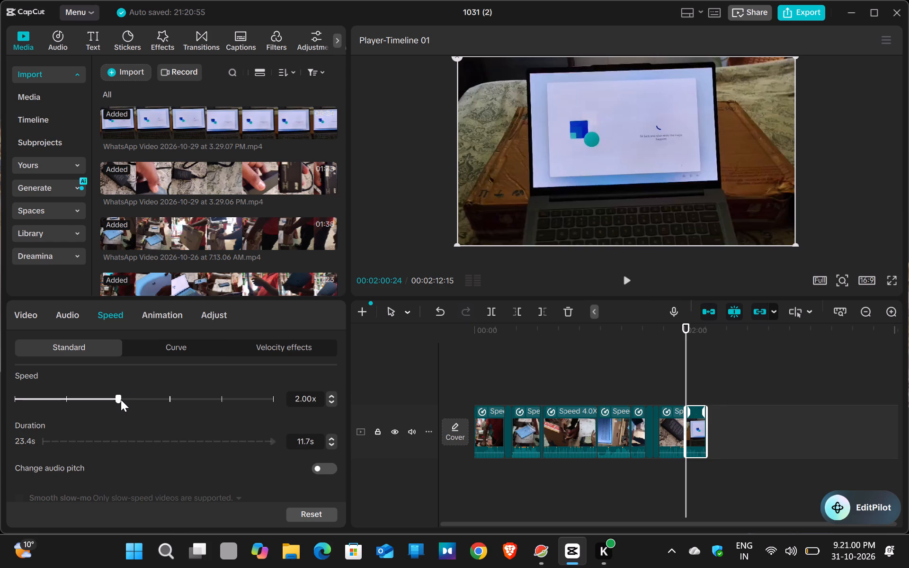
Play the assembled timeline from near its beginning through to the end at accelerated playback to review the edit.
{"action": "left_click", "coordinate": [480, 485]}
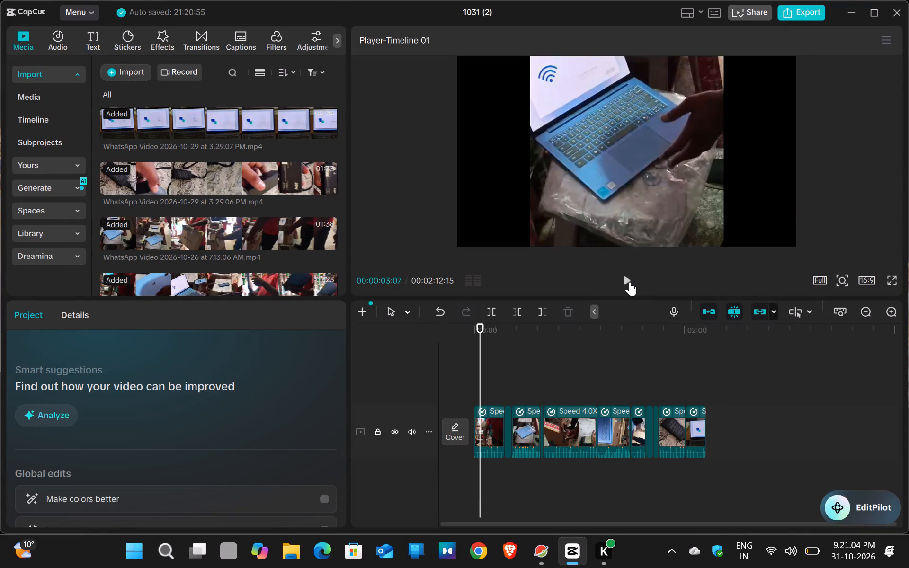
{"action": "left_click", "coordinate": [630, 282]}
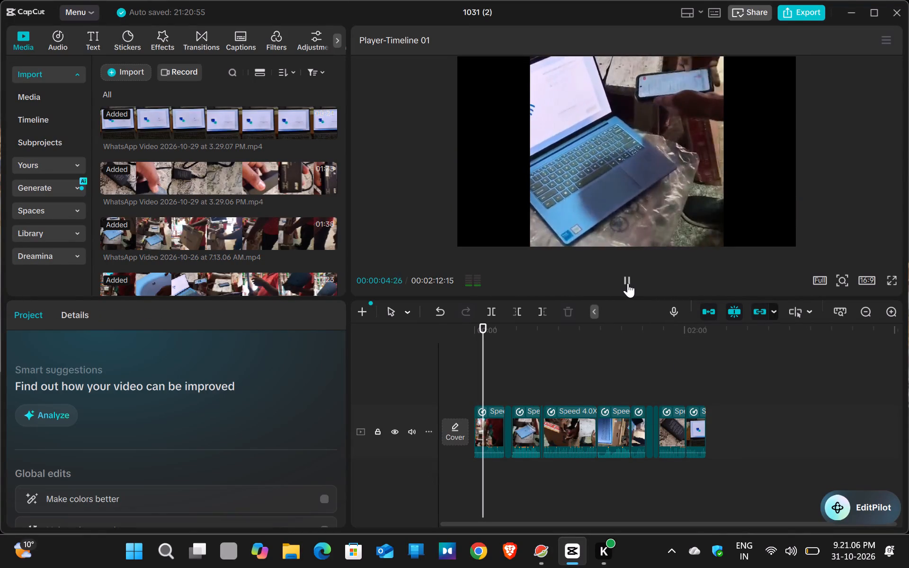
{"action": "type", "text": "ll"}
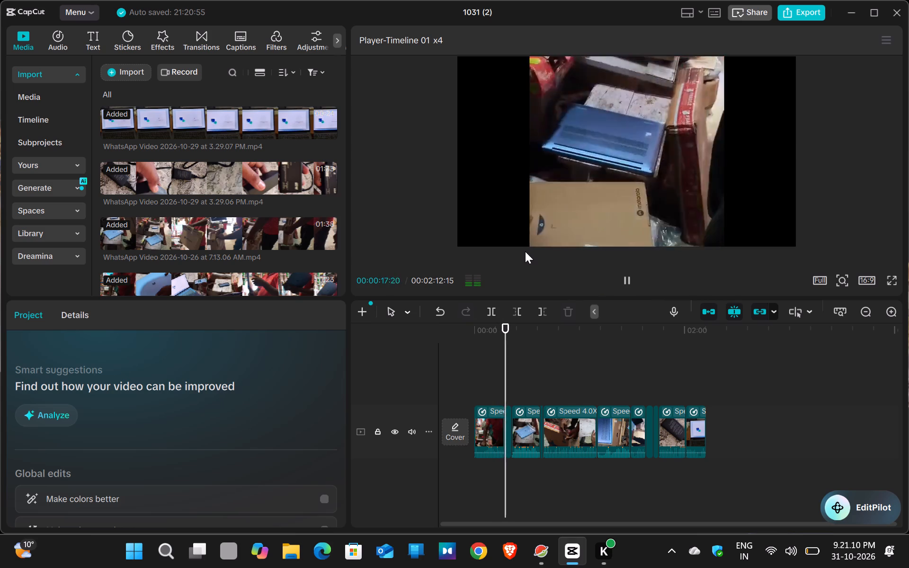
{"action": "key", "text": "l"}
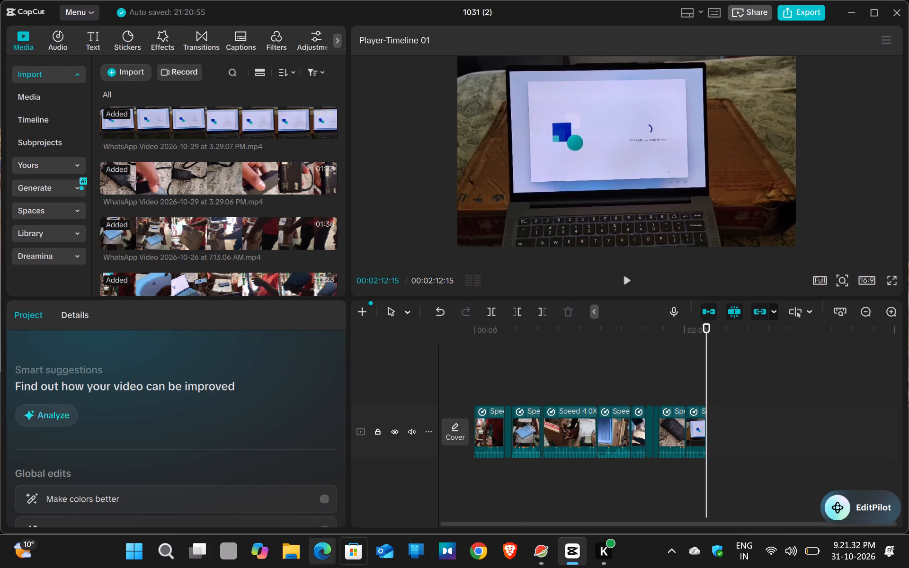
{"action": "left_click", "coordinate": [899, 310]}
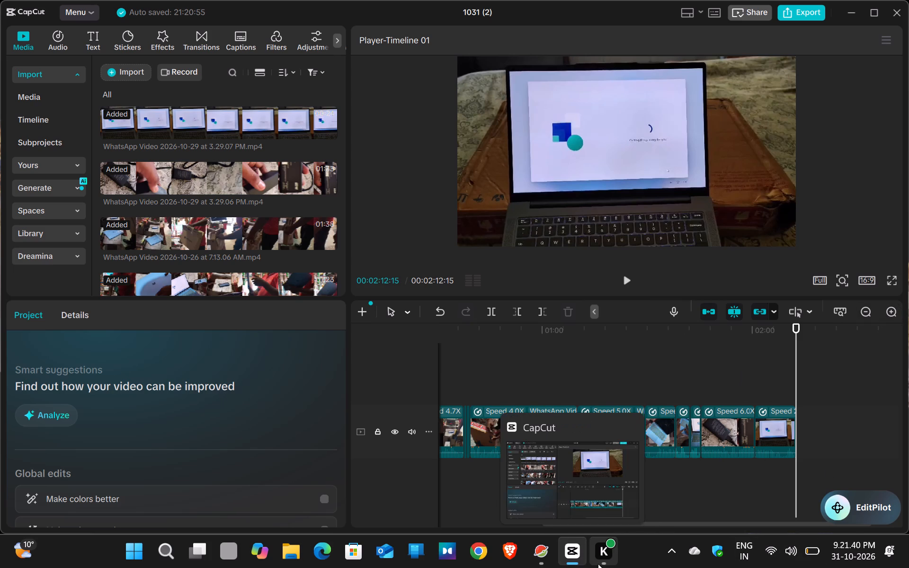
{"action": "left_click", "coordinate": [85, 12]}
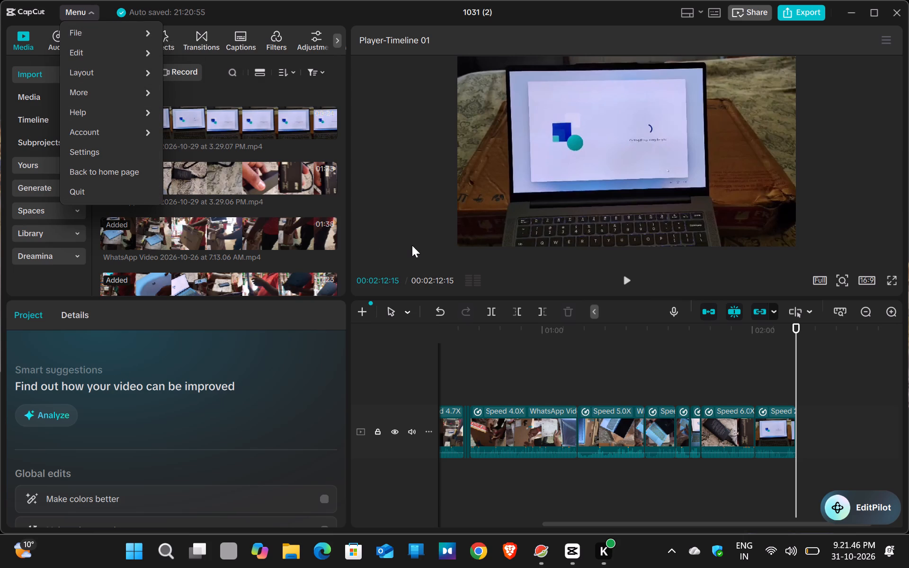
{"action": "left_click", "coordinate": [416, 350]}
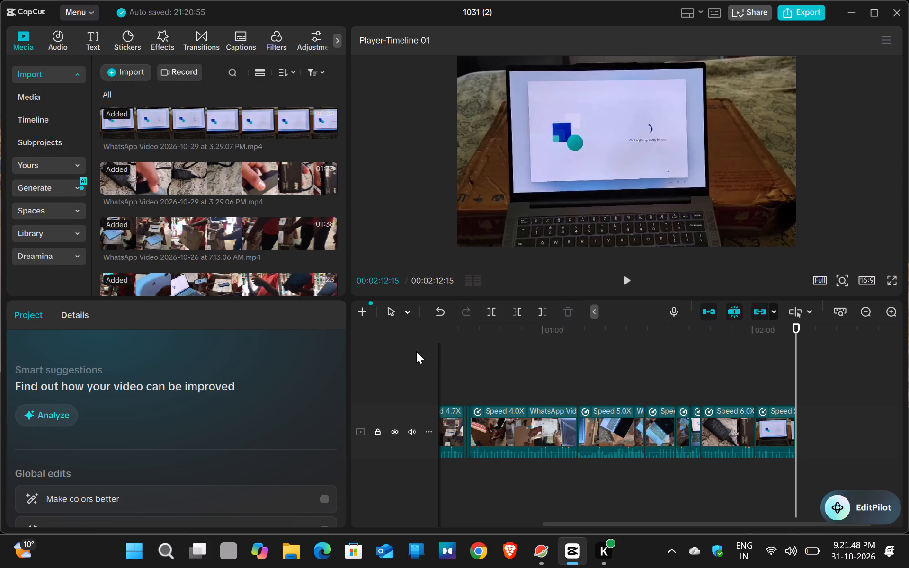
Save the project.
{"action": "key", "text": "ctrl+s"}
{"action": "key", "text": "ctrl+s"}
{"action": "key", "text": "ctrl+s"}
{"action": "key", "text": "ctrl+s"}
{"action": "key", "text": "ctrl+s"}
{"action": "key", "text": "ctrl+s"}
{"action": "key", "text": "ctrl+s"}
{"action": "key", "text": "ctrl+s"}
{"action": "key", "text": "ctrl+s"}
{"action": "key", "text": "ctrl+s"}
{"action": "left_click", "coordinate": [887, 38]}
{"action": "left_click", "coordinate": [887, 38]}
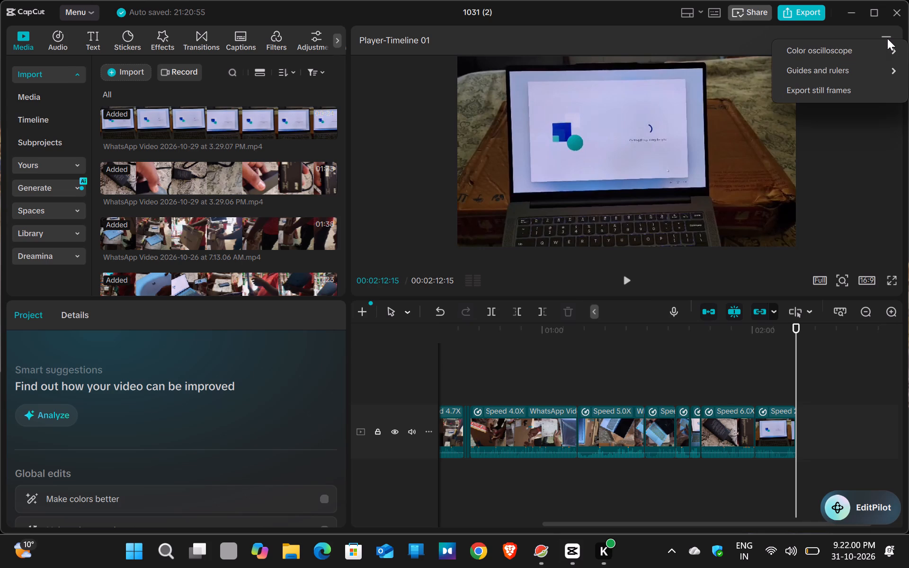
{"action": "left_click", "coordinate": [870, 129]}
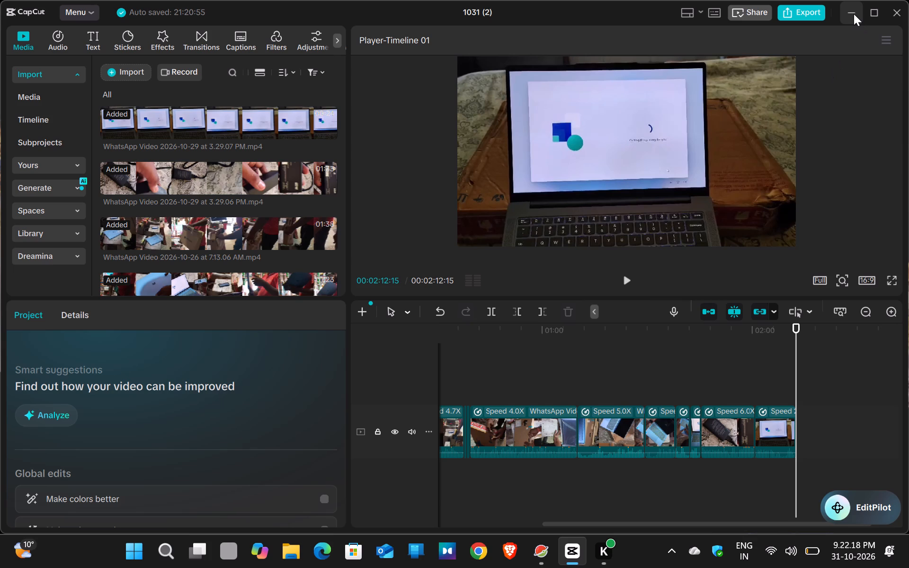
Skim the early 4.7X segments on the timeline, play a short part, and return the playhead to the start.
{"action": "left_click", "coordinate": [464, 333]}
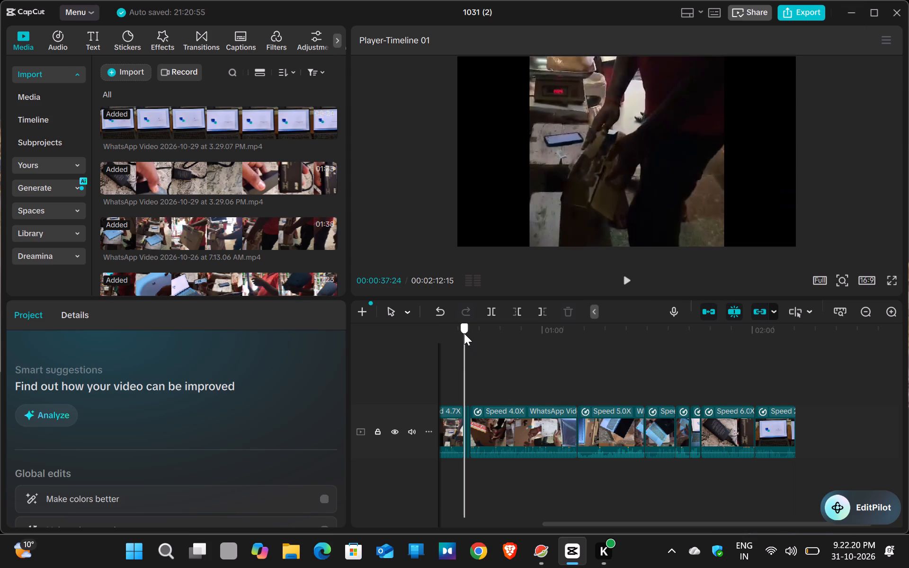
{"action": "left_click", "coordinate": [450, 333]}
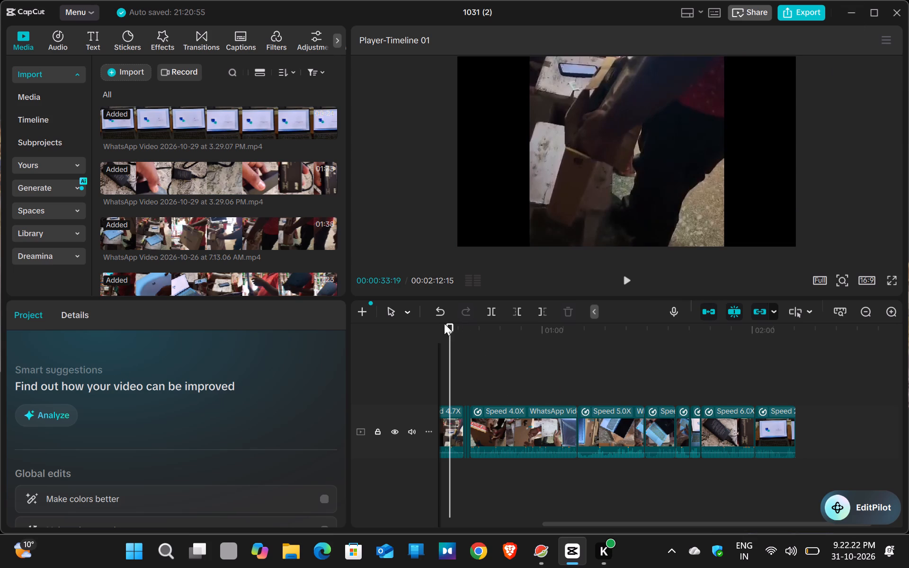
{"action": "left_click_drag", "start_coordinate": [451, 325], "coordinate": [442, 325]}
{"action": "left_click_drag", "start_coordinate": [424, 325], "coordinate": [381, 328]}
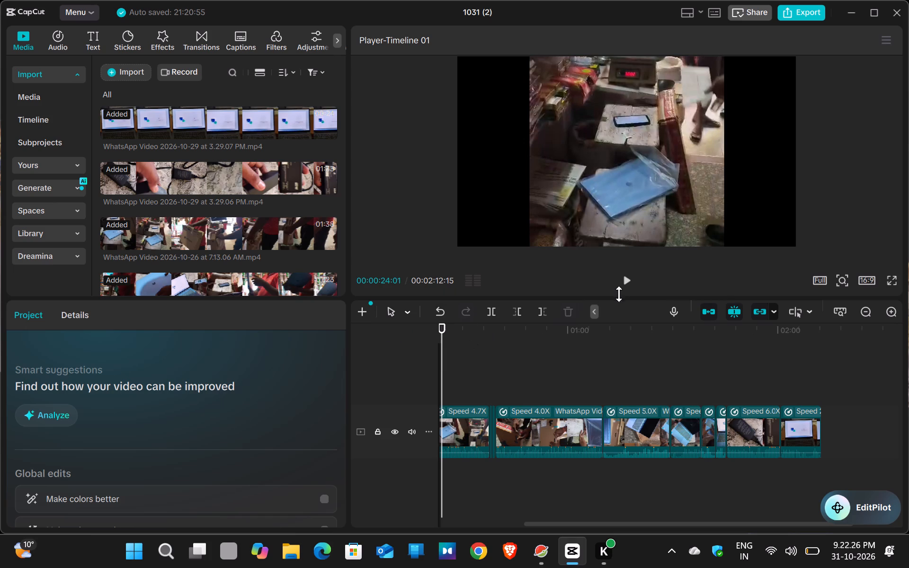
{"action": "left_click", "coordinate": [629, 279]}
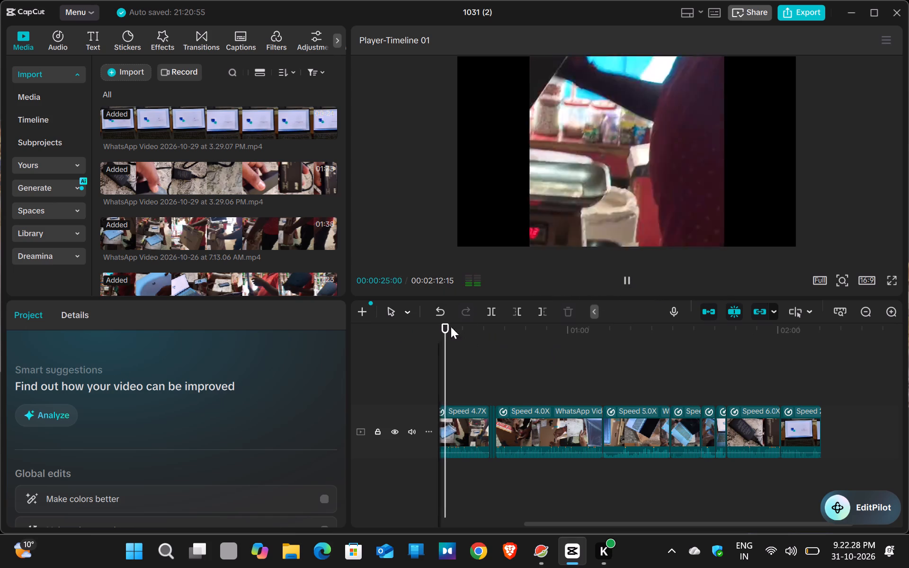
{"action": "left_click_drag", "start_coordinate": [449, 326], "coordinate": [331, 258]}
{"action": "left_click", "coordinate": [331, 258]}
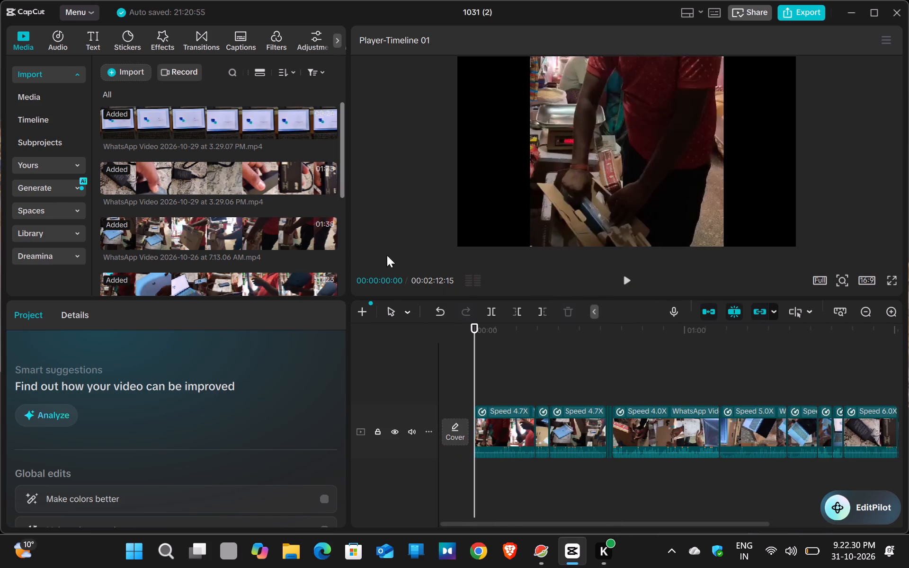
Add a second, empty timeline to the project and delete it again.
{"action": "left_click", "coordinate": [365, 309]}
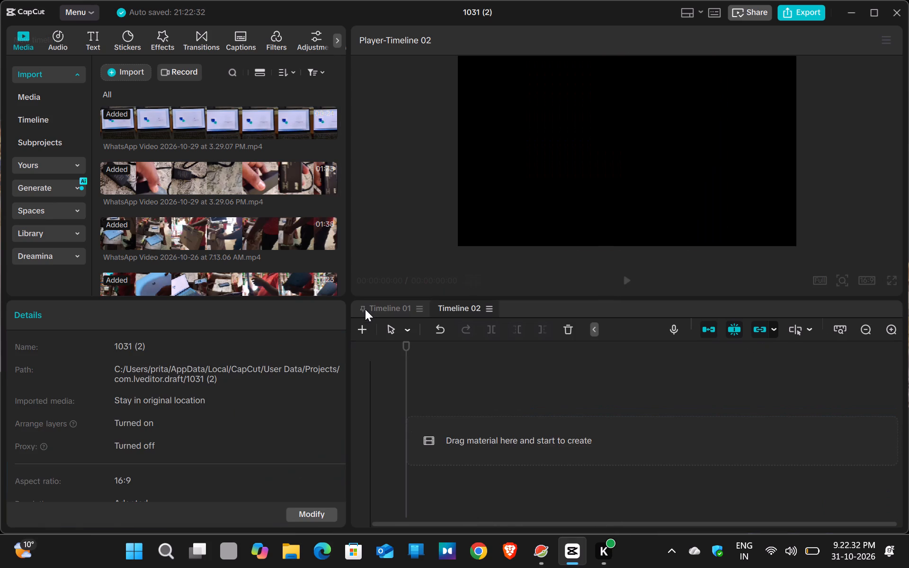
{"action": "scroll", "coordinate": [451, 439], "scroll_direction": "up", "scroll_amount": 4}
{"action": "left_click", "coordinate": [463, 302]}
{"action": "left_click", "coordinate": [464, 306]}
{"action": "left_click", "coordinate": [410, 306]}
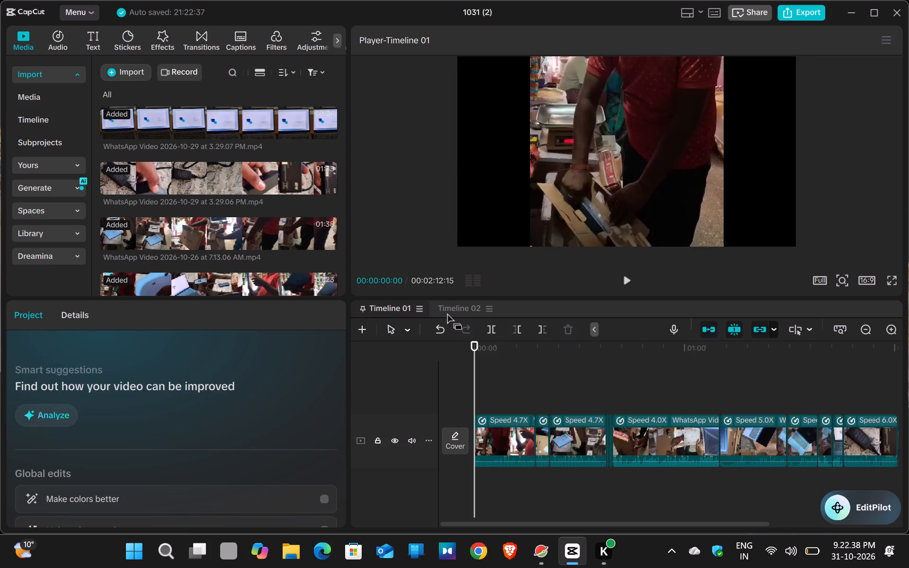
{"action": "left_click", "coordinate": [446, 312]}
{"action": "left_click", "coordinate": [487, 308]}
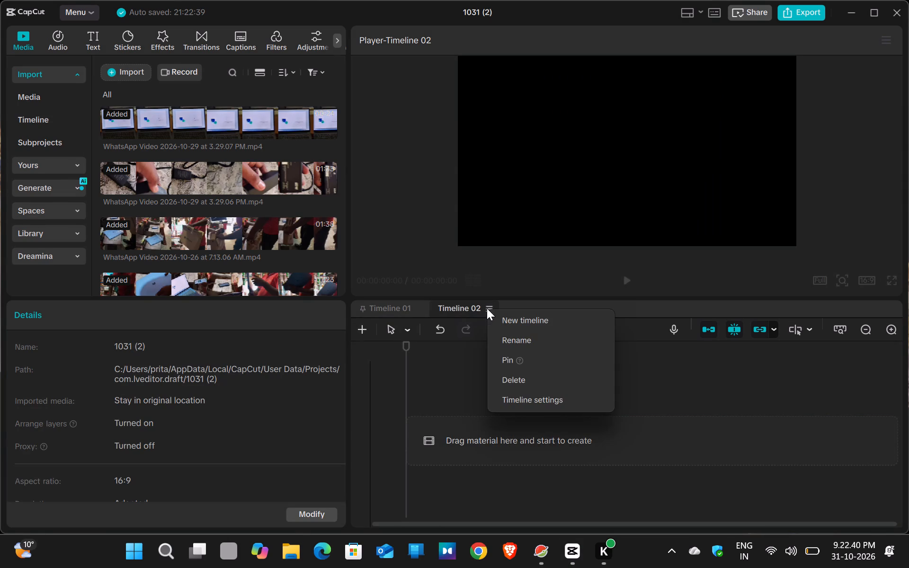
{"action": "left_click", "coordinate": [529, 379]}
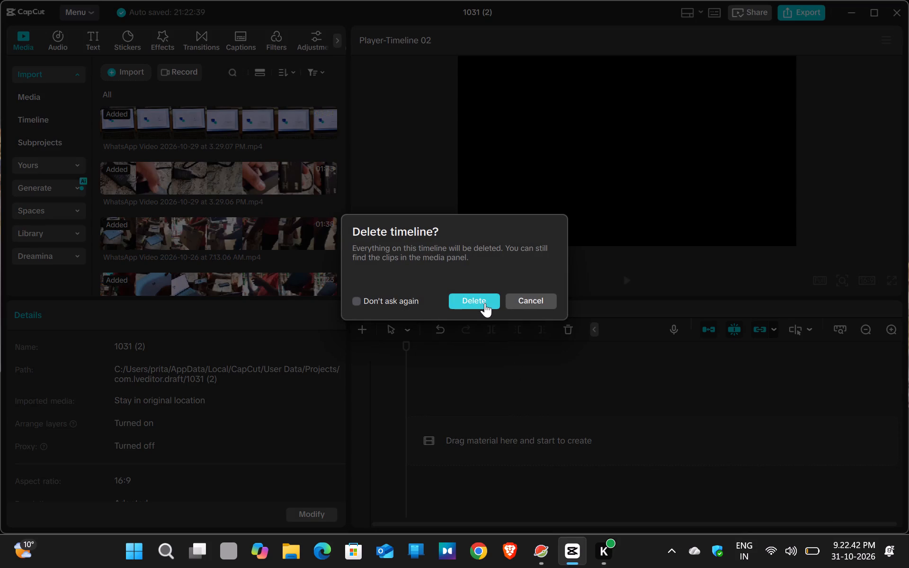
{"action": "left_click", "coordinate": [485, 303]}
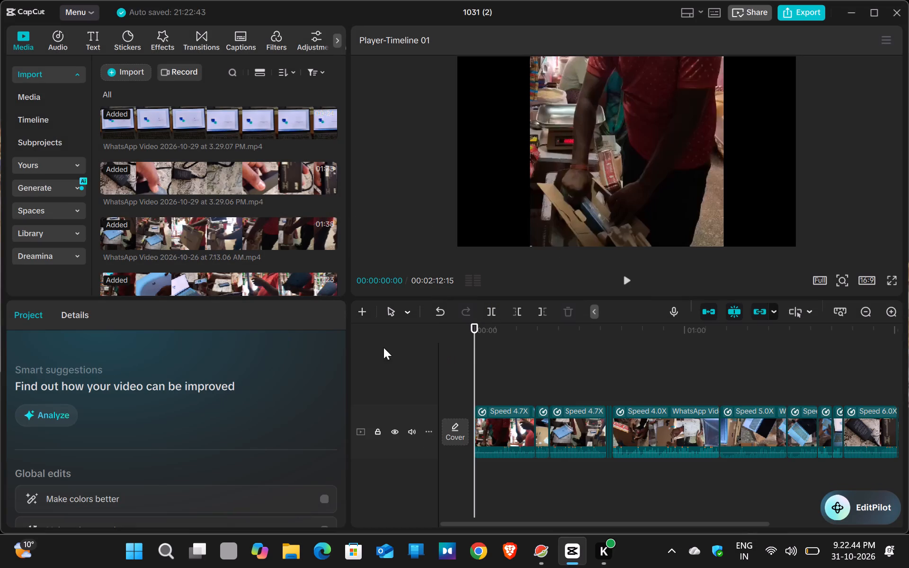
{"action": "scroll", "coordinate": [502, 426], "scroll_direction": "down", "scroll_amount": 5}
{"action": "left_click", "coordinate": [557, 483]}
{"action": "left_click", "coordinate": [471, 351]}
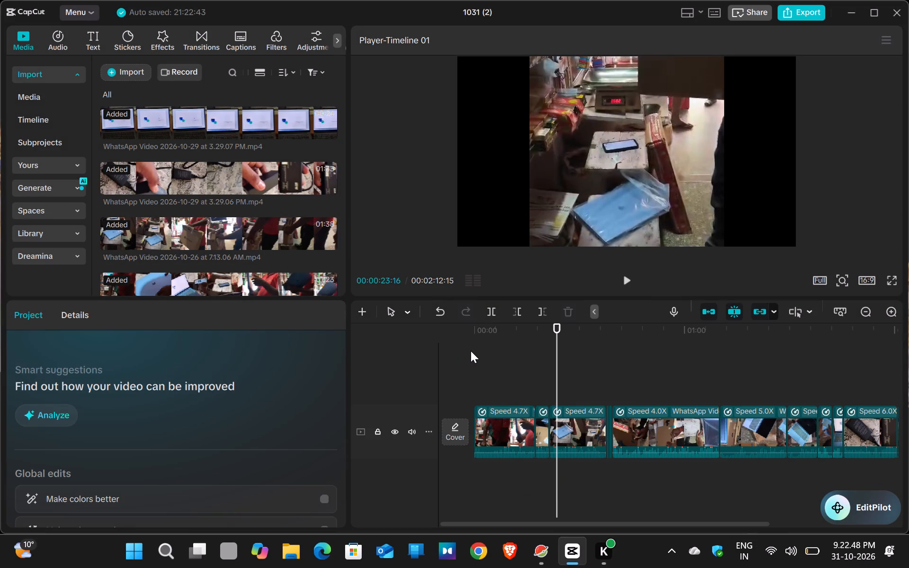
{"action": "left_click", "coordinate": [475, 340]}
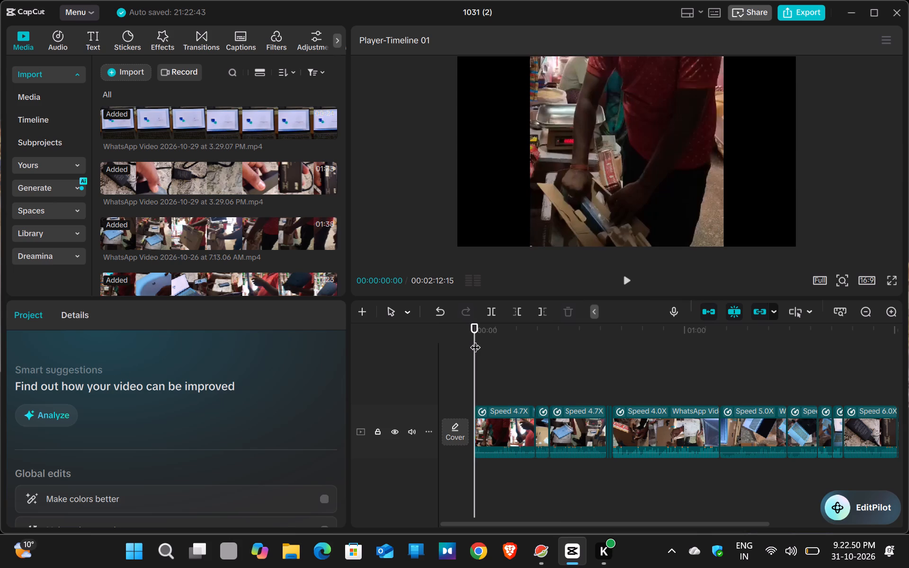
Browse the music library's categories and preview the Halloween tracks Halloween Background and Spooky door opening / closing.
{"action": "left_click", "coordinate": [56, 43]}
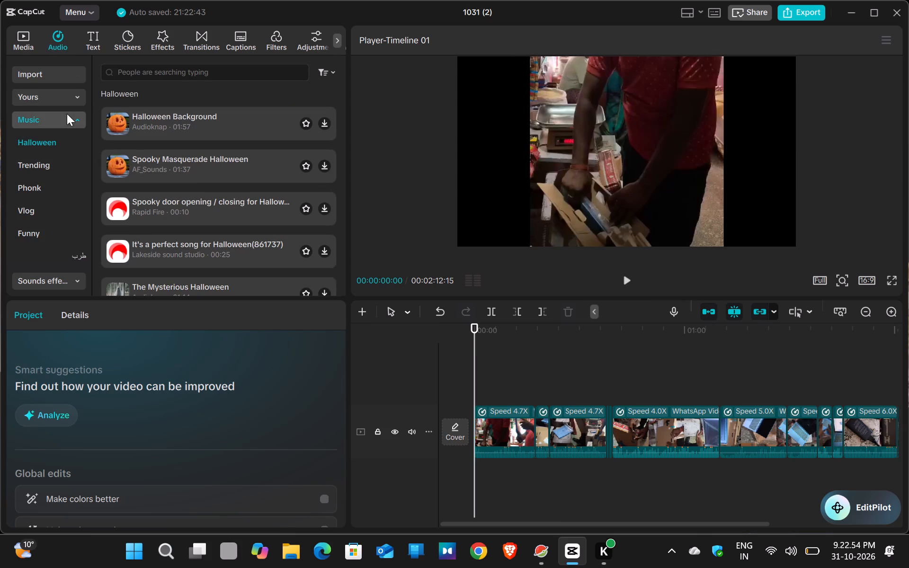
{"action": "left_click", "coordinate": [191, 129]}
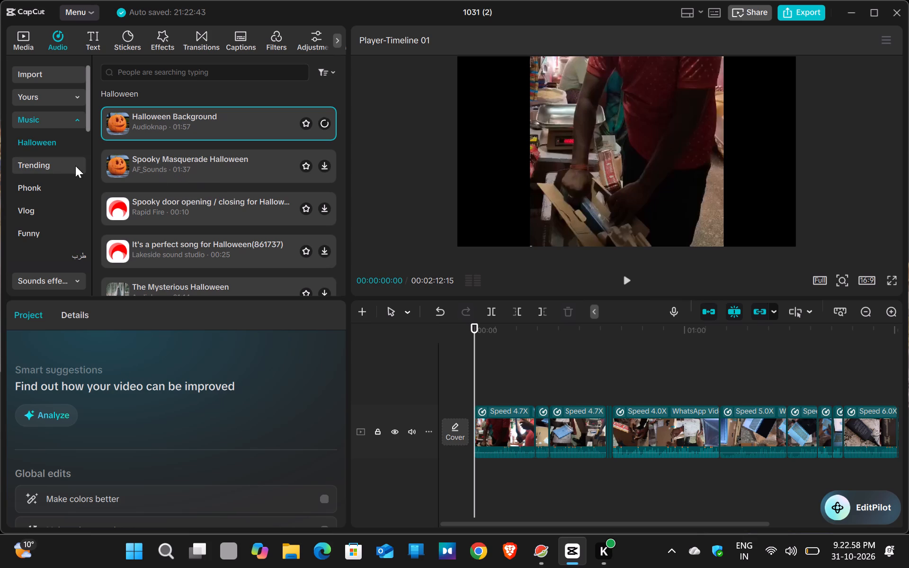
{"action": "scroll", "coordinate": [68, 185], "scroll_direction": "down", "scroll_amount": 1}
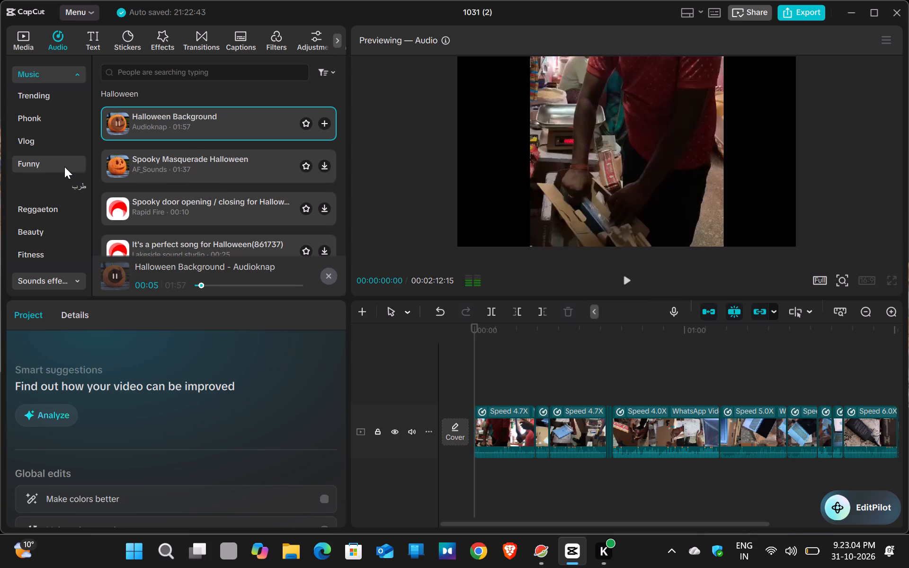
{"action": "scroll", "coordinate": [64, 166], "scroll_direction": "down", "scroll_amount": 6}
{"action": "scroll", "coordinate": [60, 204], "scroll_direction": "down", "scroll_amount": 2}
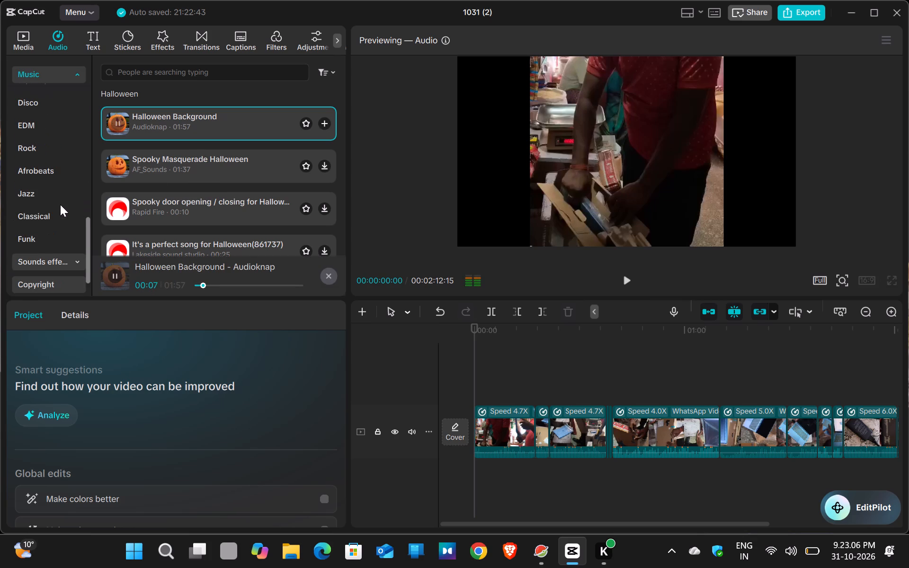
{"action": "scroll", "coordinate": [60, 204], "scroll_direction": "down", "scroll_amount": 2}
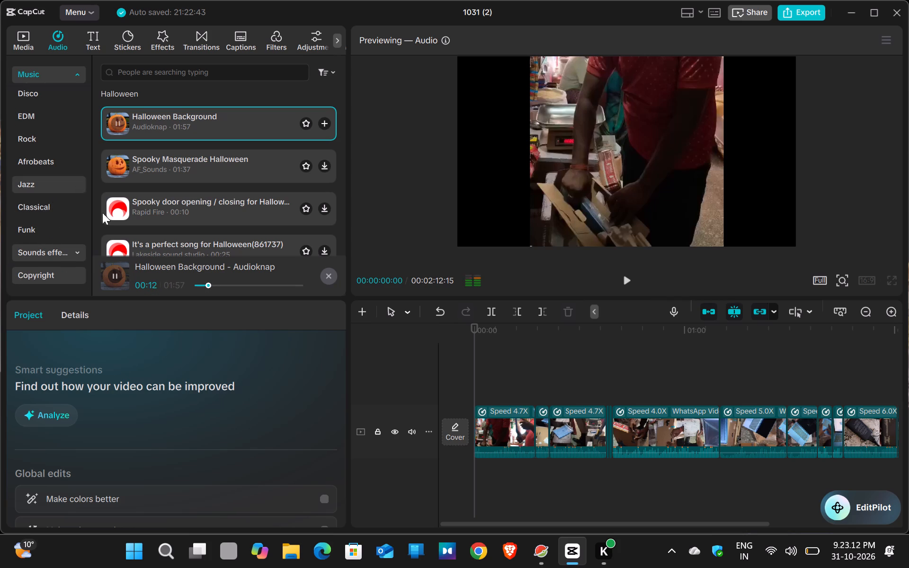
{"action": "double_click", "coordinate": [220, 200]}
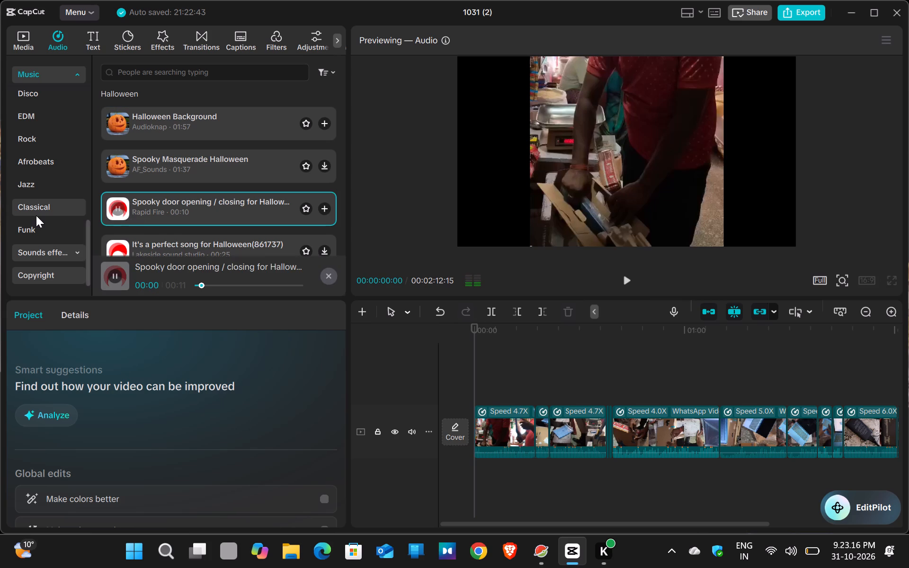
{"action": "scroll", "coordinate": [36, 215], "scroll_direction": "down", "scroll_amount": 2}
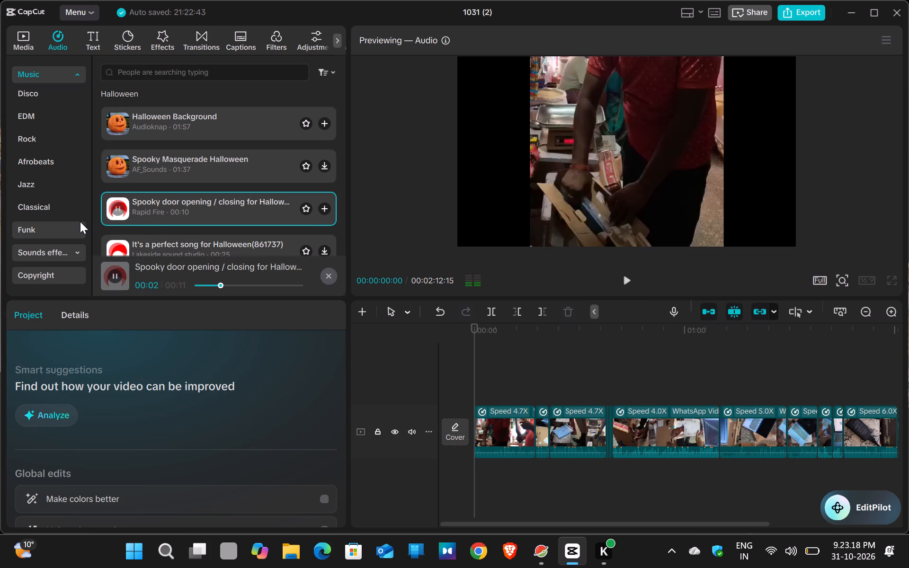
{"action": "scroll", "coordinate": [11, 231], "scroll_direction": "down", "scroll_amount": 2}
{"action": "scroll", "coordinate": [49, 234], "scroll_direction": "down", "scroll_amount": 4}
Preview Warm Summer Day from the Classical music, skipping to about 01:00, and look through the Afrobeats tracks.
{"action": "left_click", "coordinate": [57, 207]}
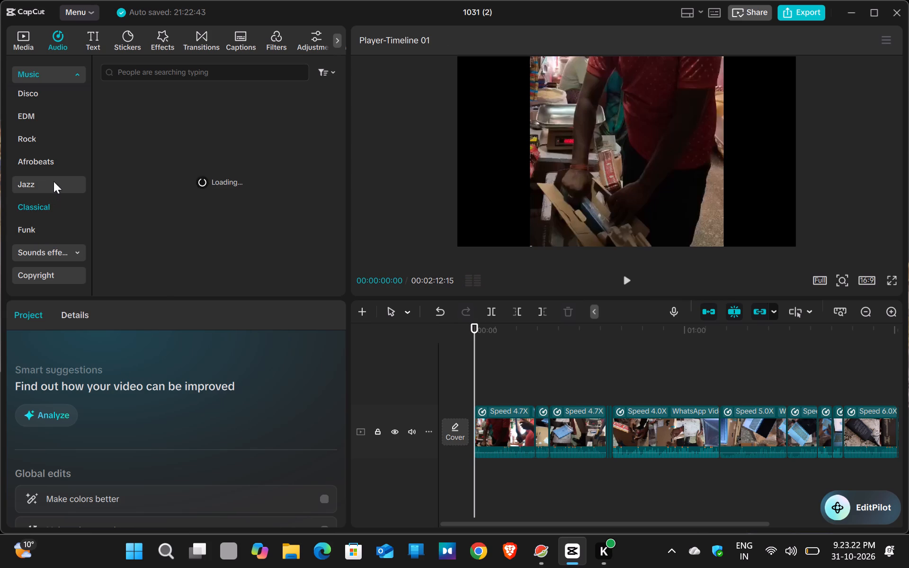
{"action": "left_click", "coordinate": [214, 131]}
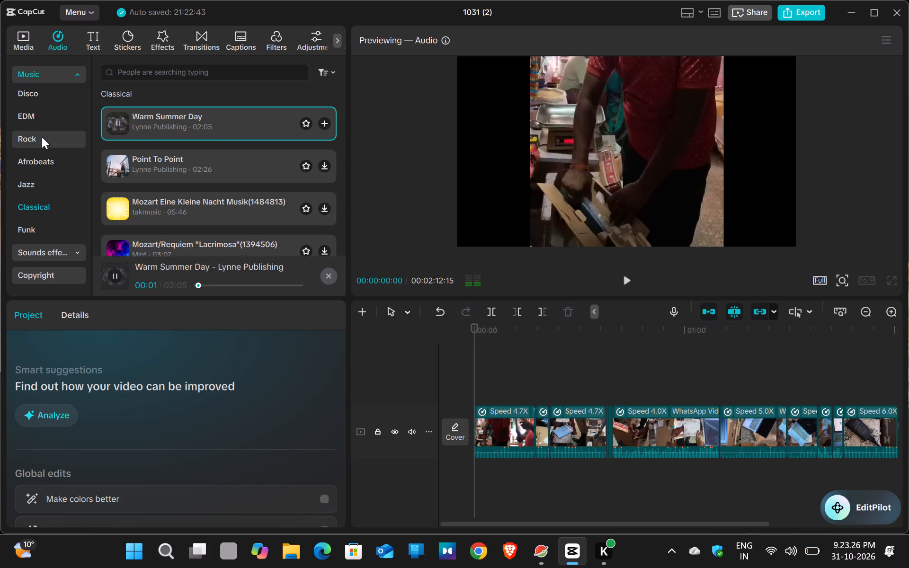
{"action": "left_click", "coordinate": [247, 283]}
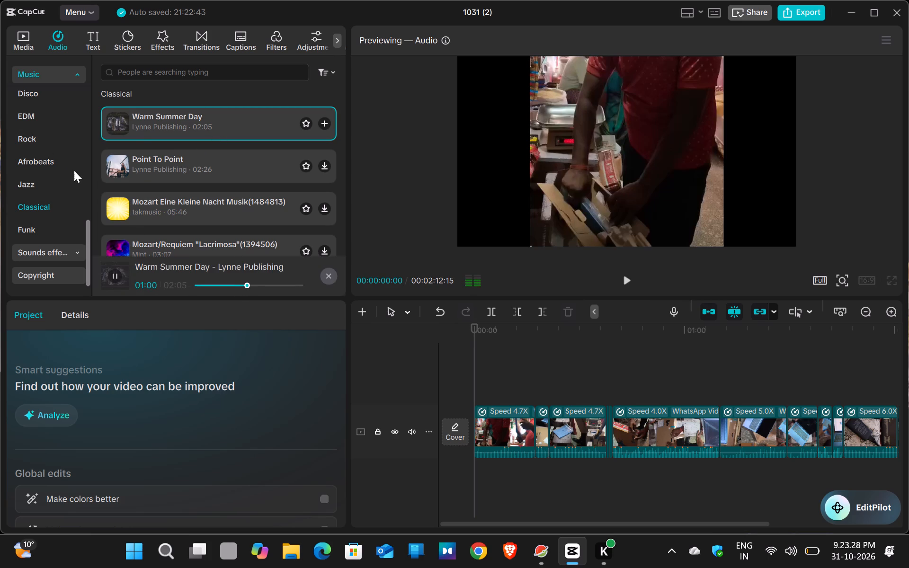
{"action": "left_click", "coordinate": [71, 163]}
{"action": "scroll", "coordinate": [62, 123], "scroll_direction": "up", "scroll_amount": 2}
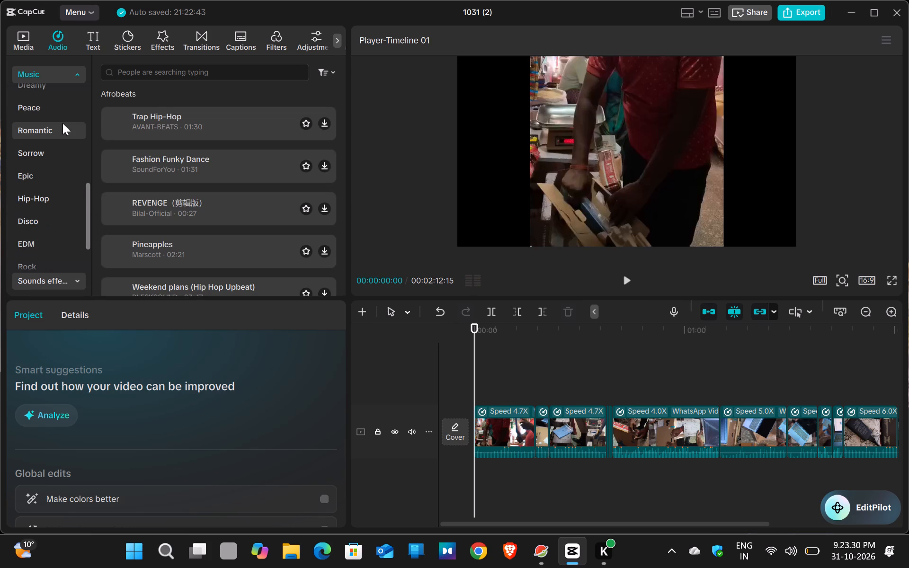
{"action": "scroll", "coordinate": [62, 123], "scroll_direction": "up", "scroll_amount": 4}
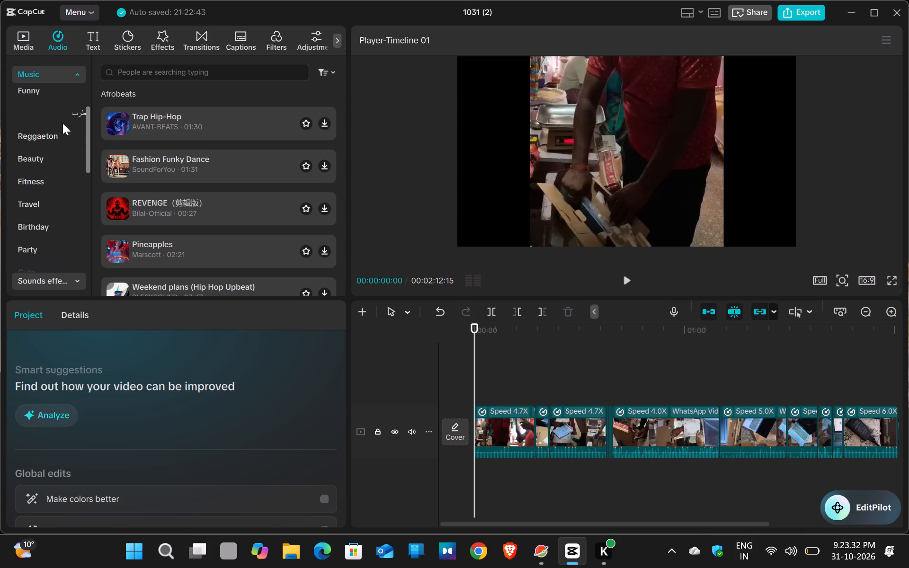
{"action": "scroll", "coordinate": [62, 145], "scroll_direction": "up", "scroll_amount": 4}
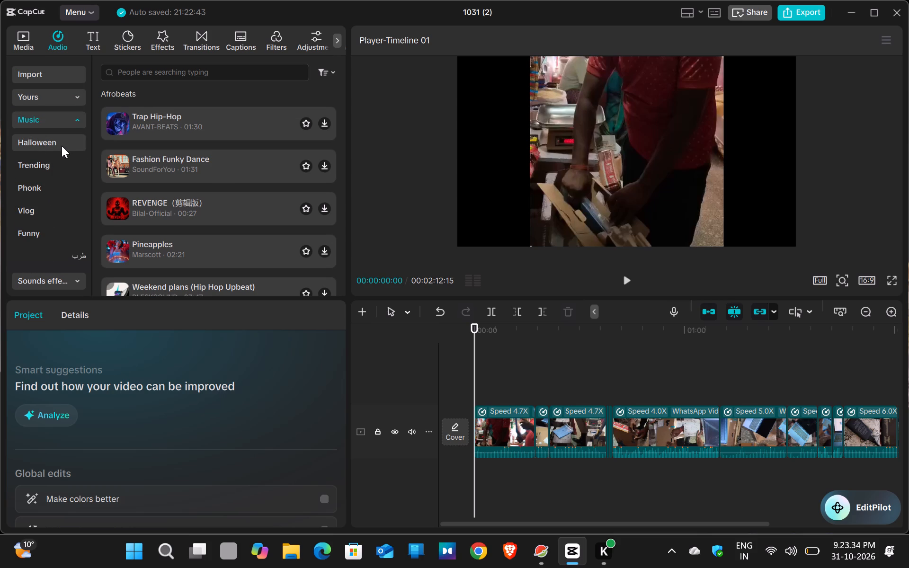
Audition more Halloween music: Halloween at Hogwarts, Ghosts, The Mysterious Halloween, Hocus Pocus Halloween Theme and Halloween Rock1068, and stop the preview.
{"action": "left_click", "coordinate": [62, 146]}
{"action": "scroll", "coordinate": [224, 213], "scroll_direction": "down", "scroll_amount": 3}
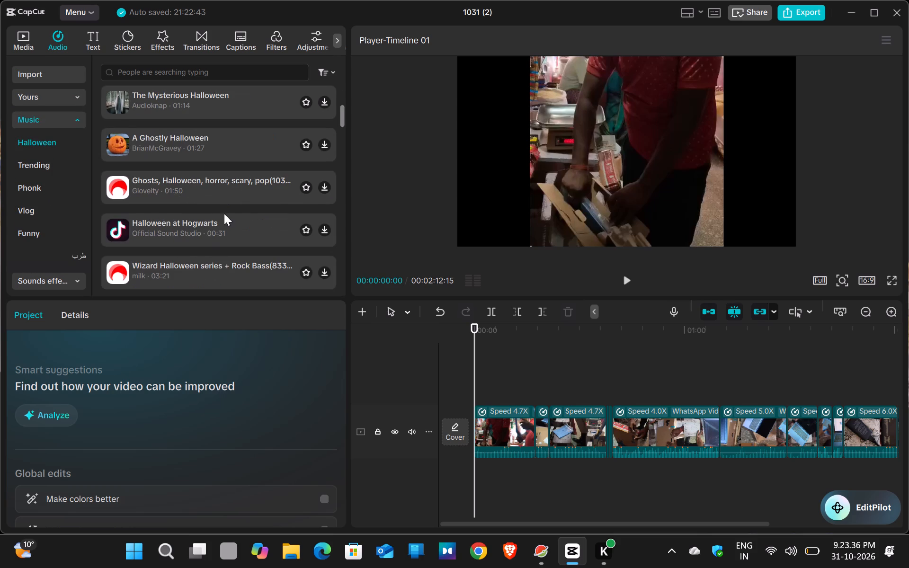
{"action": "left_click", "coordinate": [229, 232]}
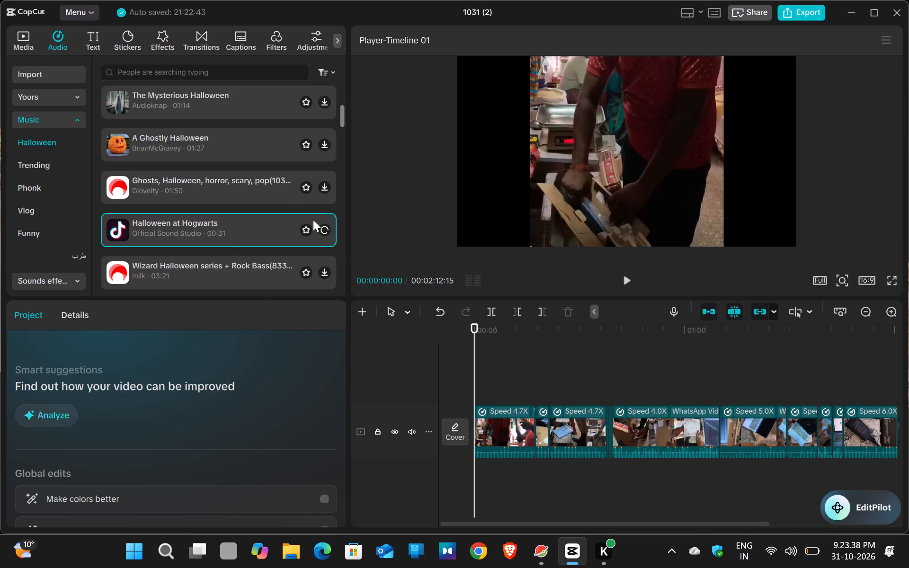
{"action": "left_click", "coordinate": [224, 180]}
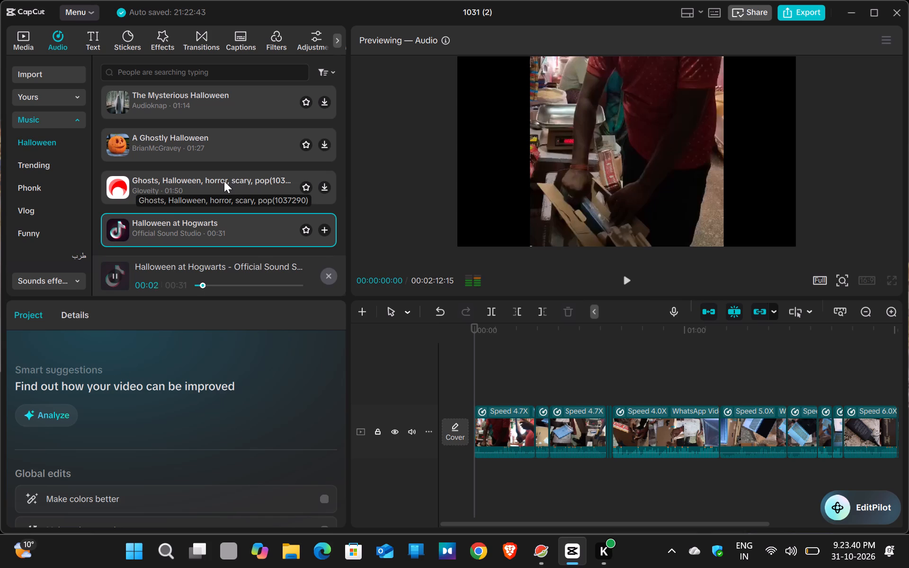
{"action": "left_click", "coordinate": [243, 104]}
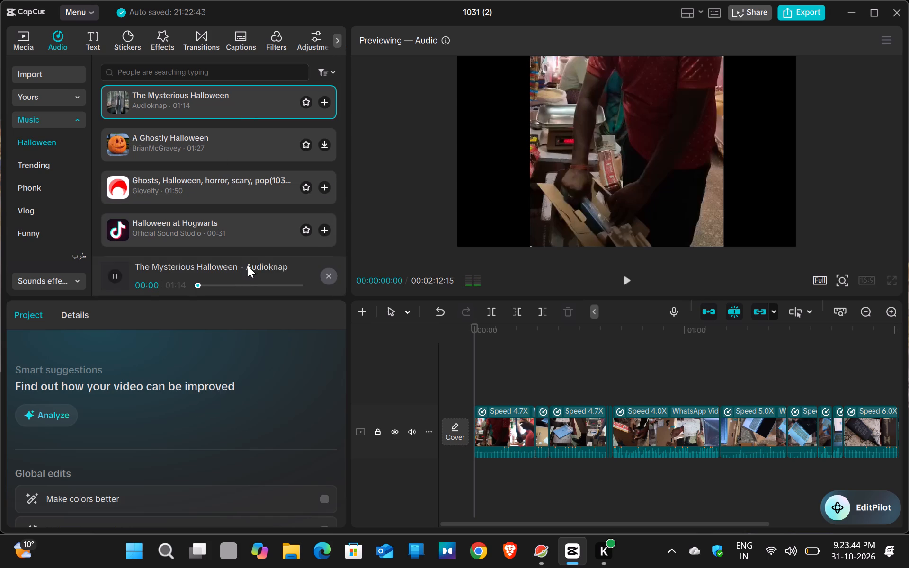
{"action": "scroll", "coordinate": [243, 240], "scroll_direction": "up", "scroll_amount": 3}
{"action": "scroll", "coordinate": [243, 240], "scroll_direction": "down", "scroll_amount": 9}
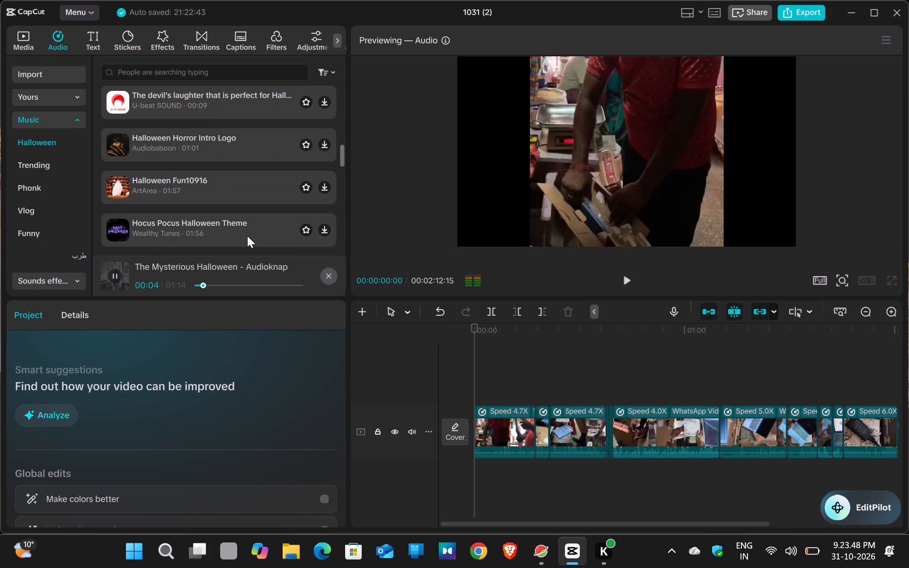
{"action": "left_click", "coordinate": [247, 236]}
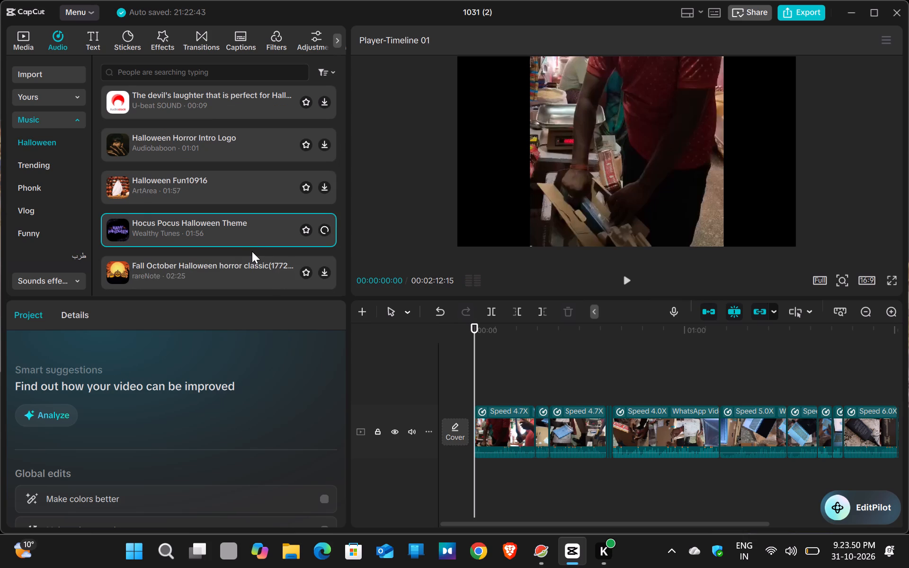
{"action": "scroll", "coordinate": [252, 251], "scroll_direction": "down", "scroll_amount": 2}
{"action": "left_click", "coordinate": [242, 234]}
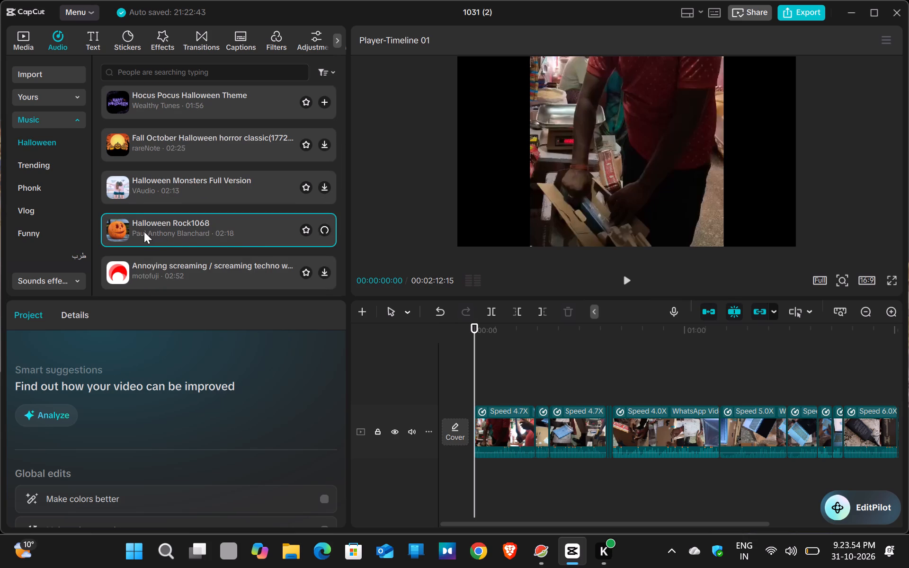
{"action": "left_click", "coordinate": [78, 124]}
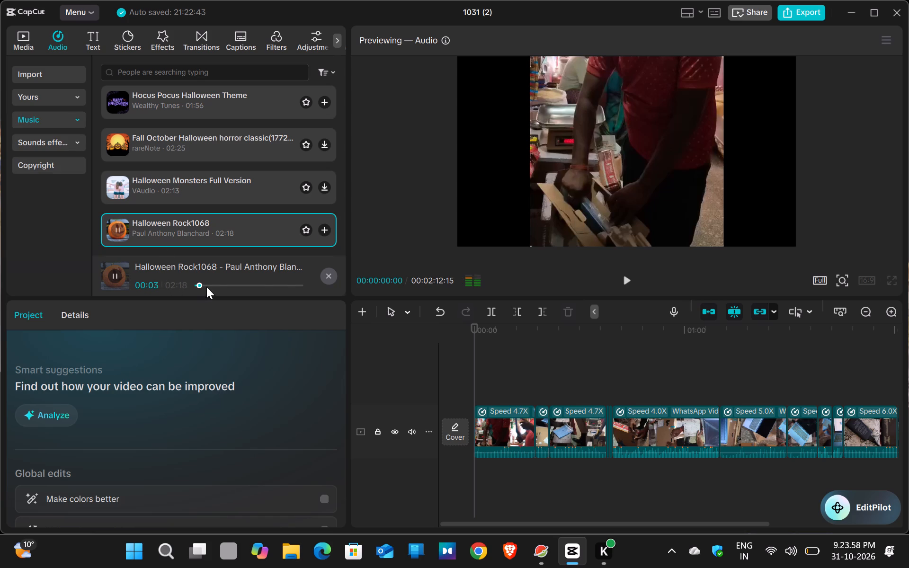
{"action": "left_click", "coordinate": [328, 269]}
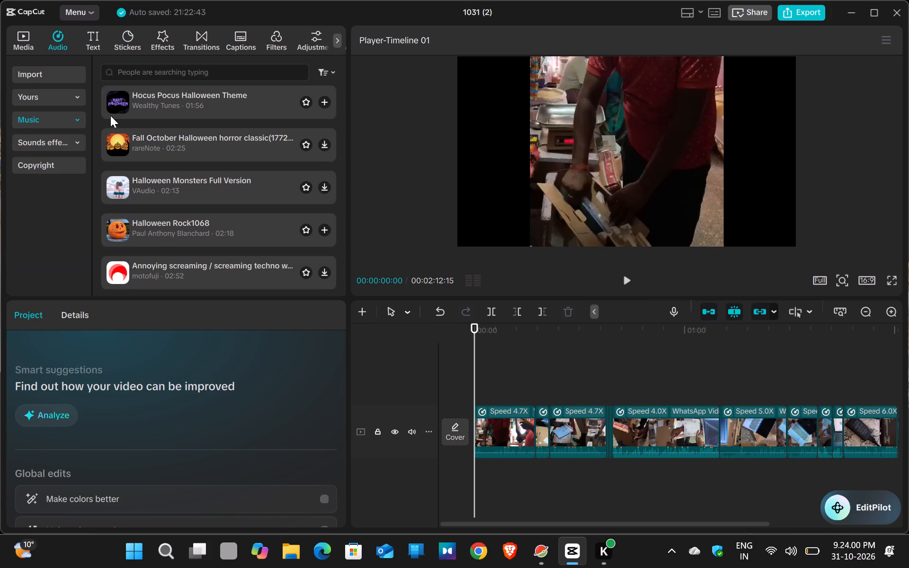
Show the audio import options and minimize the CapCut window to reach the desktop.
{"action": "left_click", "coordinate": [64, 70]}
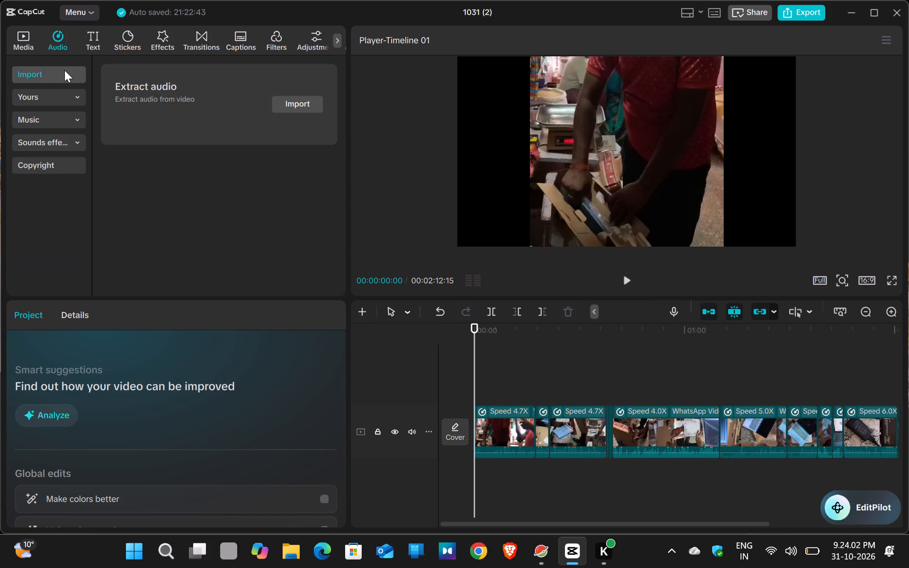
{"action": "left_click", "coordinate": [845, 9]}
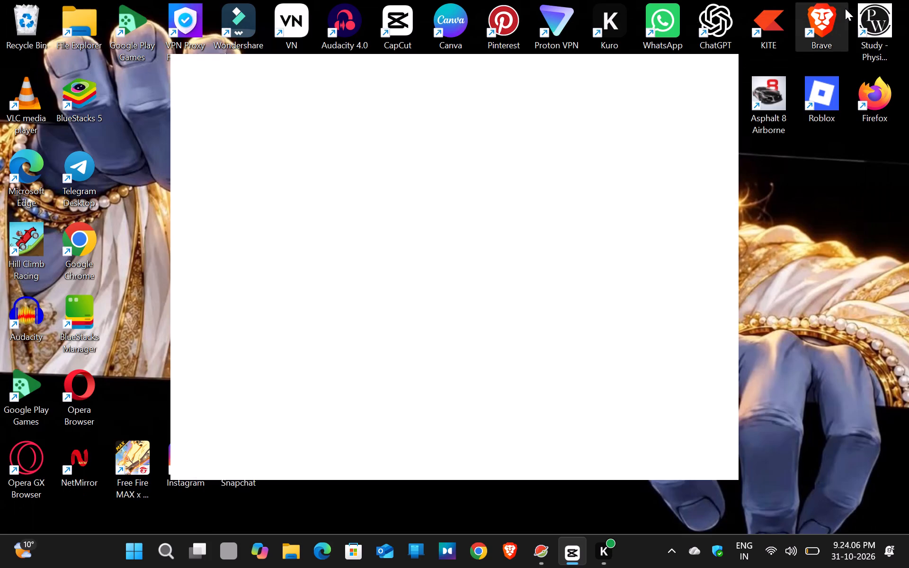